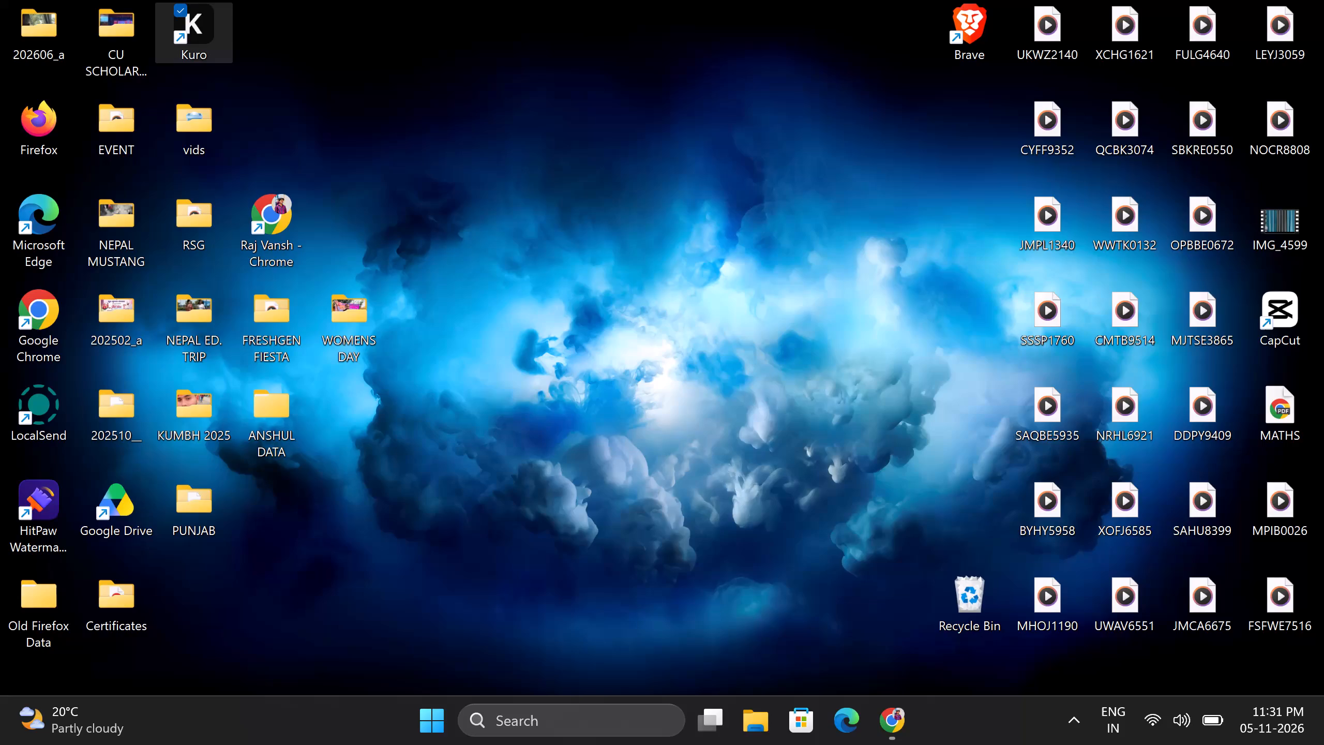
# Launch the Kuro application from its desktop shortcut.
pyautogui.tripleClick(200, 21)
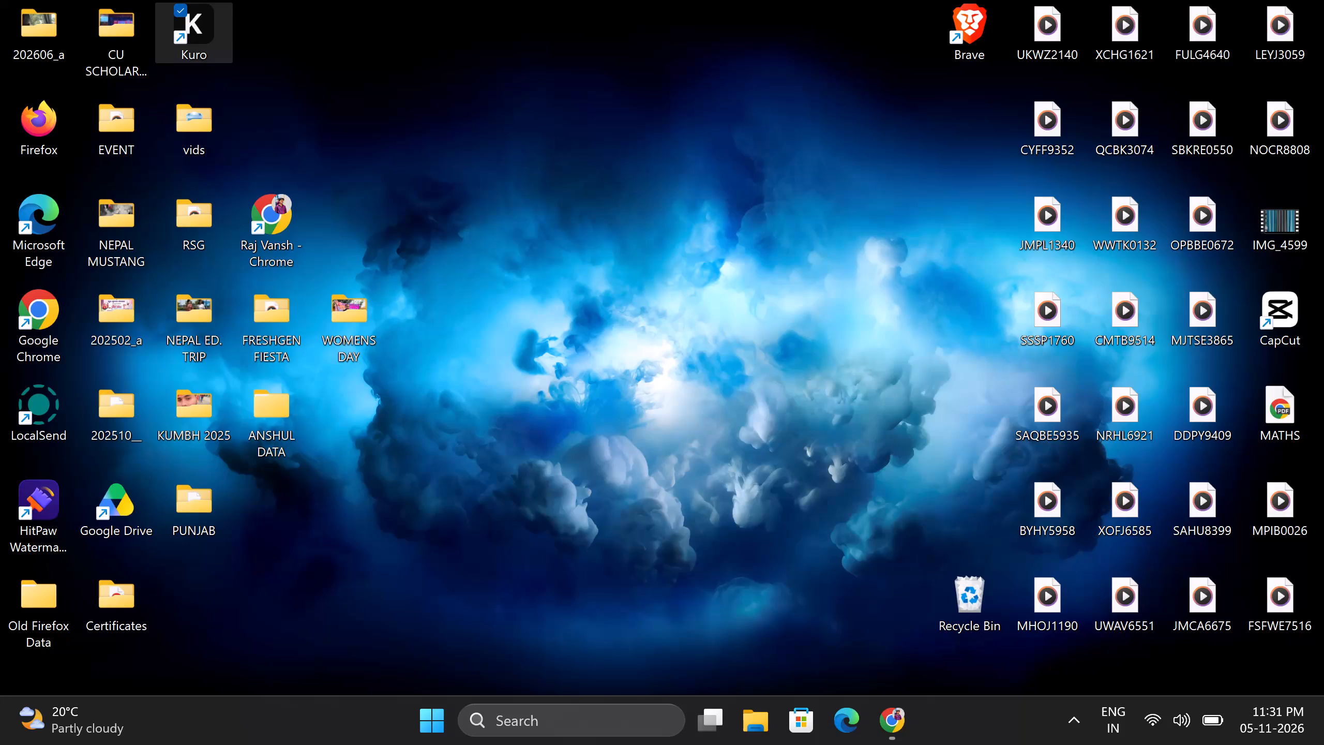
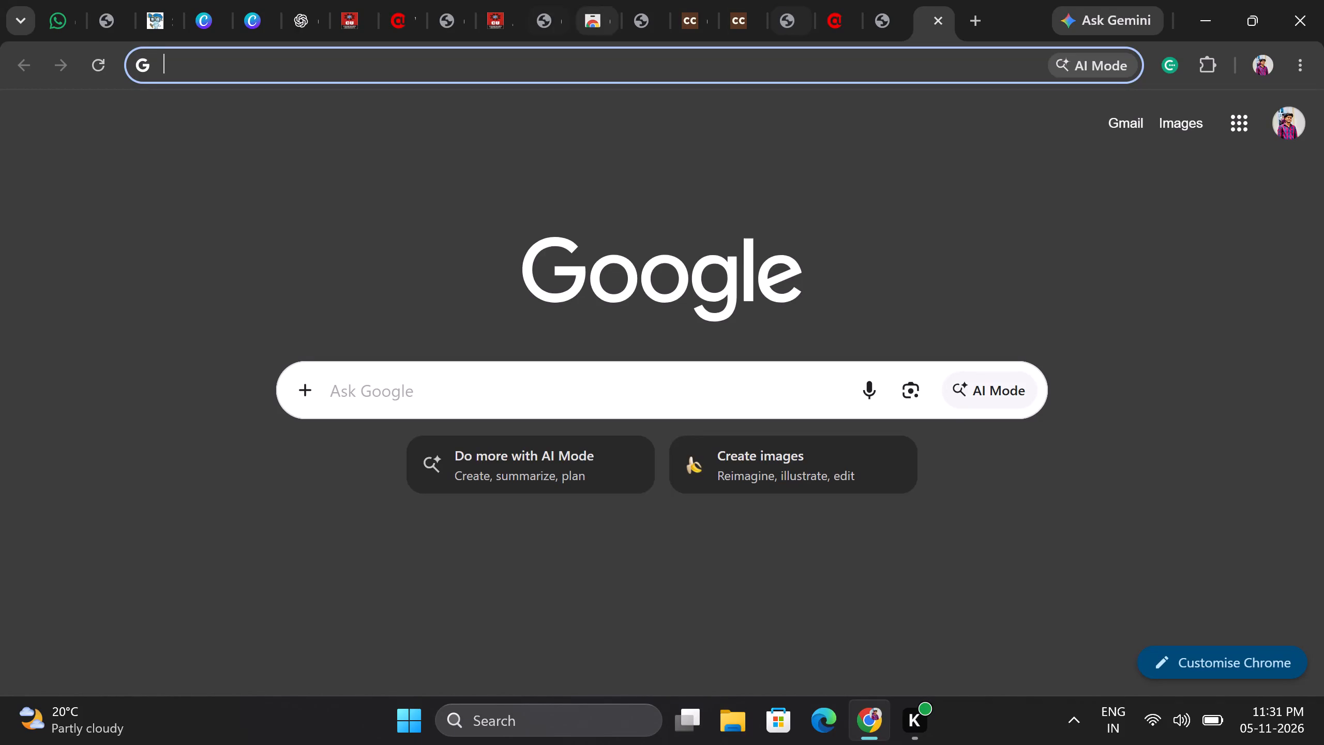
# Switch to the Canva projects page and open the HULK design from the recent projects.
pyautogui.click(244, 0)
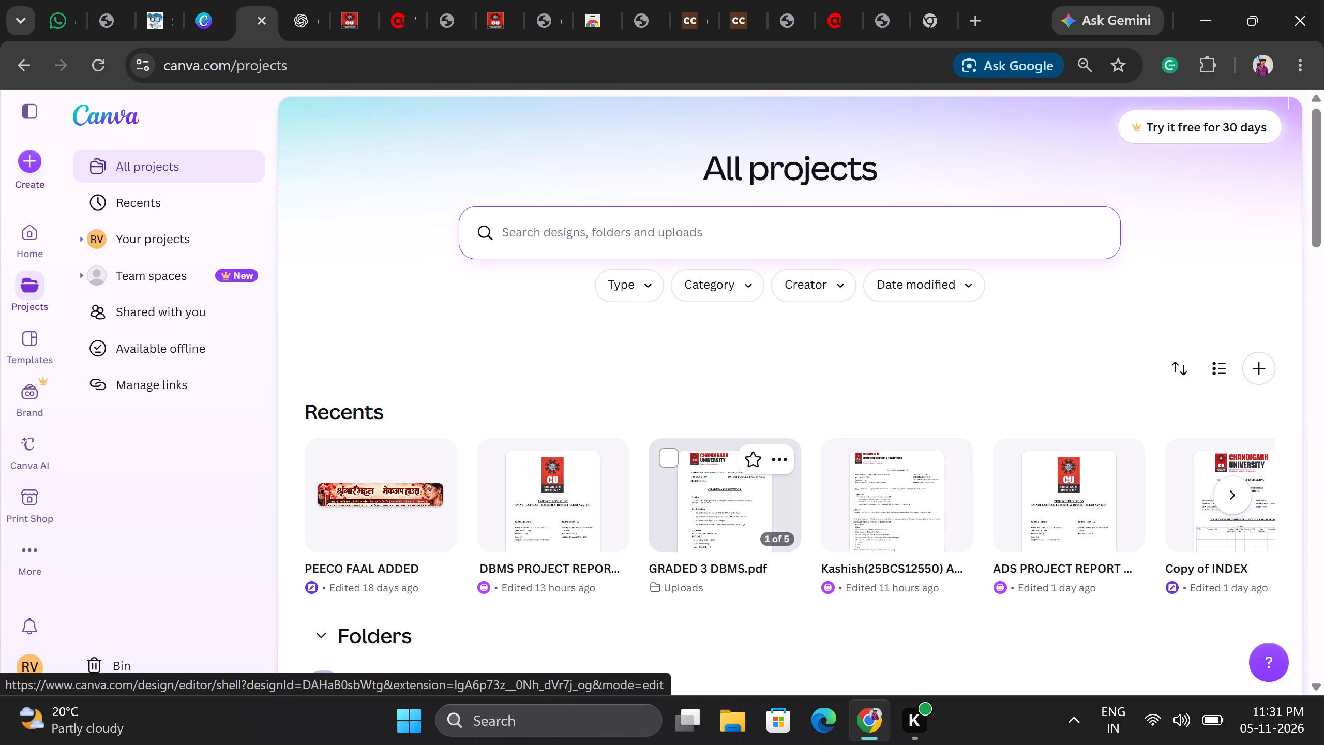
pyautogui.click(1224, 498)
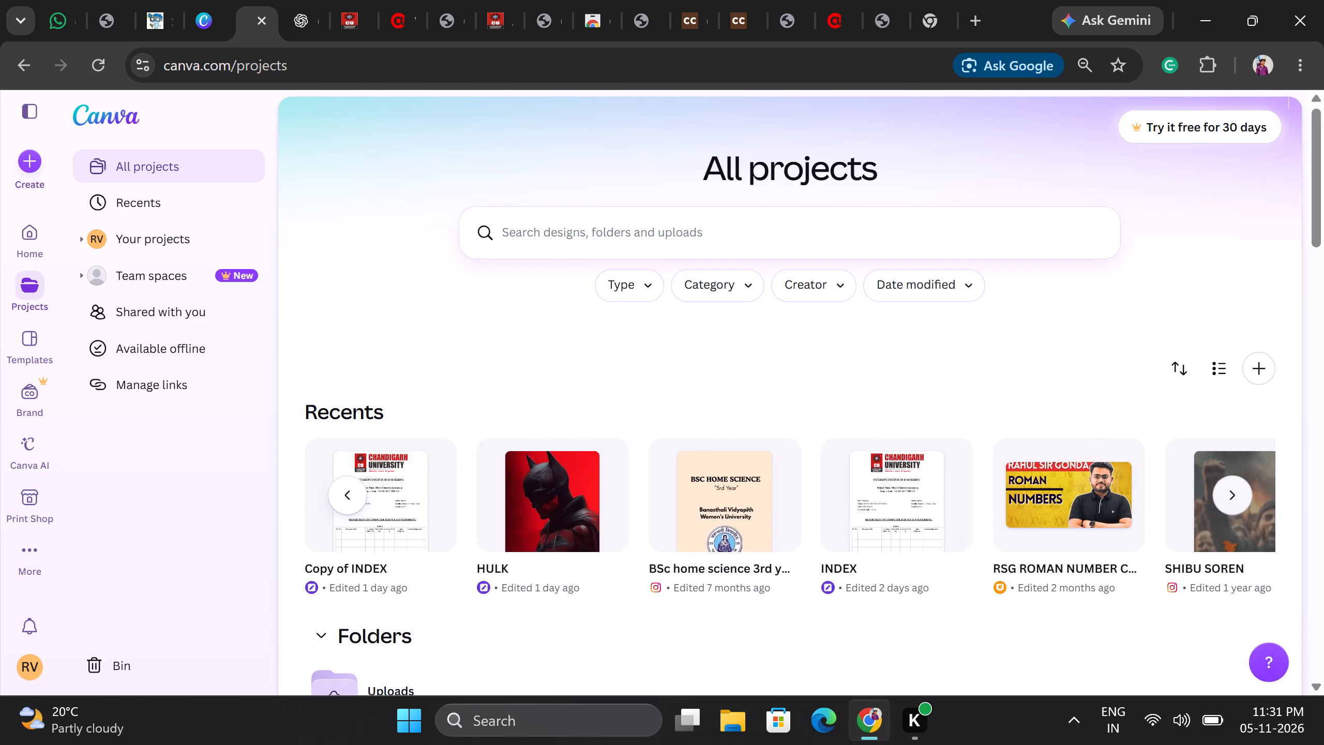
pyautogui.click(566, 531)
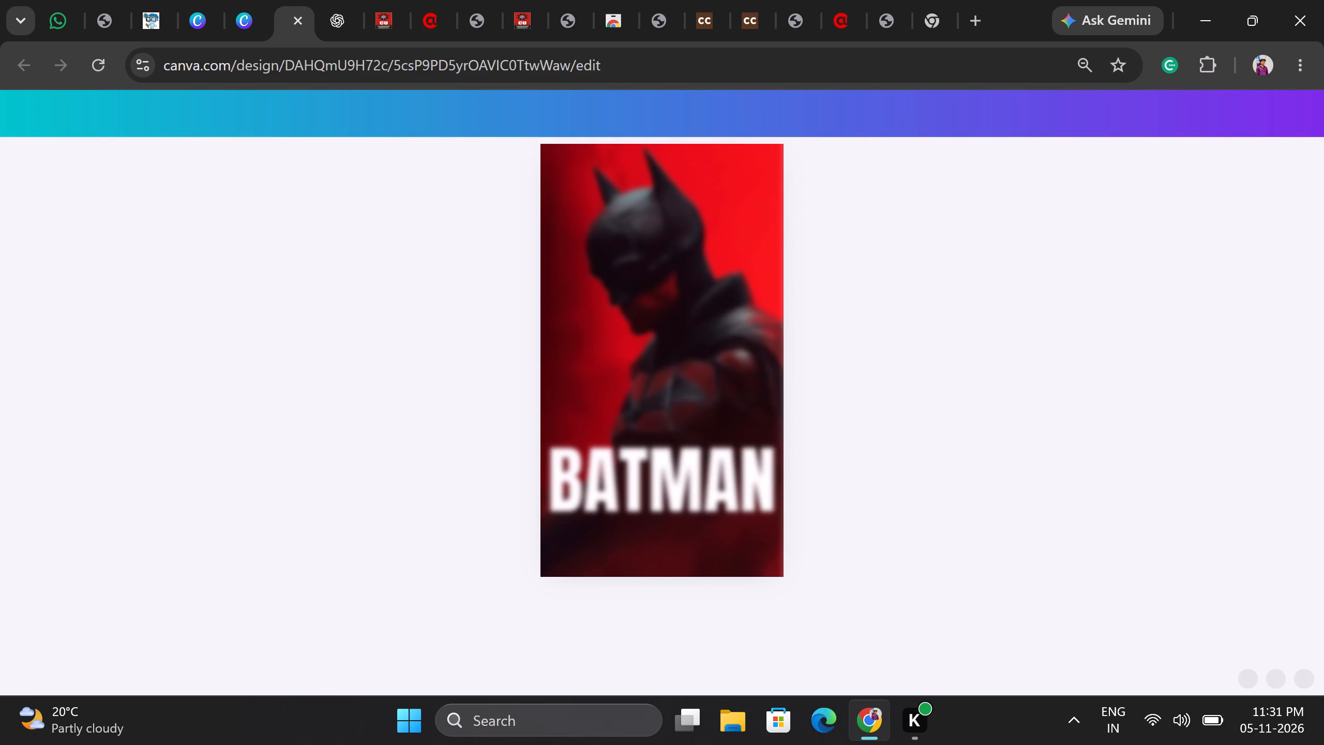
# Go through the Hulk, Iron Man and Captain America pages and add a blank page 5 at the end.
pyautogui.click(906, 320)
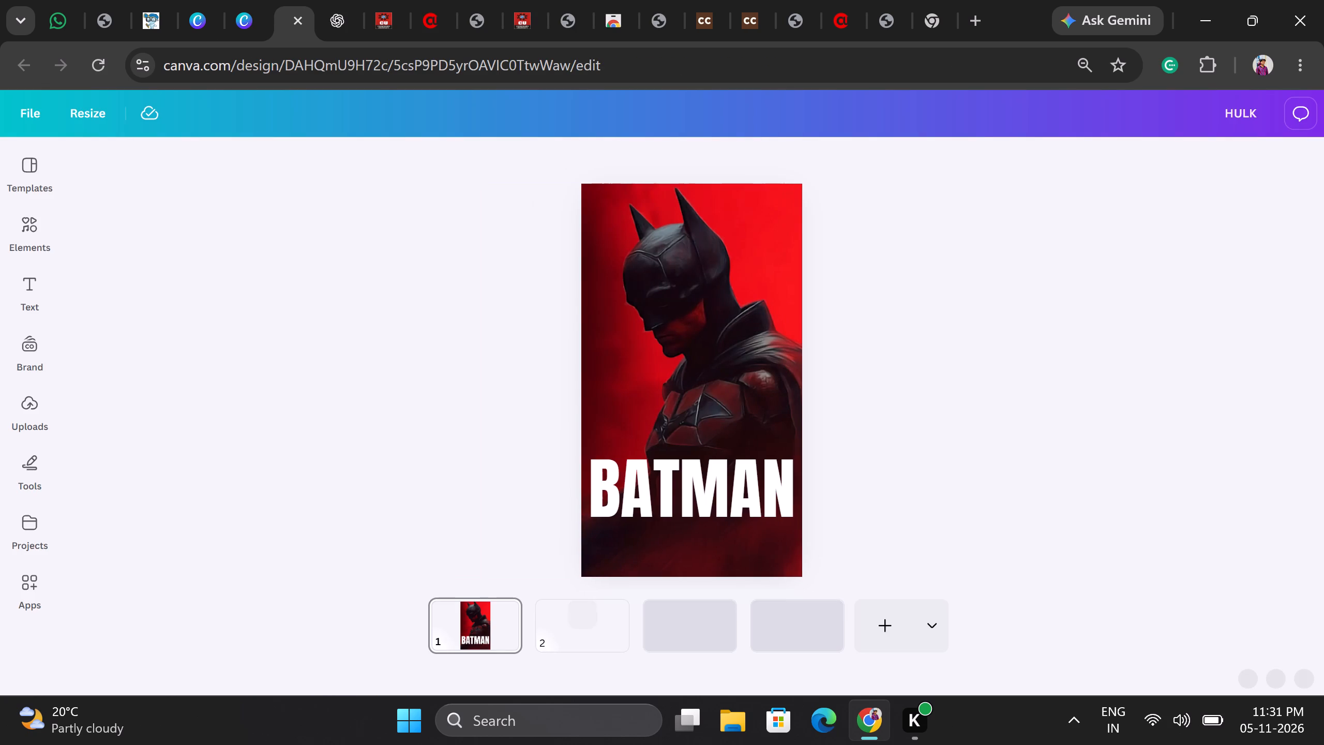
pyautogui.click(586, 612)
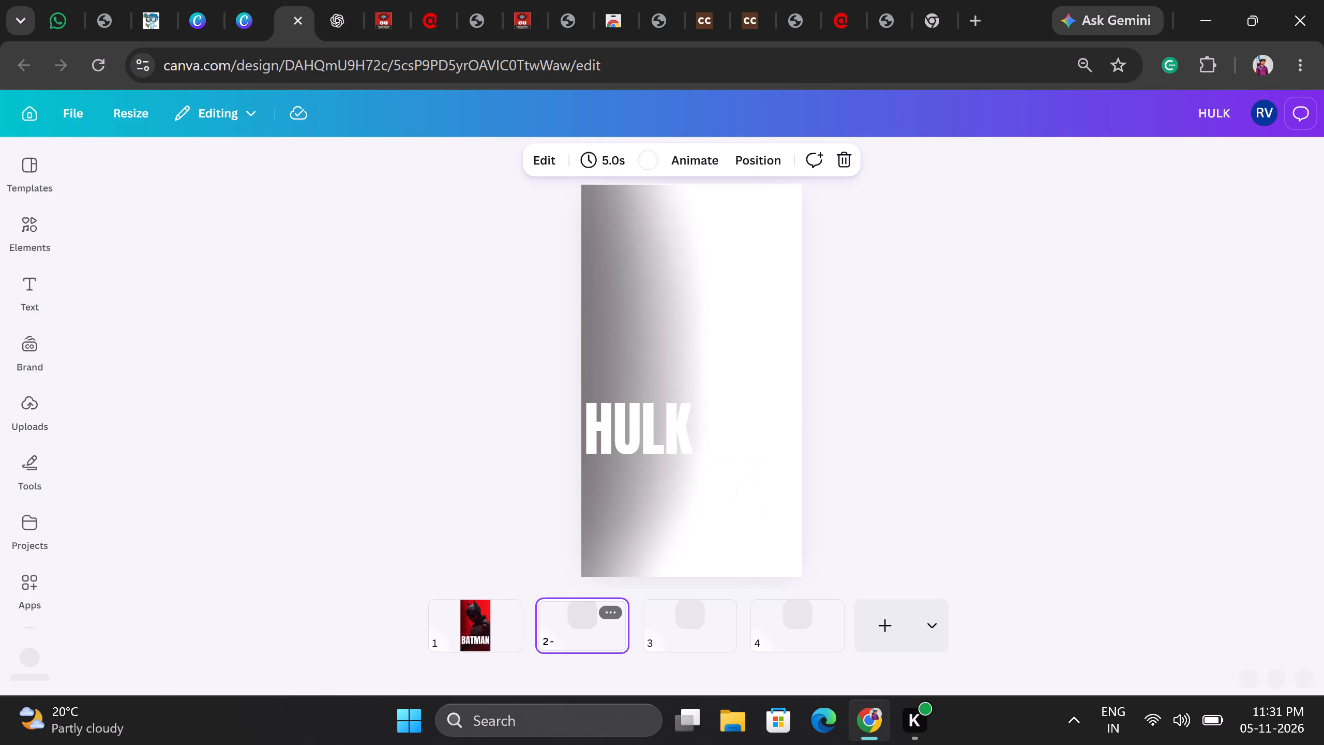
pyautogui.click(672, 626)
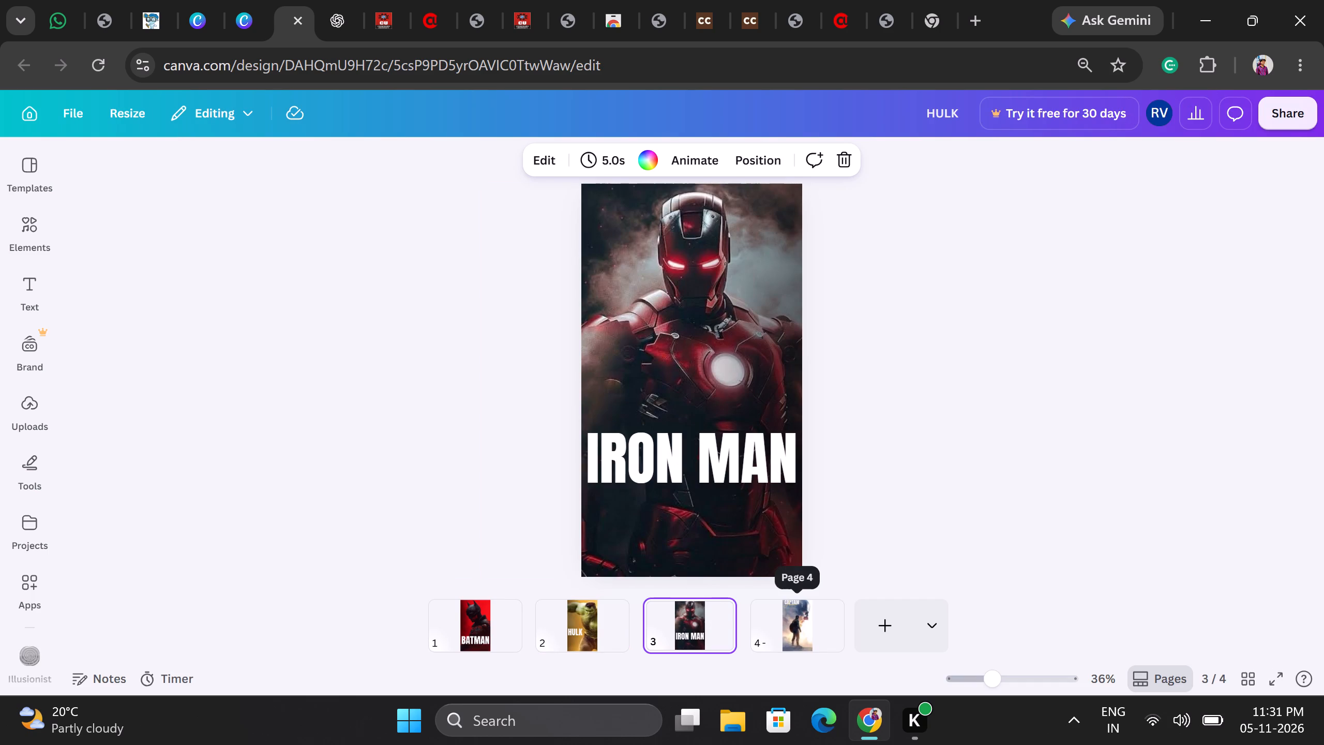
pyautogui.click(779, 617)
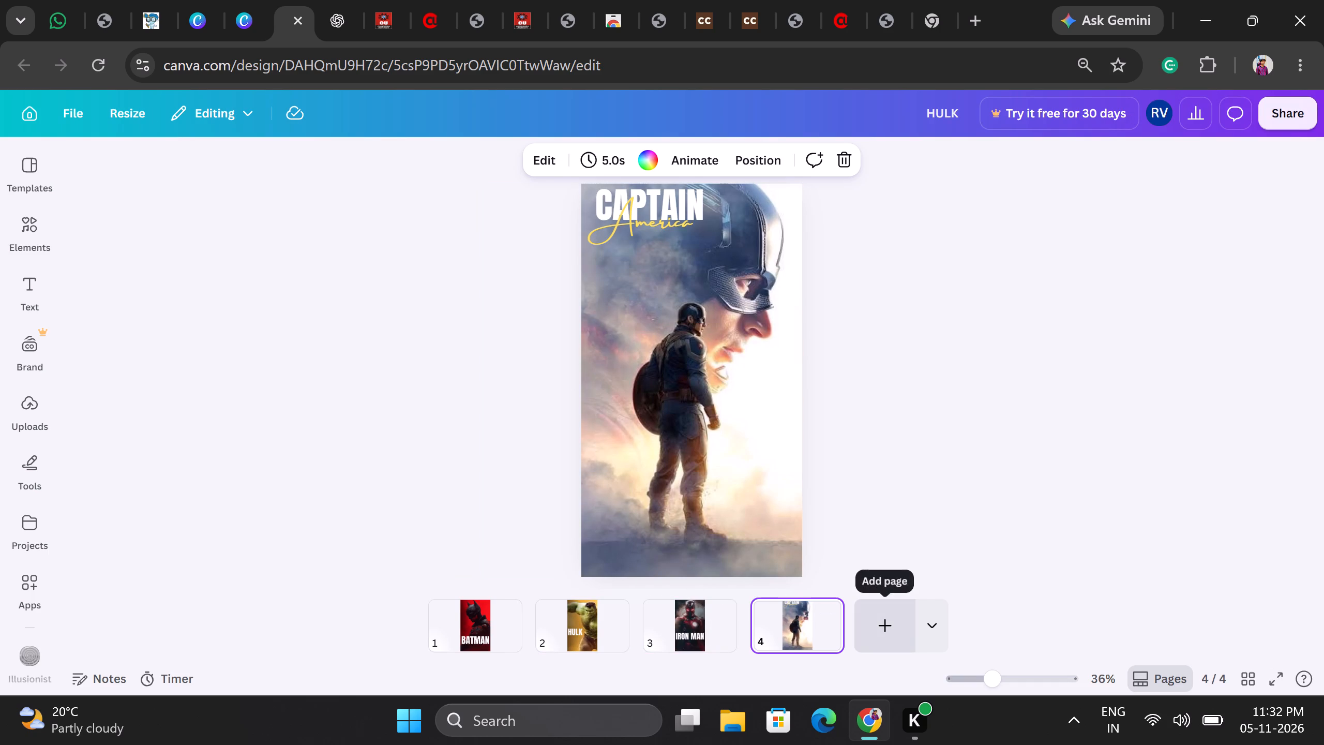
pyautogui.click(871, 622)
# Return to page 4 and inspect its Captain America background image, leaving it deselected.
pyautogui.click(767, 630)
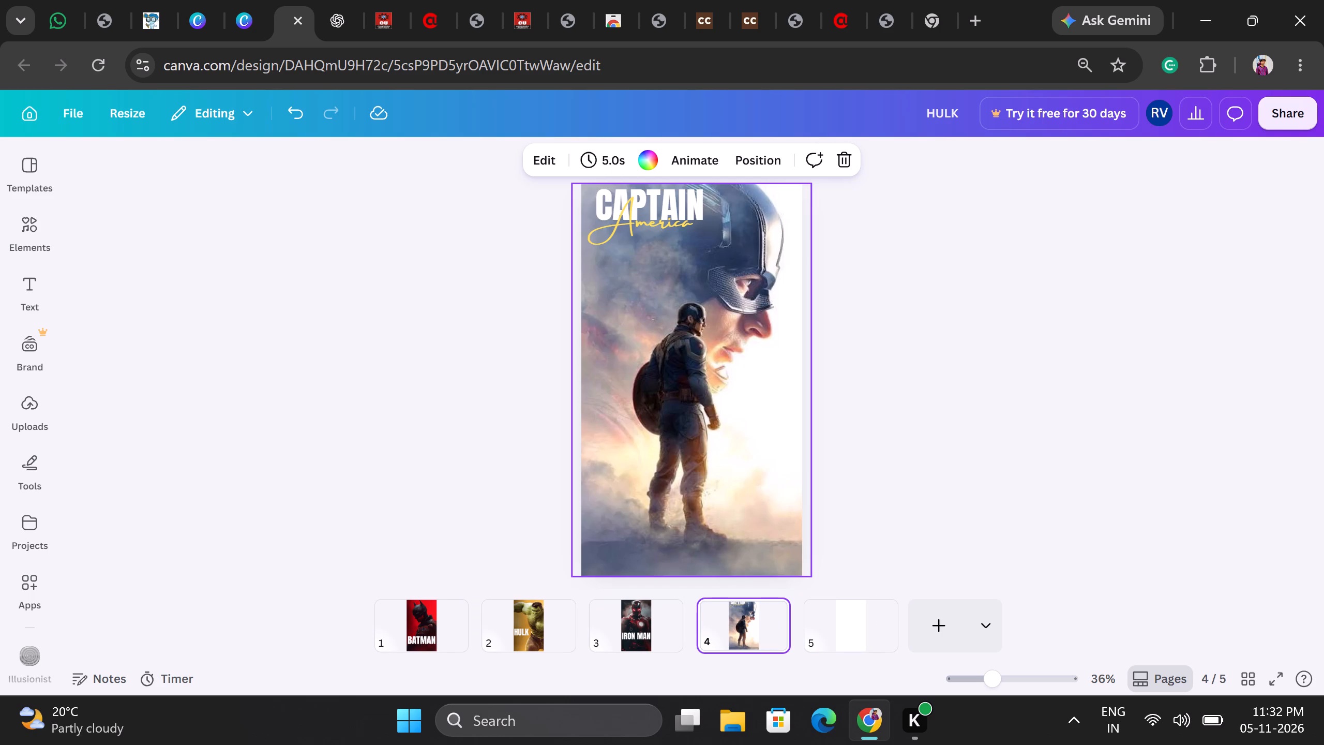
pyautogui.click(713, 421)
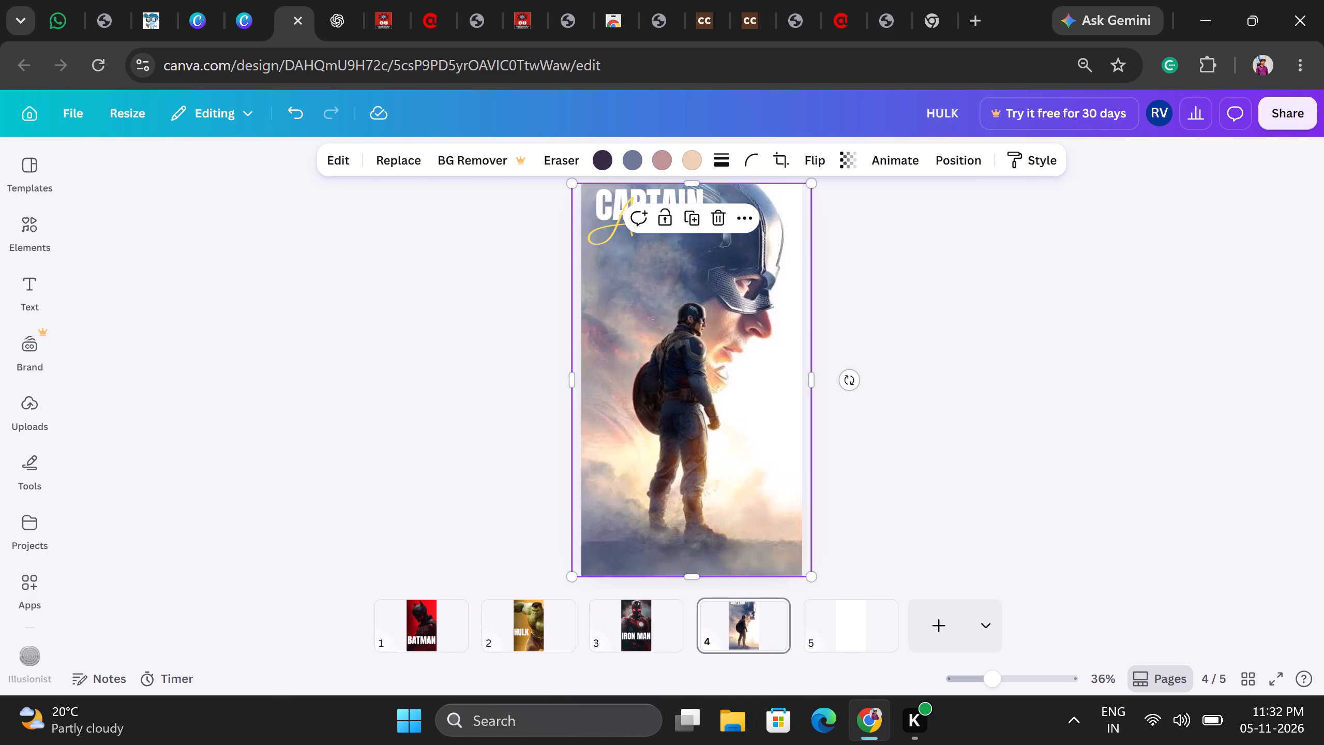
pyautogui.click(903, 391)
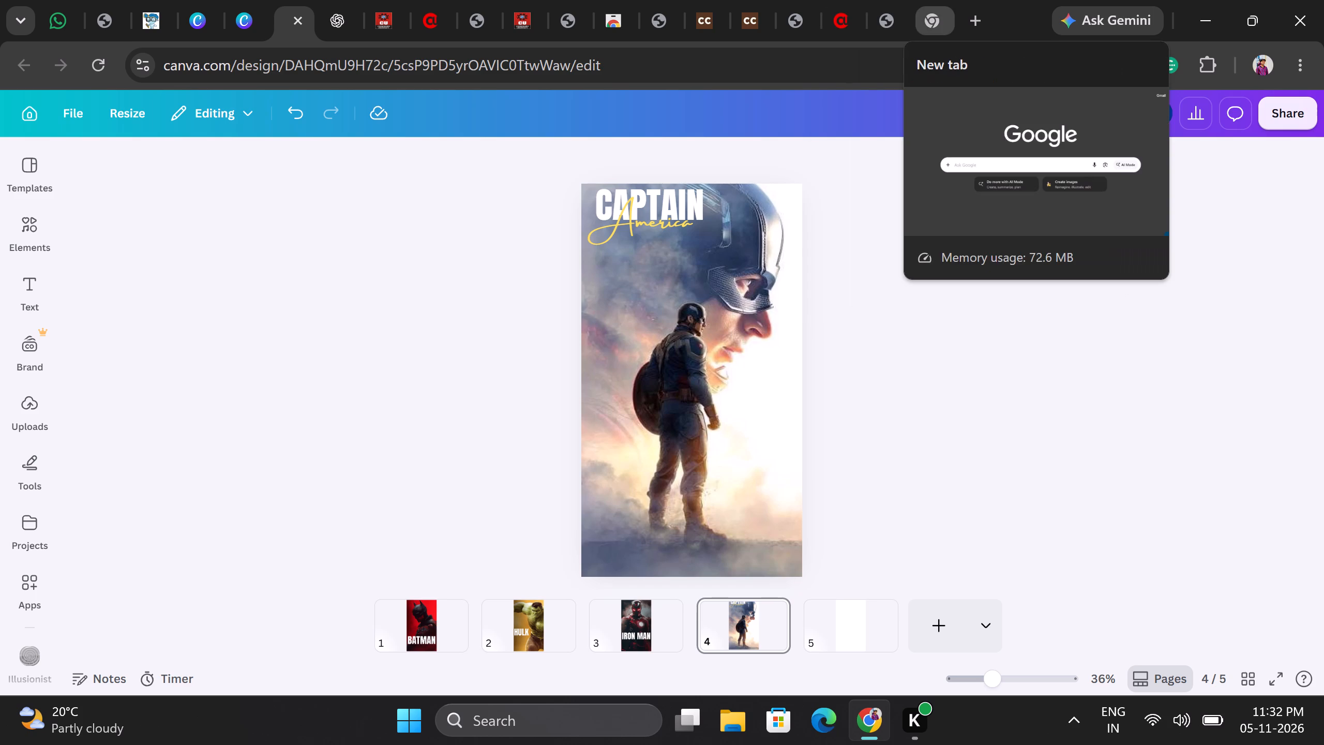
# Search Google for "cuims" in the open new tab.
pyautogui.click(922, 21)
pyautogui.click(863, 62)
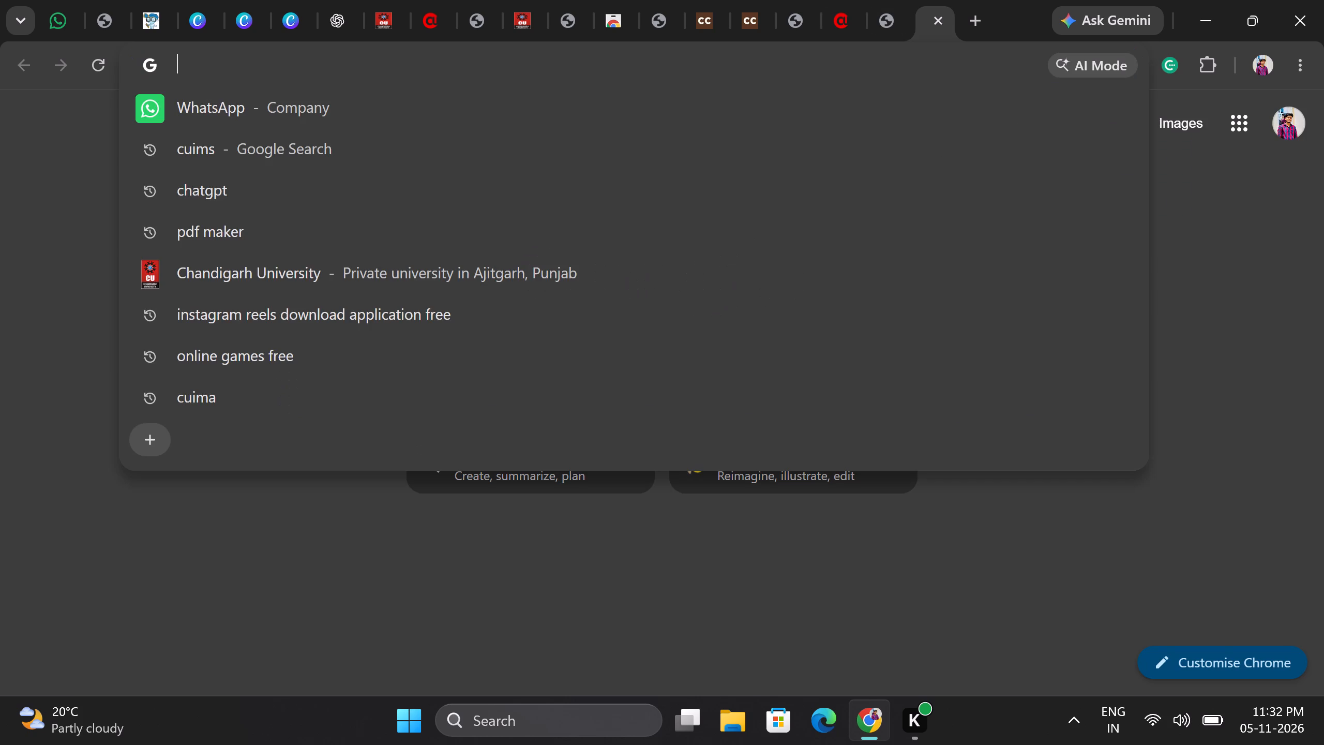
pyautogui.write('cuims')
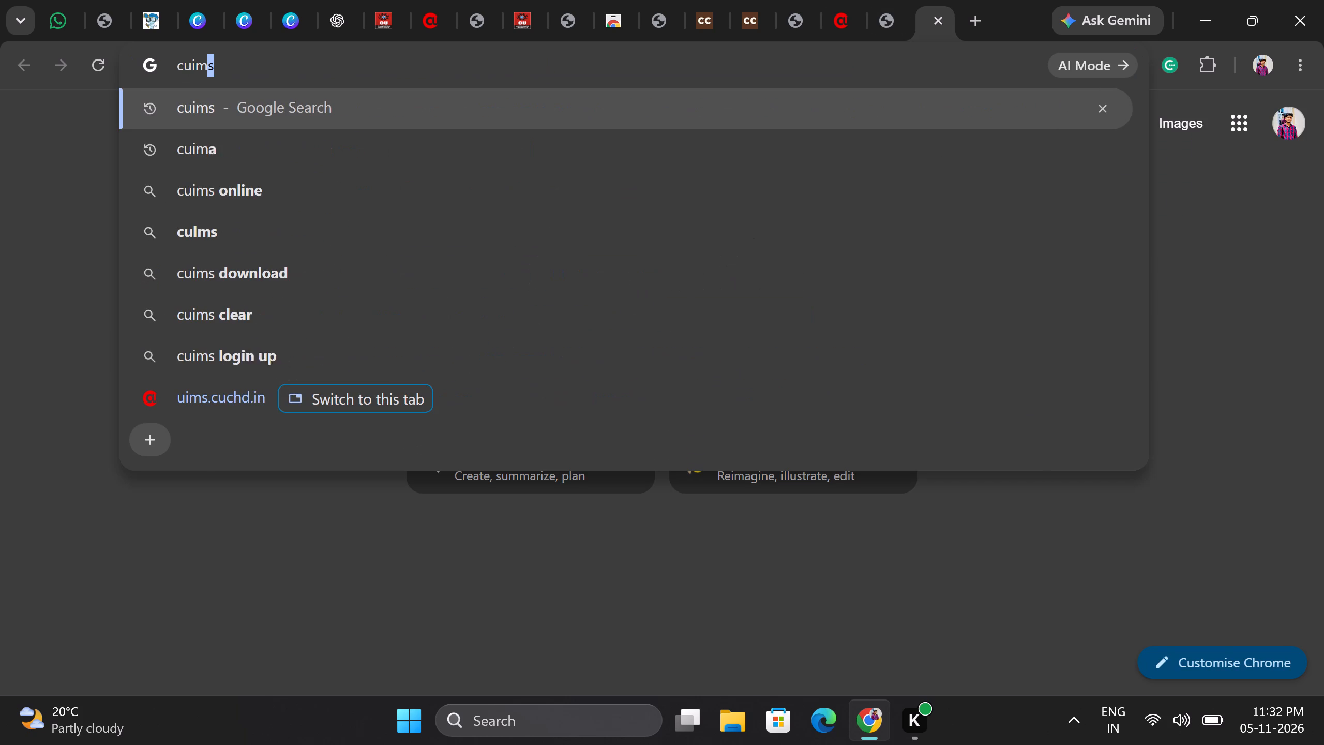
pyautogui.press('Return')
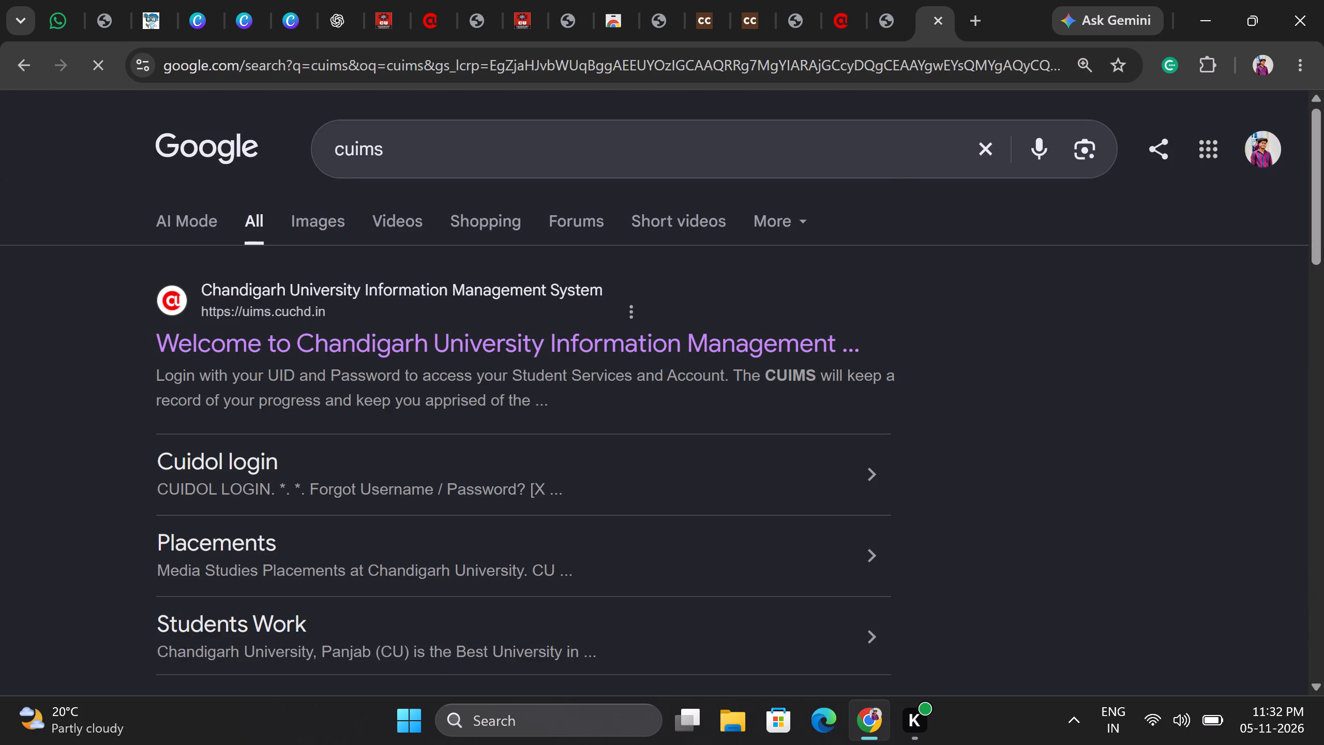
# Browse the image results for cuims, previewing the CUIMS logo and the red Chandigarh University emblem.
pyautogui.click(333, 228)
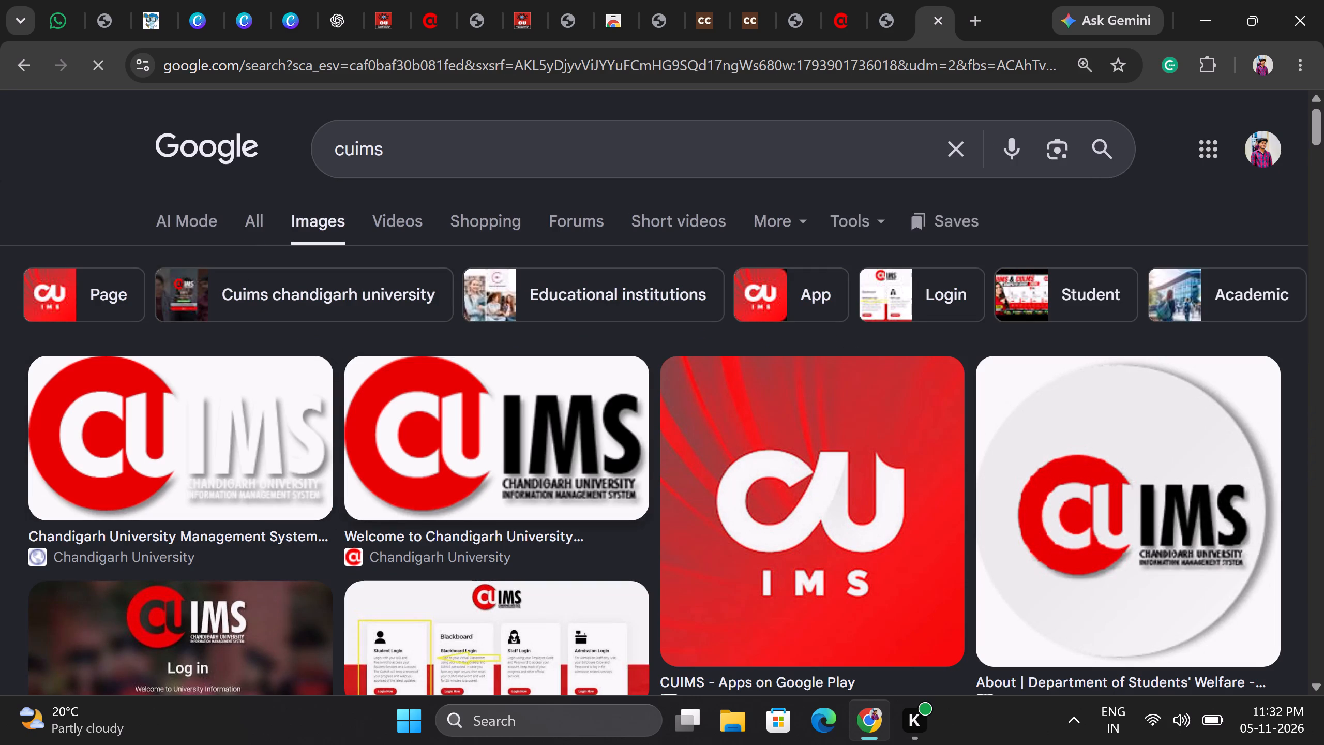
pyautogui.click(481, 448)
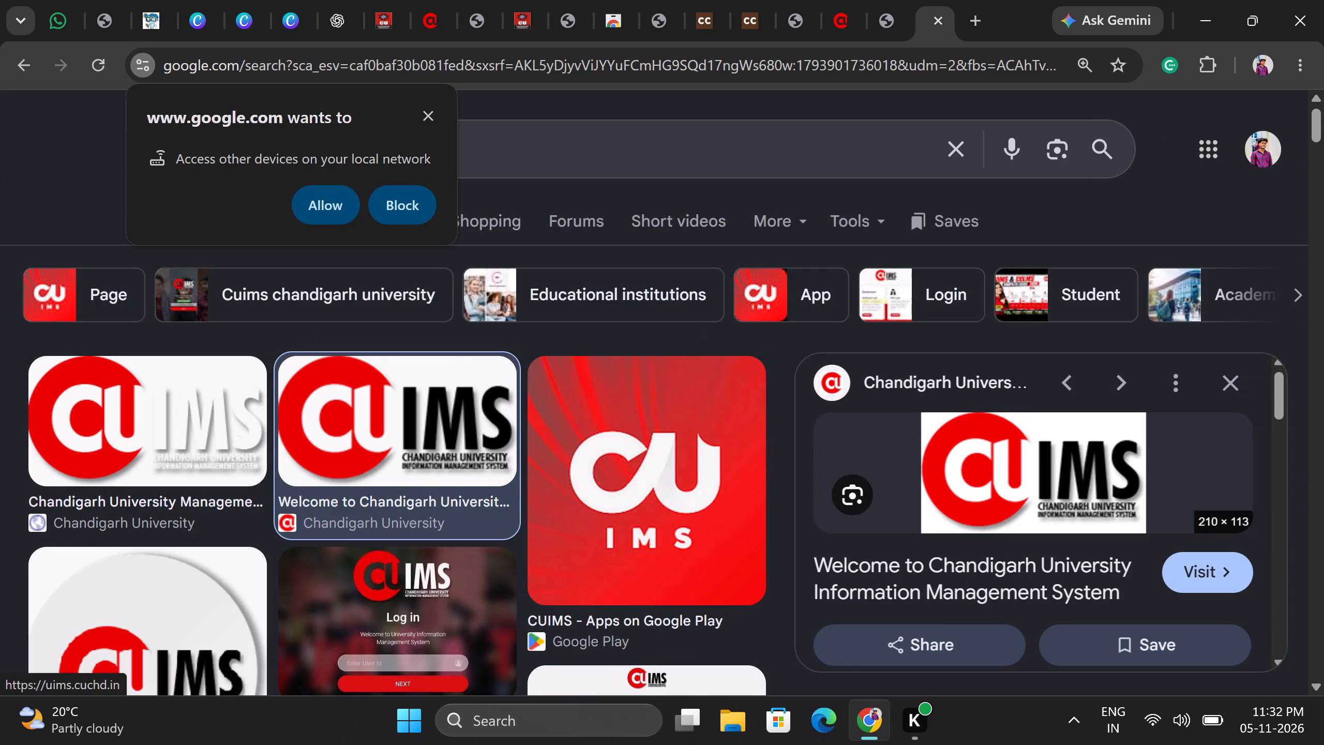
pyautogui.scroll(-2, 310, 584)
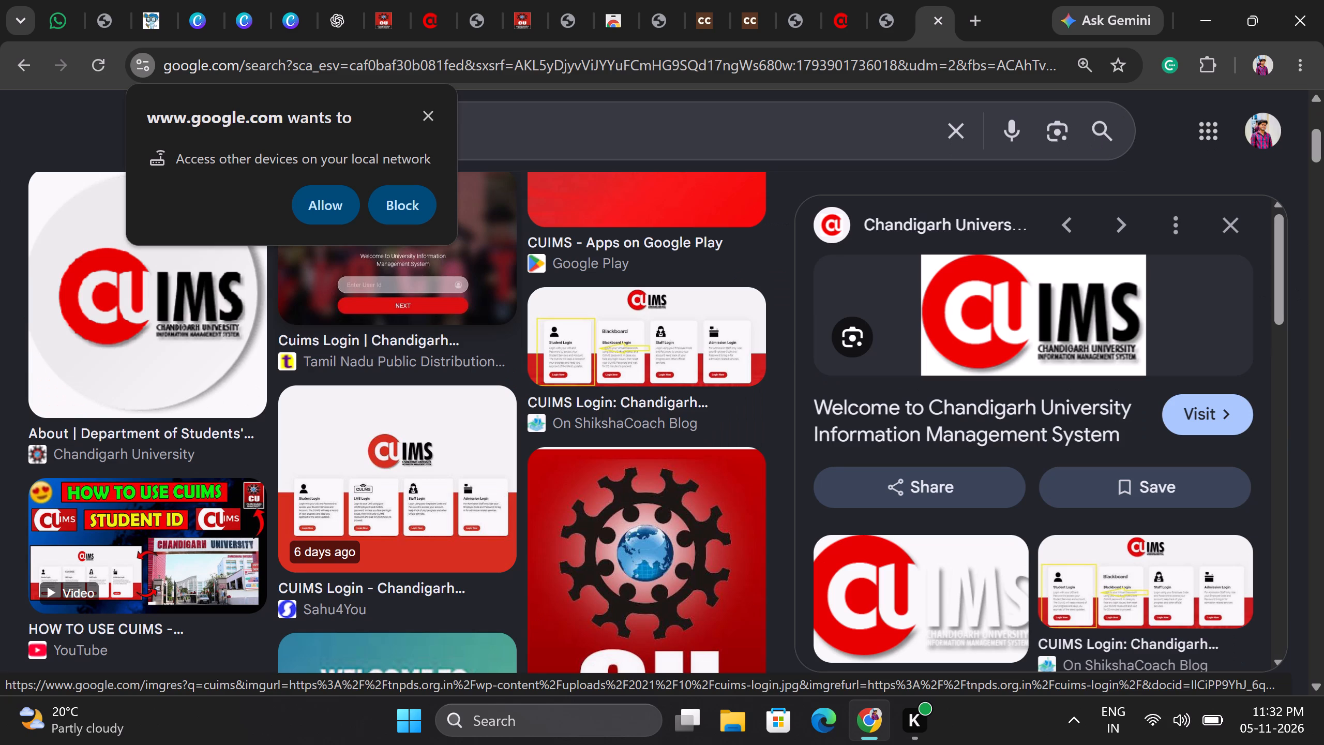
pyautogui.click(582, 539)
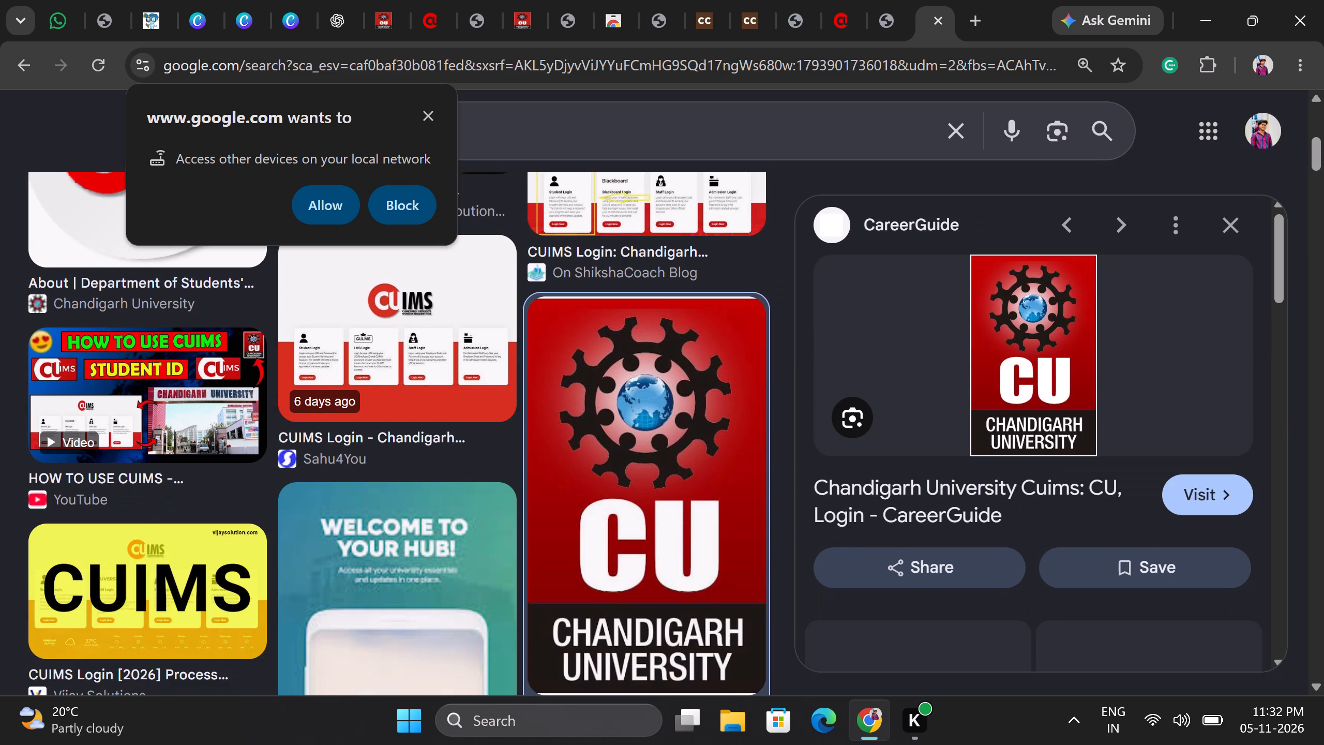
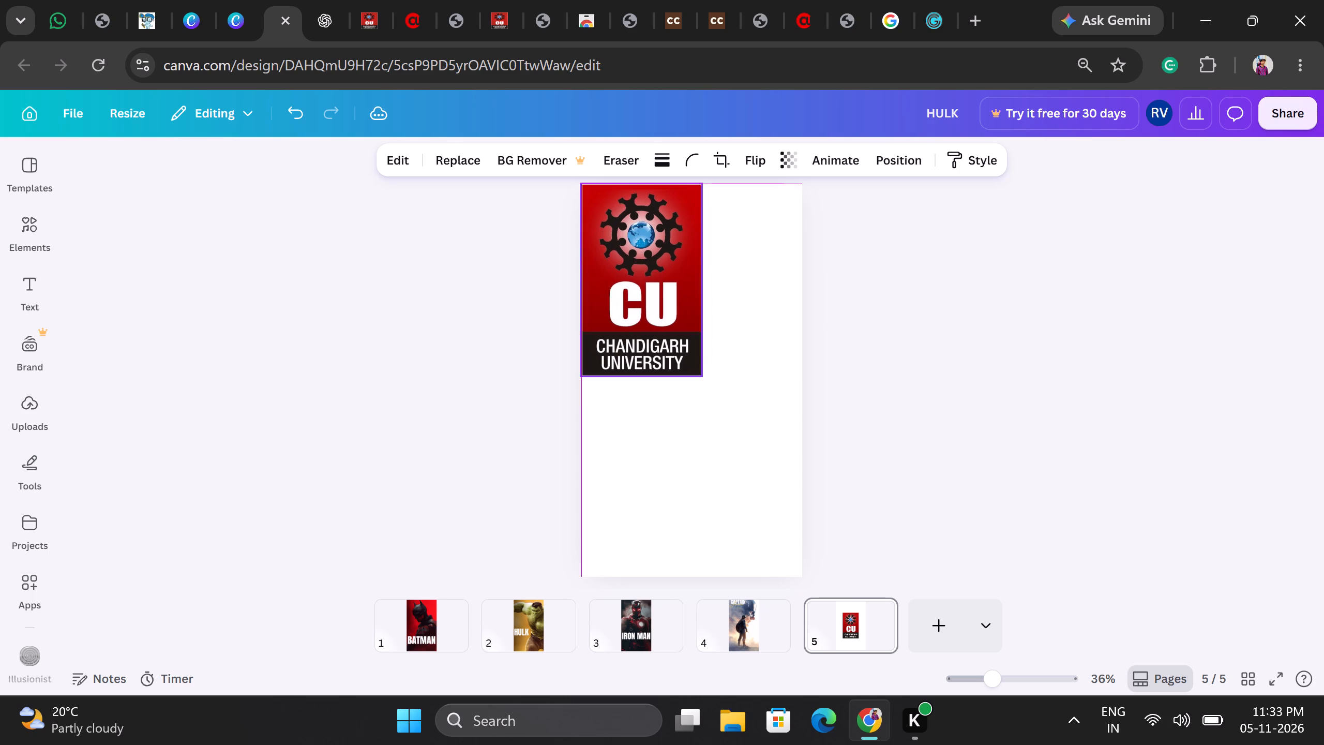
# Enlarge the Chandigarh University logo on page 5 to the full page width and centre it vertically.
pyautogui.moveTo(646, 251); pyautogui.dragTo(645, 253)
pyautogui.moveTo(702, 377); pyautogui.dragTo(754, 414)
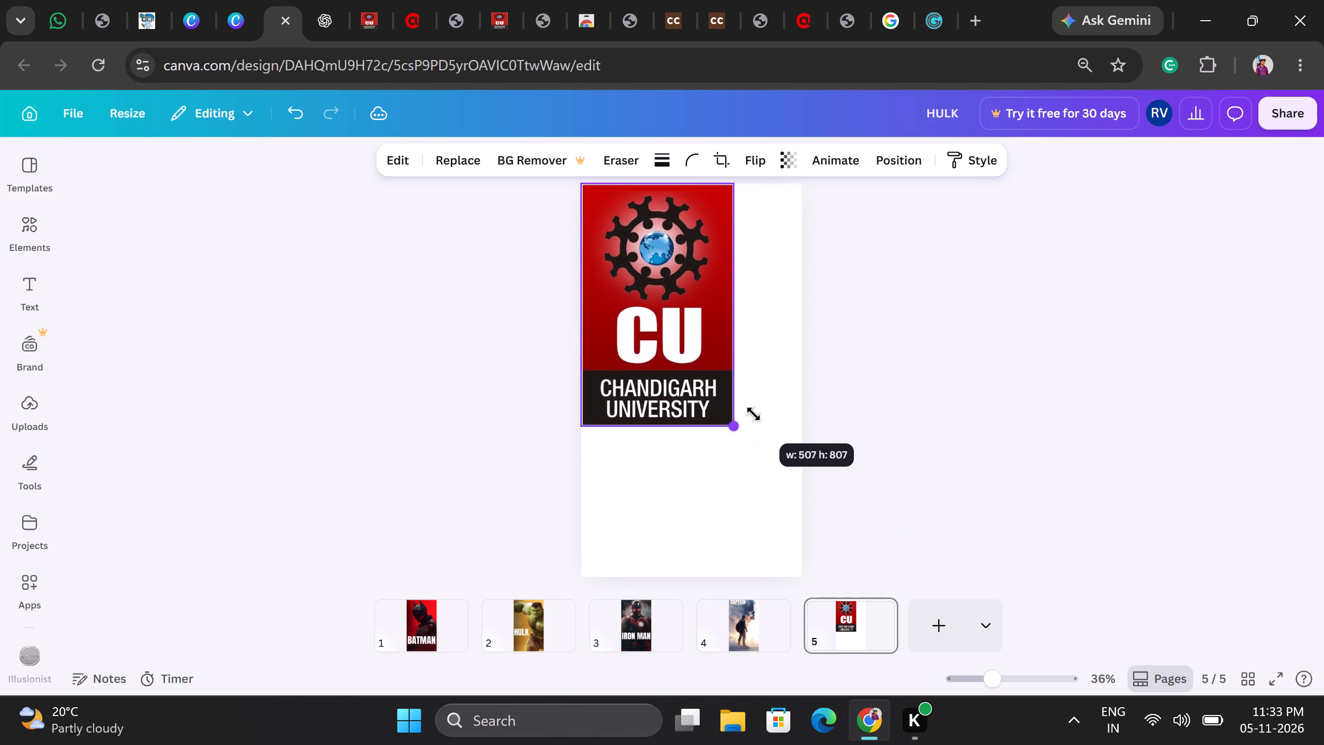
pyautogui.moveTo(754, 414); pyautogui.dragTo(824, 545)
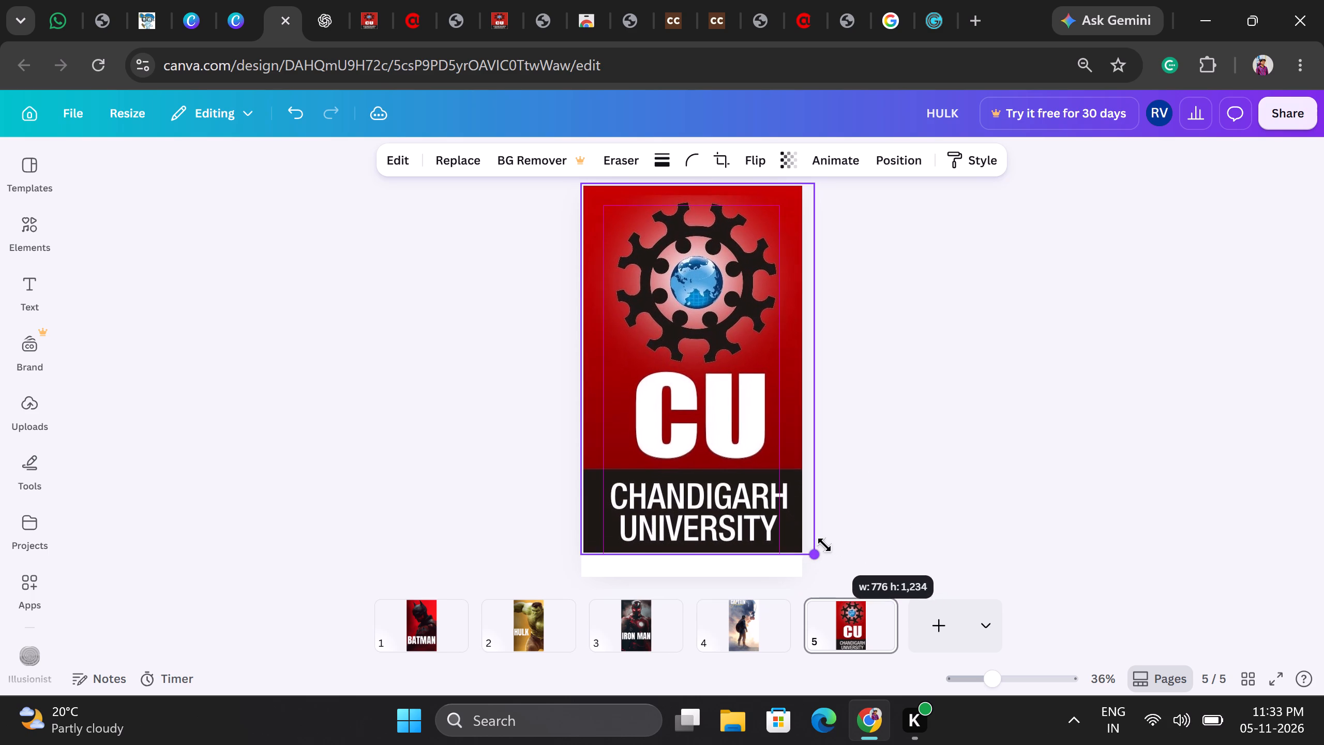
pyautogui.moveTo(824, 545); pyautogui.dragTo(804, 538)
pyautogui.moveTo(734, 400); pyautogui.dragTo(734, 421)
pyautogui.click(826, 444)
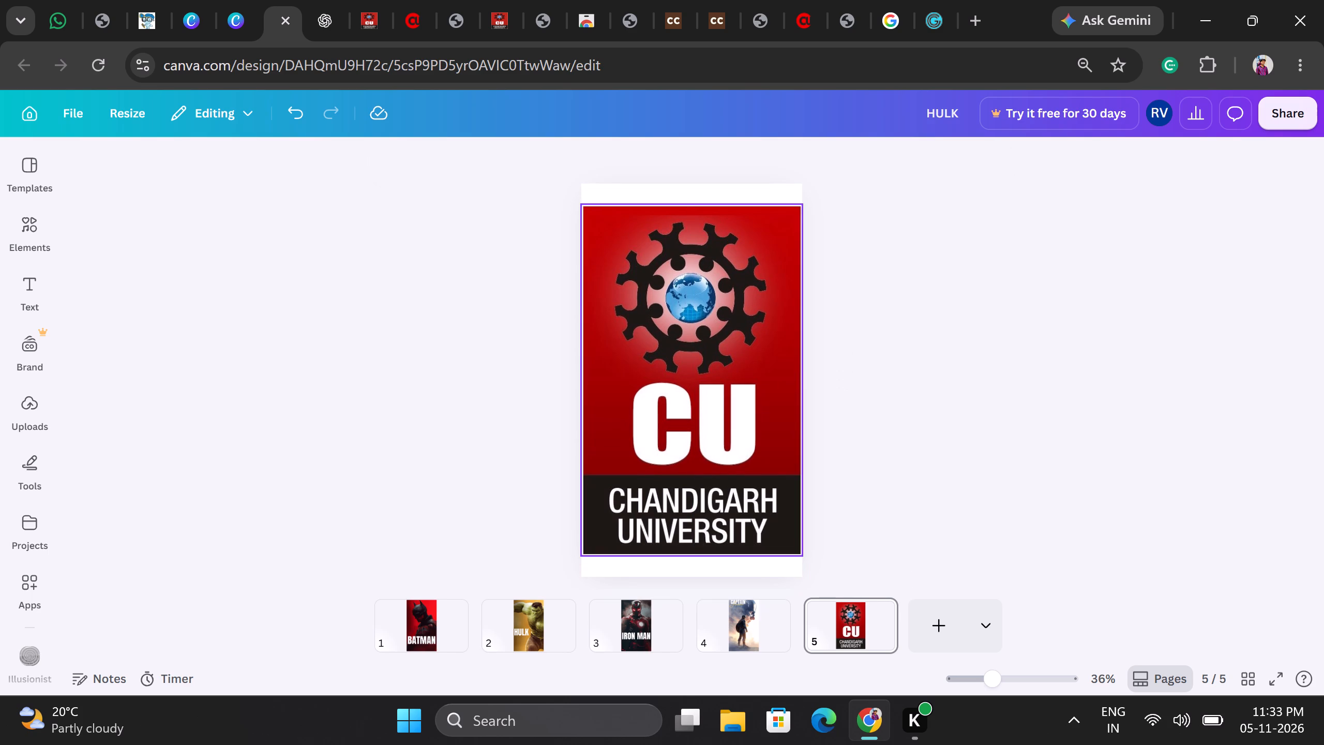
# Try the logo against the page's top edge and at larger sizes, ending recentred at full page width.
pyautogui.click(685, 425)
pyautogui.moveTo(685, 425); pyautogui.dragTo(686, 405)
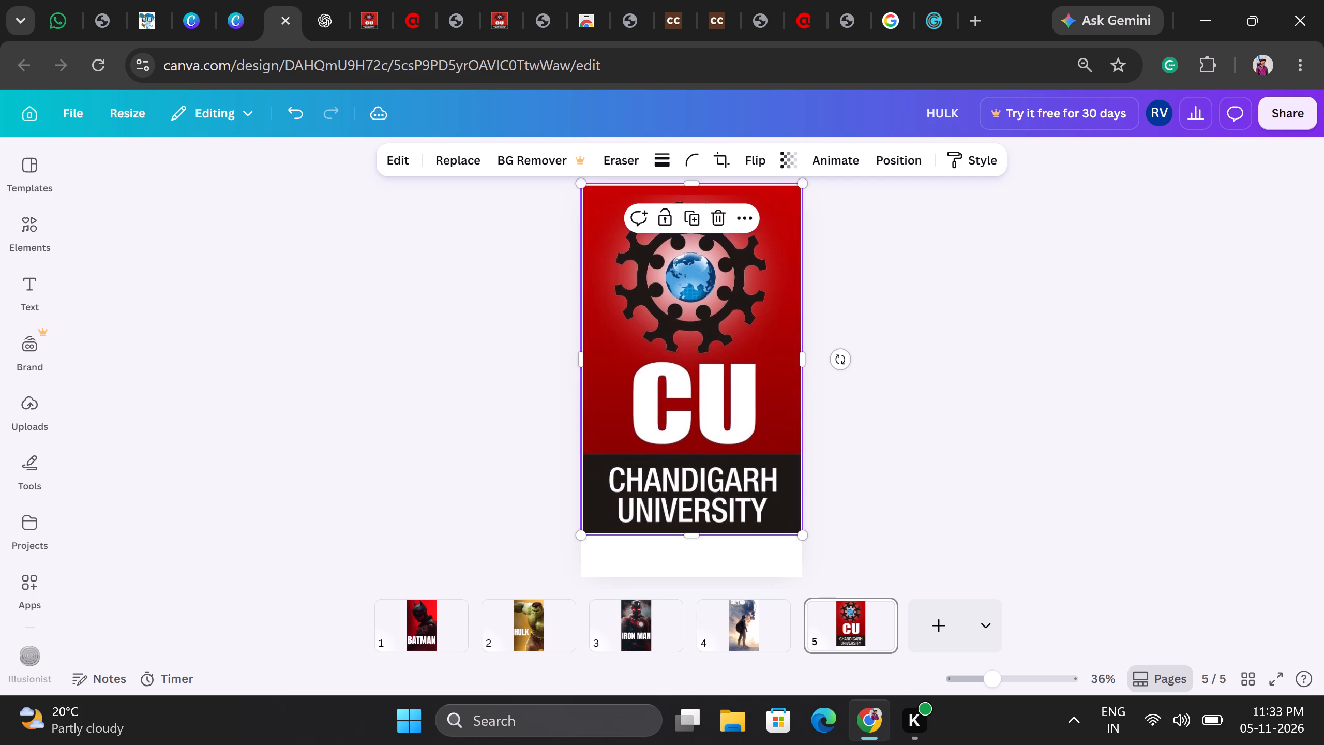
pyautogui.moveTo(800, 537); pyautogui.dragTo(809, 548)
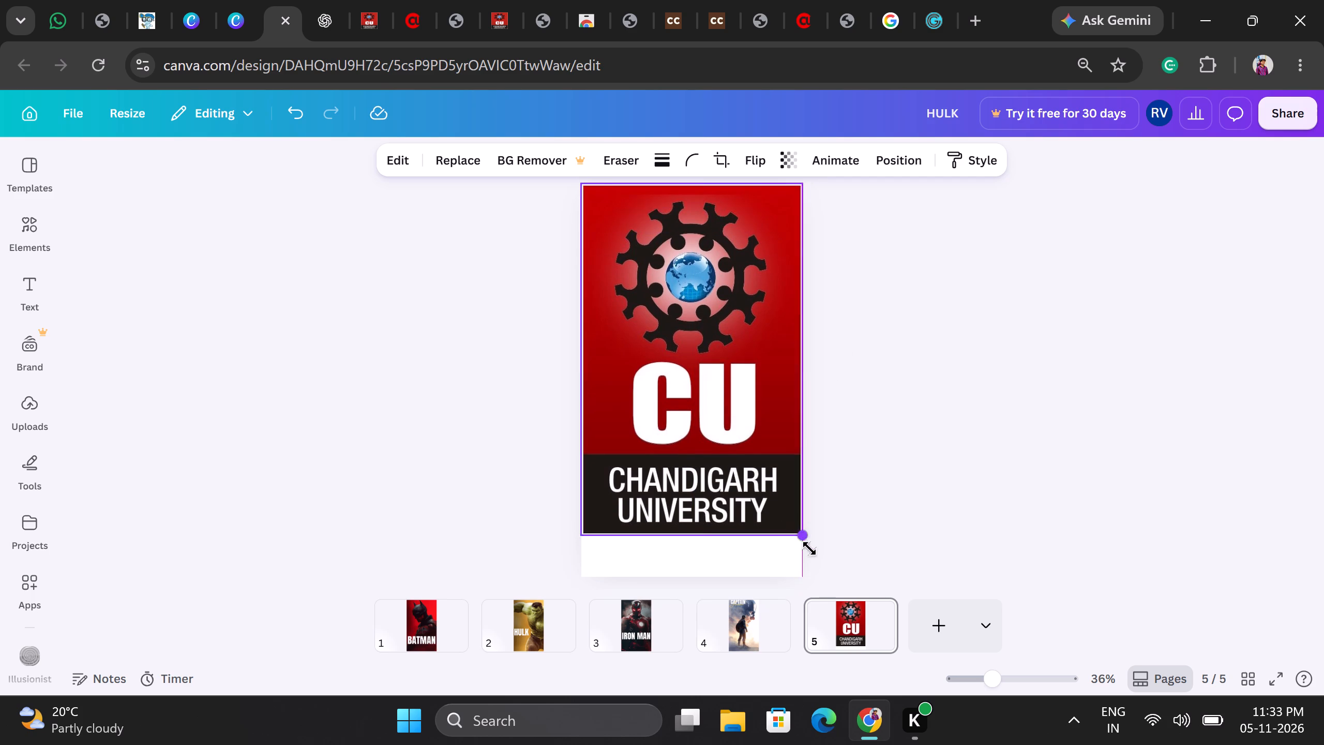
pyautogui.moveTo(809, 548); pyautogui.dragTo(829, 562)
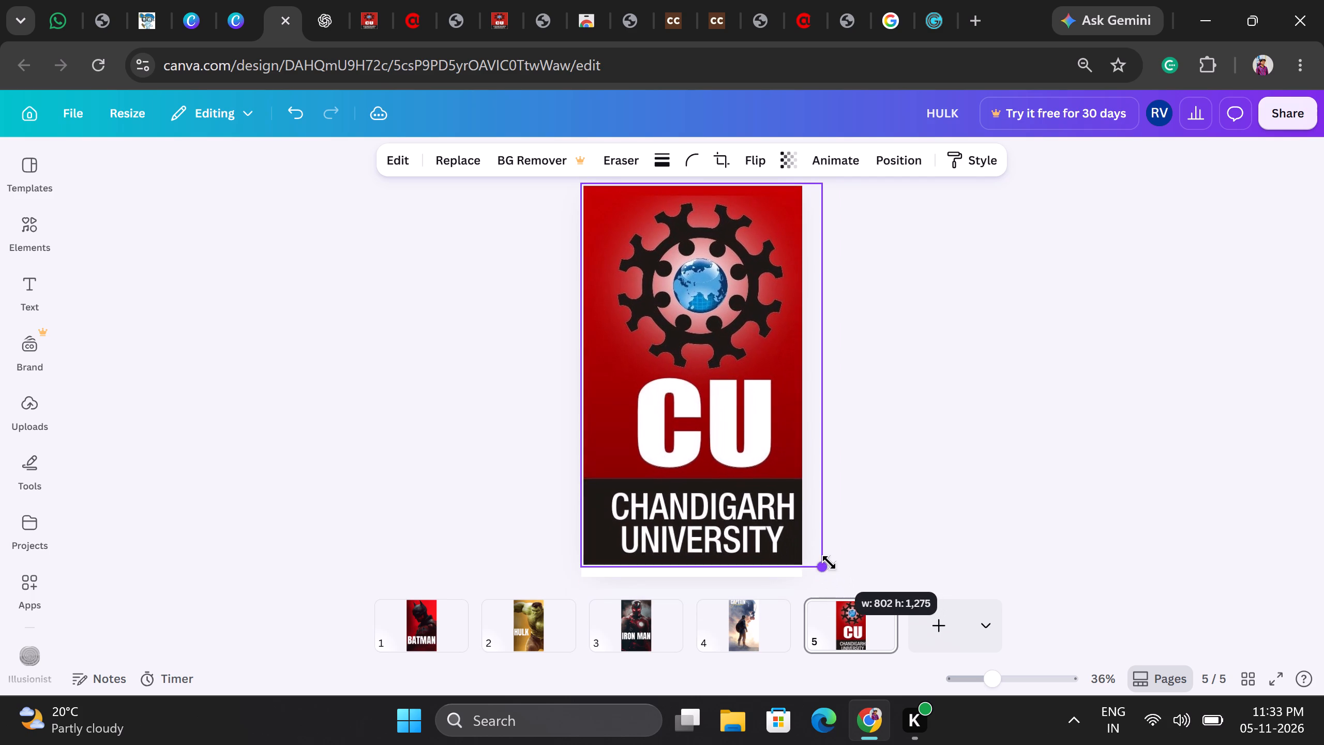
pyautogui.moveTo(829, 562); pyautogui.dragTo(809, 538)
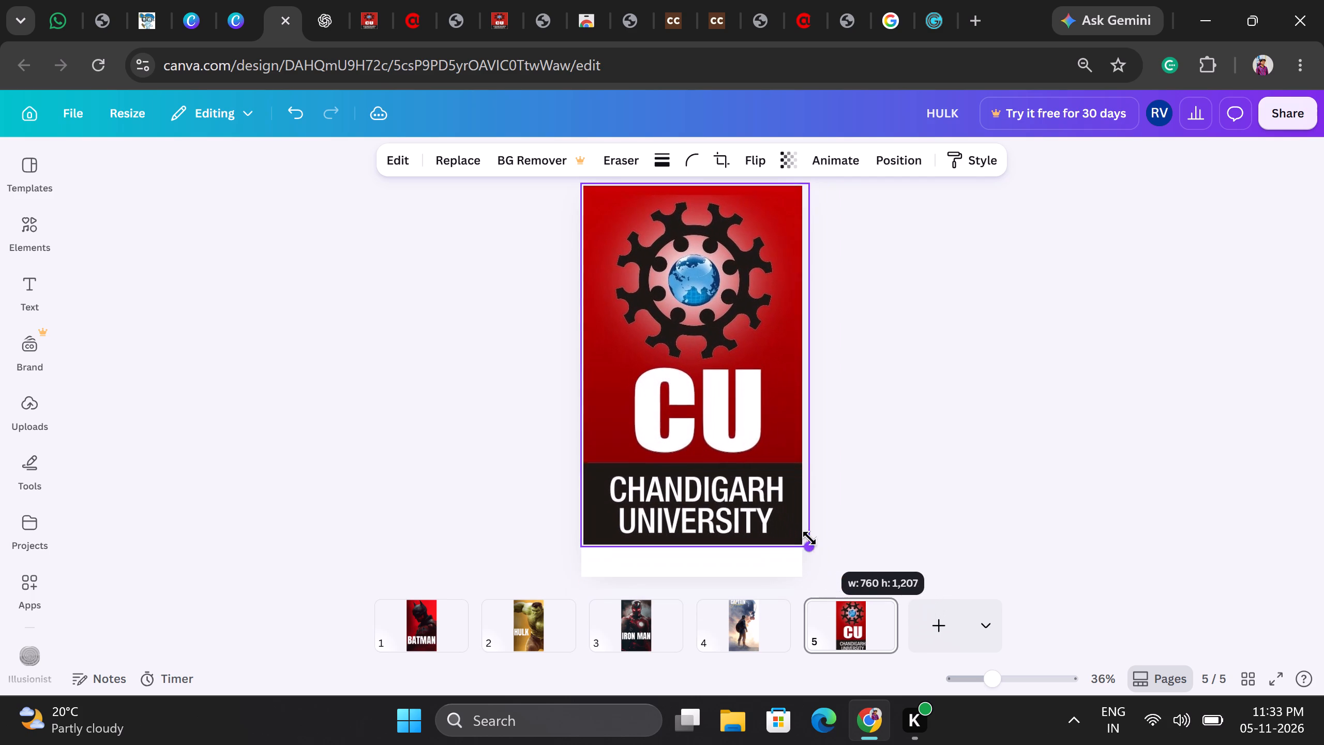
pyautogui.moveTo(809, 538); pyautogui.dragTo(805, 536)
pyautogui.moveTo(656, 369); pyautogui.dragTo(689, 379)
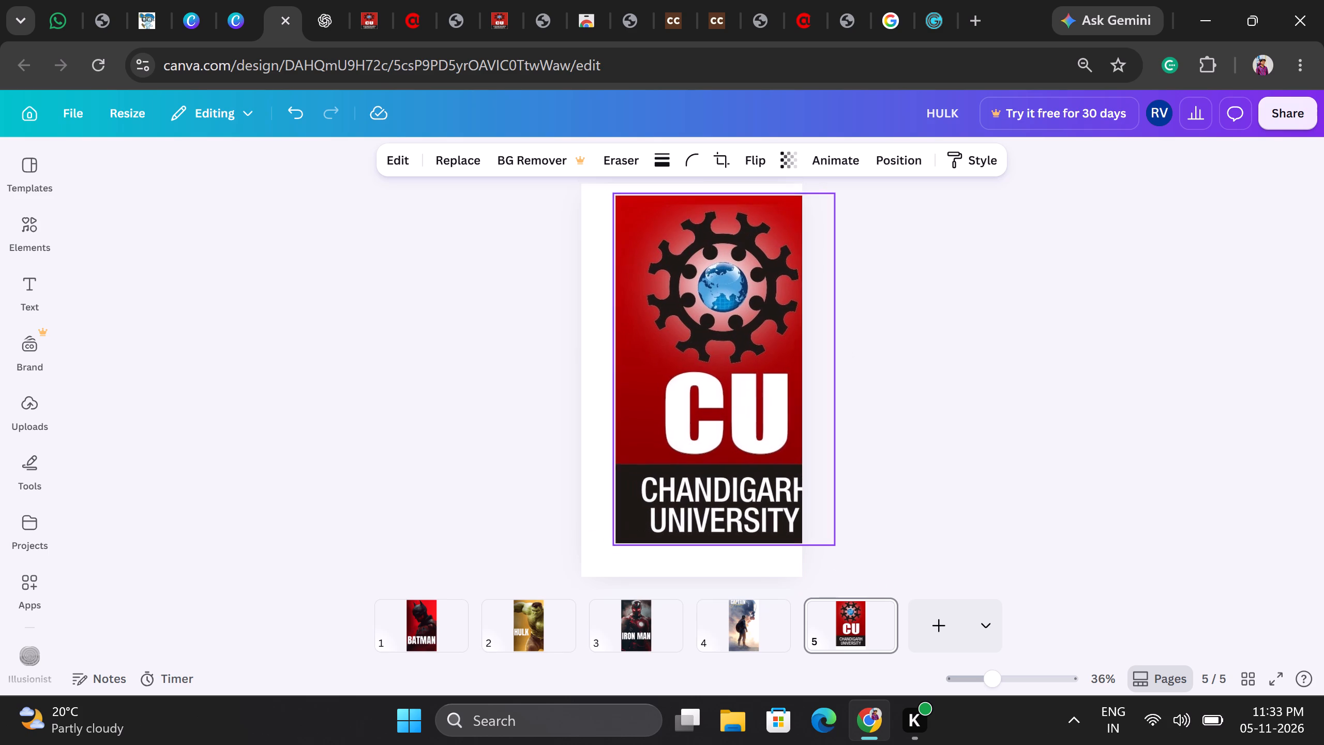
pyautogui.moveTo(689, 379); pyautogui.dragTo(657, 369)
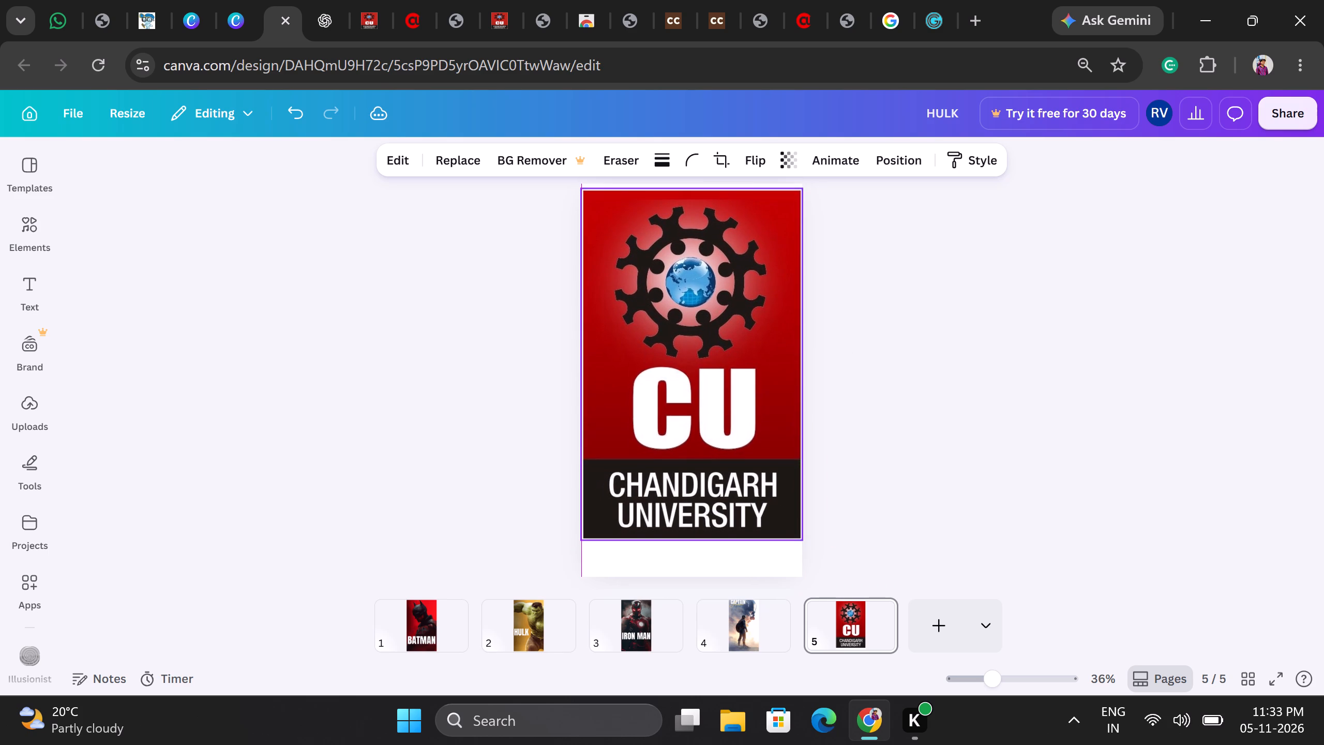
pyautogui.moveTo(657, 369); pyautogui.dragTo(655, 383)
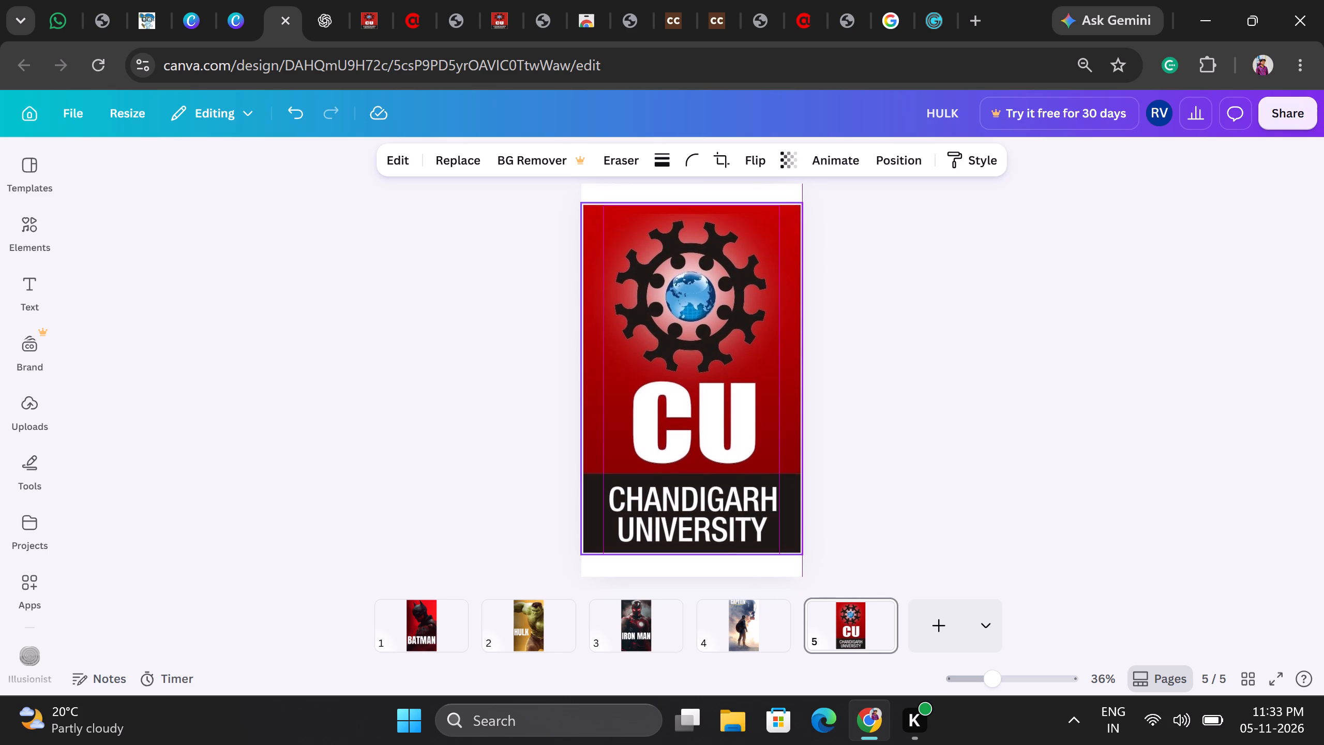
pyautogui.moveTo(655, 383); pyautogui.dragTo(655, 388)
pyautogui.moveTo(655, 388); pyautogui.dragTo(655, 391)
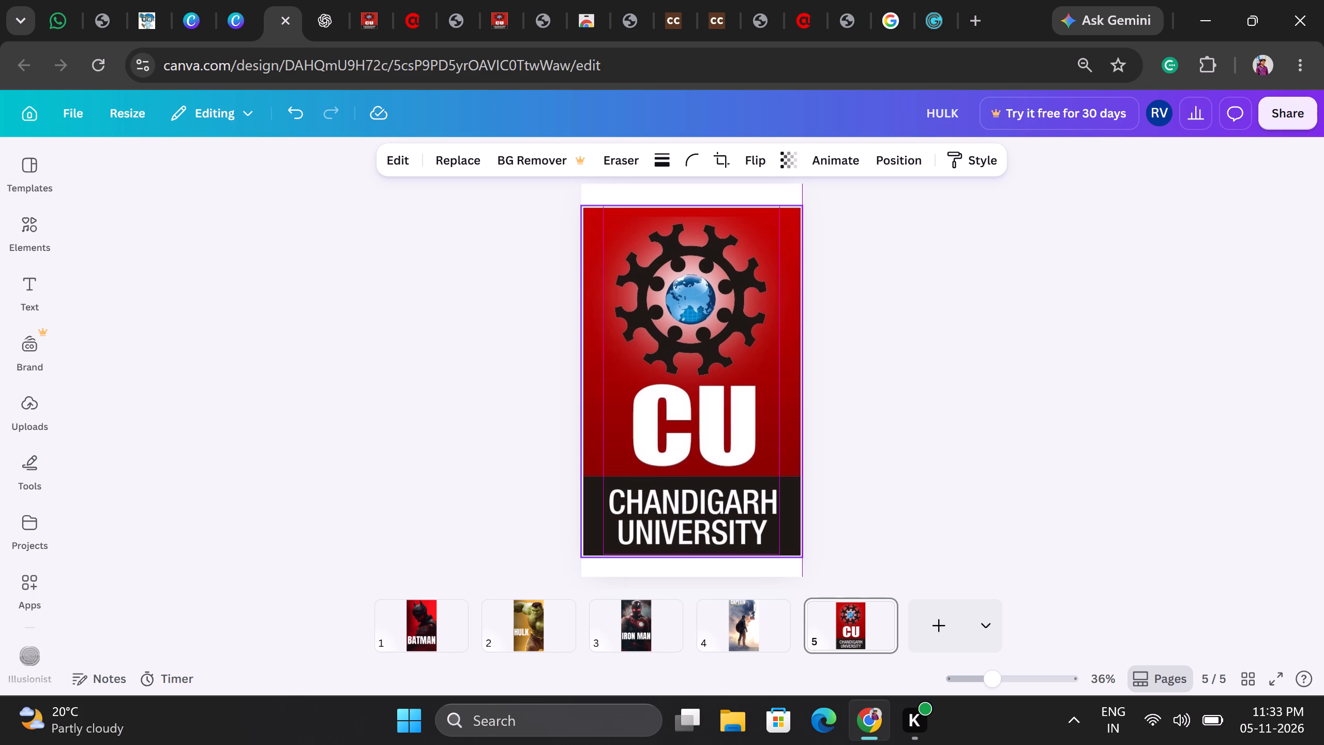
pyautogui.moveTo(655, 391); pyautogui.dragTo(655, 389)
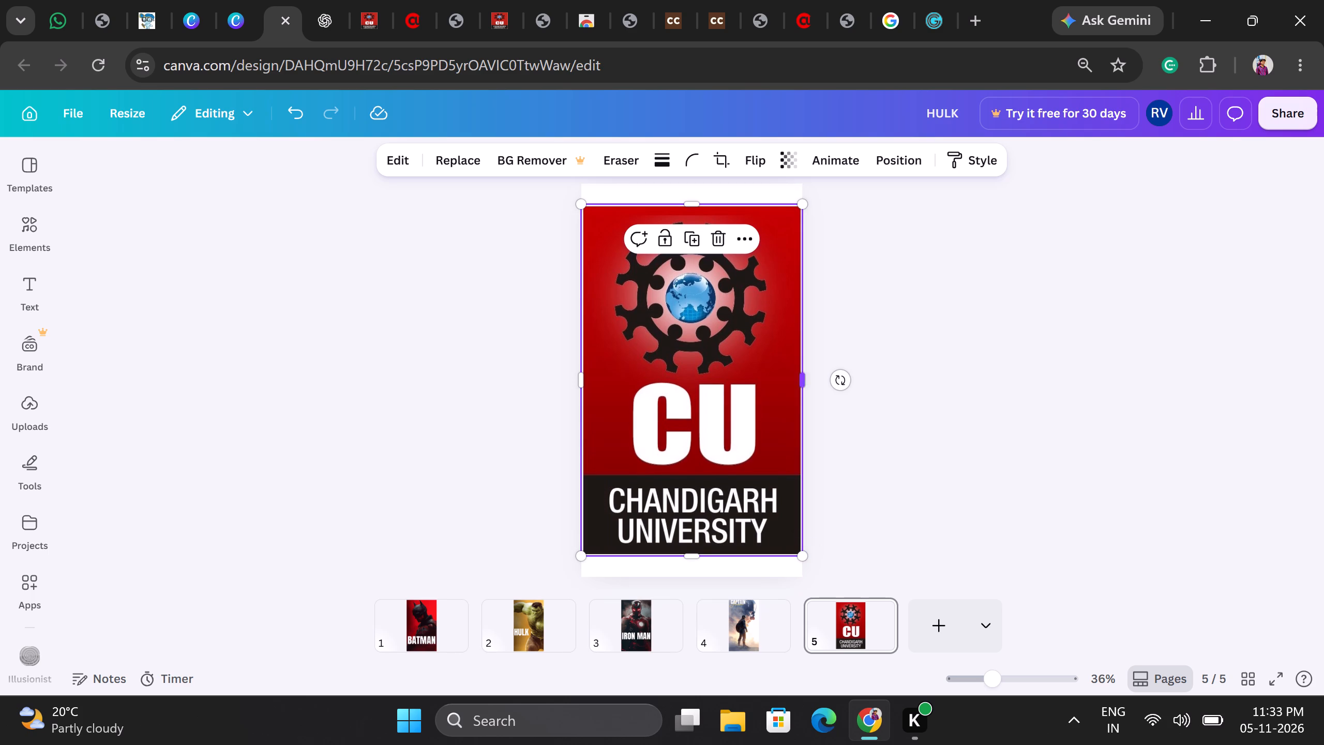
# Shrink the logo slightly and centre it on page 5, leaving a white margin on all sides.
pyautogui.moveTo(802, 552); pyautogui.dragTo(754, 517)
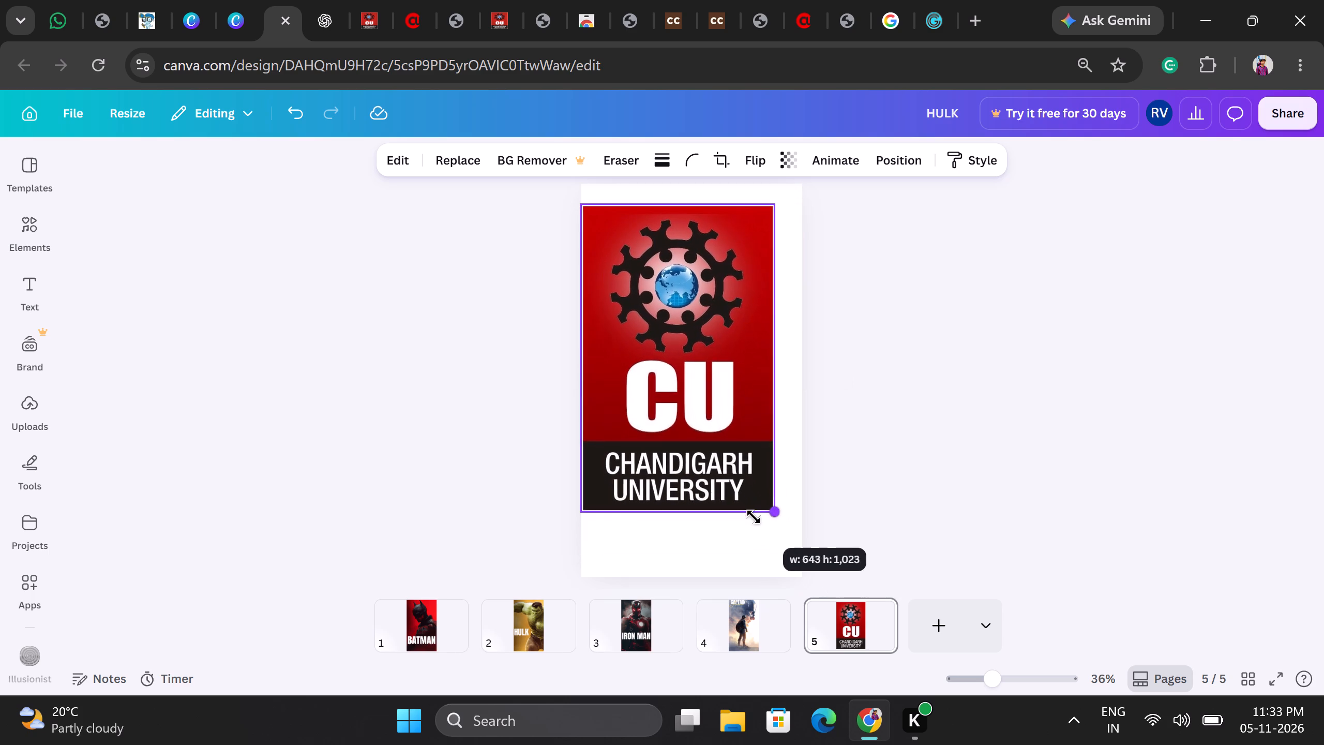
pyautogui.moveTo(754, 517); pyautogui.dragTo(740, 515)
pyautogui.moveTo(685, 388); pyautogui.dragTo(702, 405)
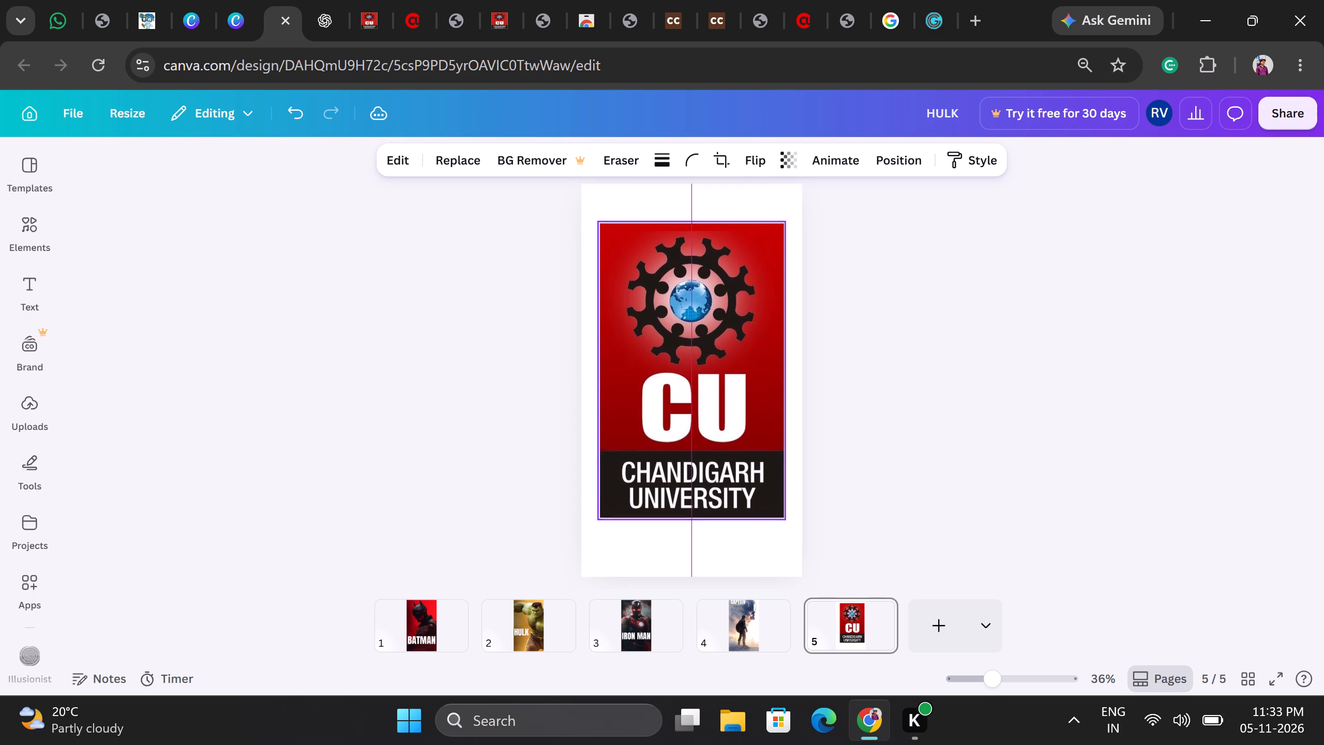
pyautogui.moveTo(702, 405); pyautogui.dragTo(702, 414)
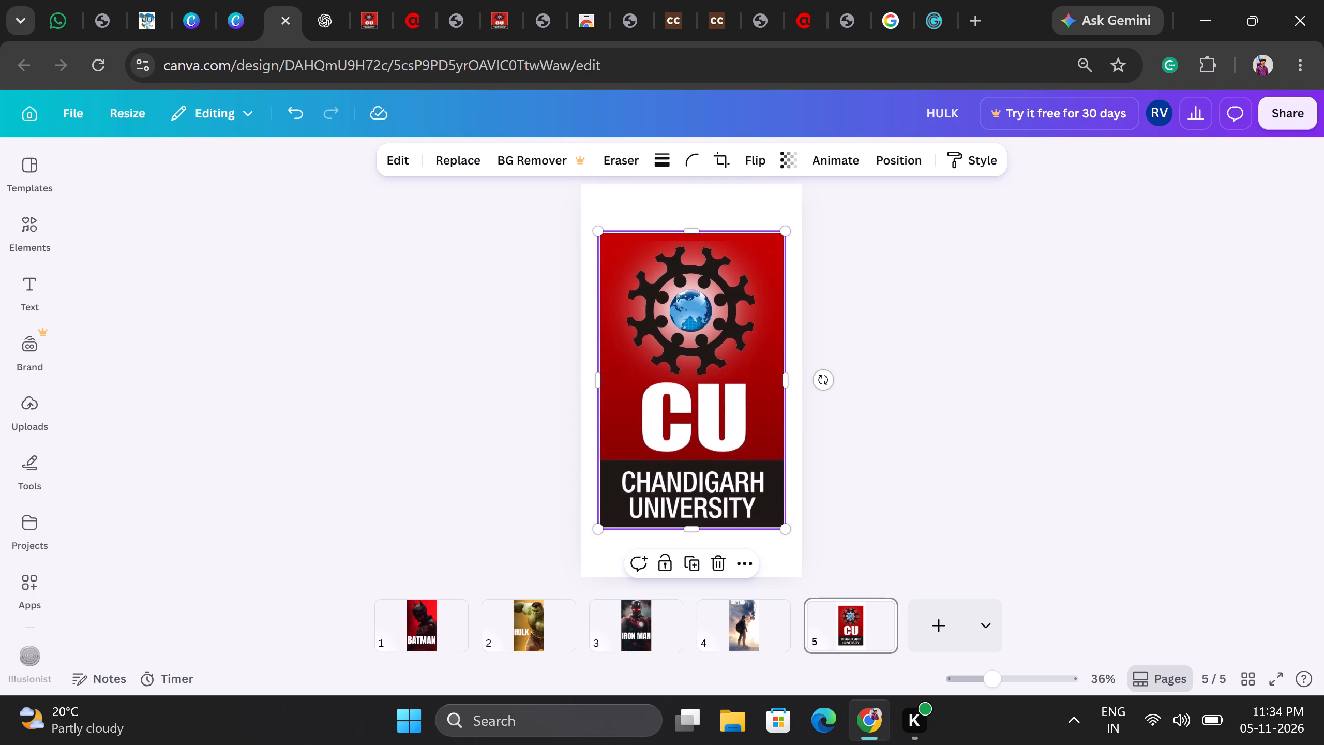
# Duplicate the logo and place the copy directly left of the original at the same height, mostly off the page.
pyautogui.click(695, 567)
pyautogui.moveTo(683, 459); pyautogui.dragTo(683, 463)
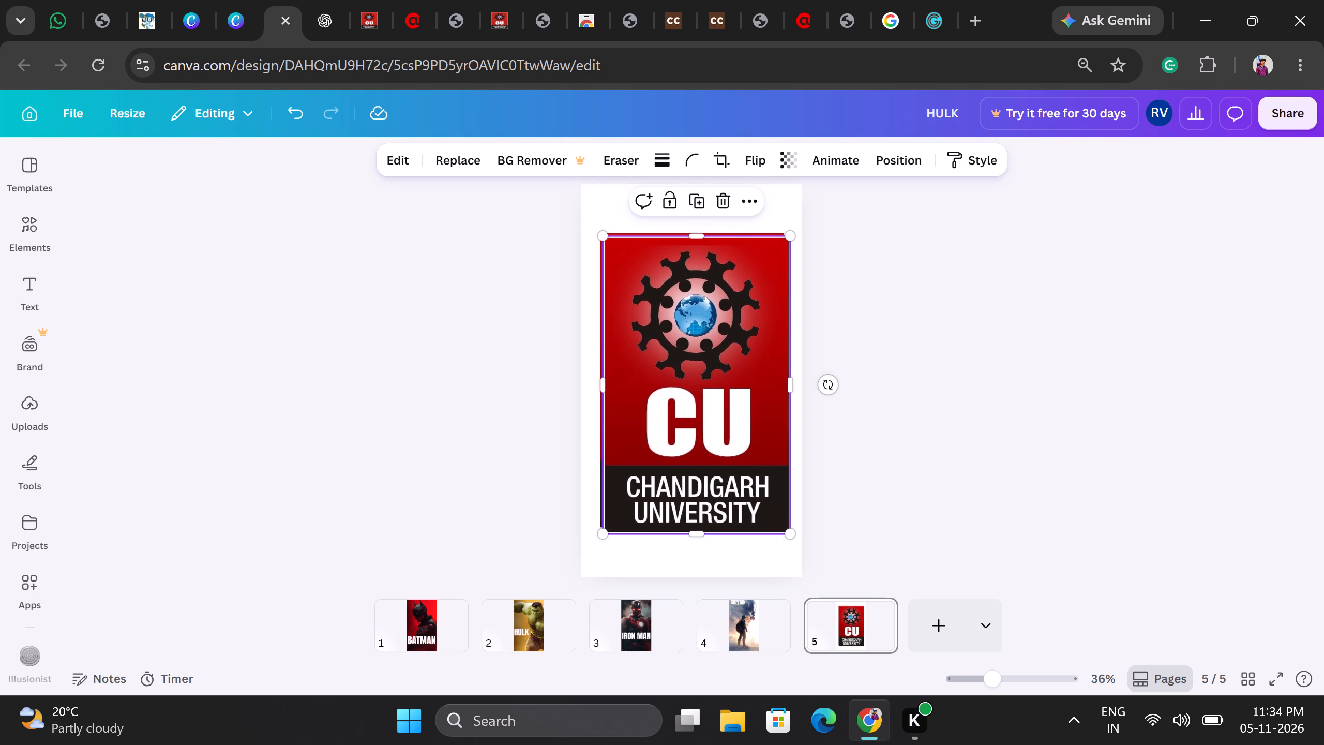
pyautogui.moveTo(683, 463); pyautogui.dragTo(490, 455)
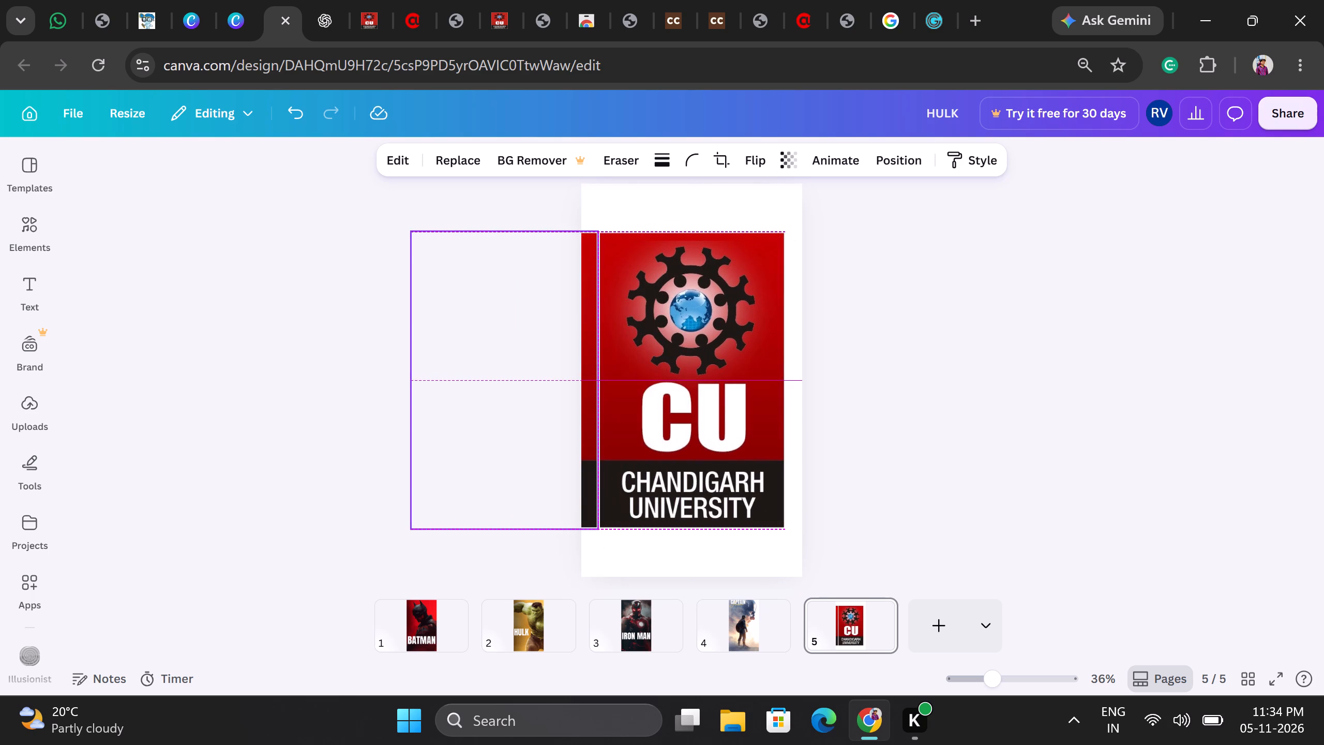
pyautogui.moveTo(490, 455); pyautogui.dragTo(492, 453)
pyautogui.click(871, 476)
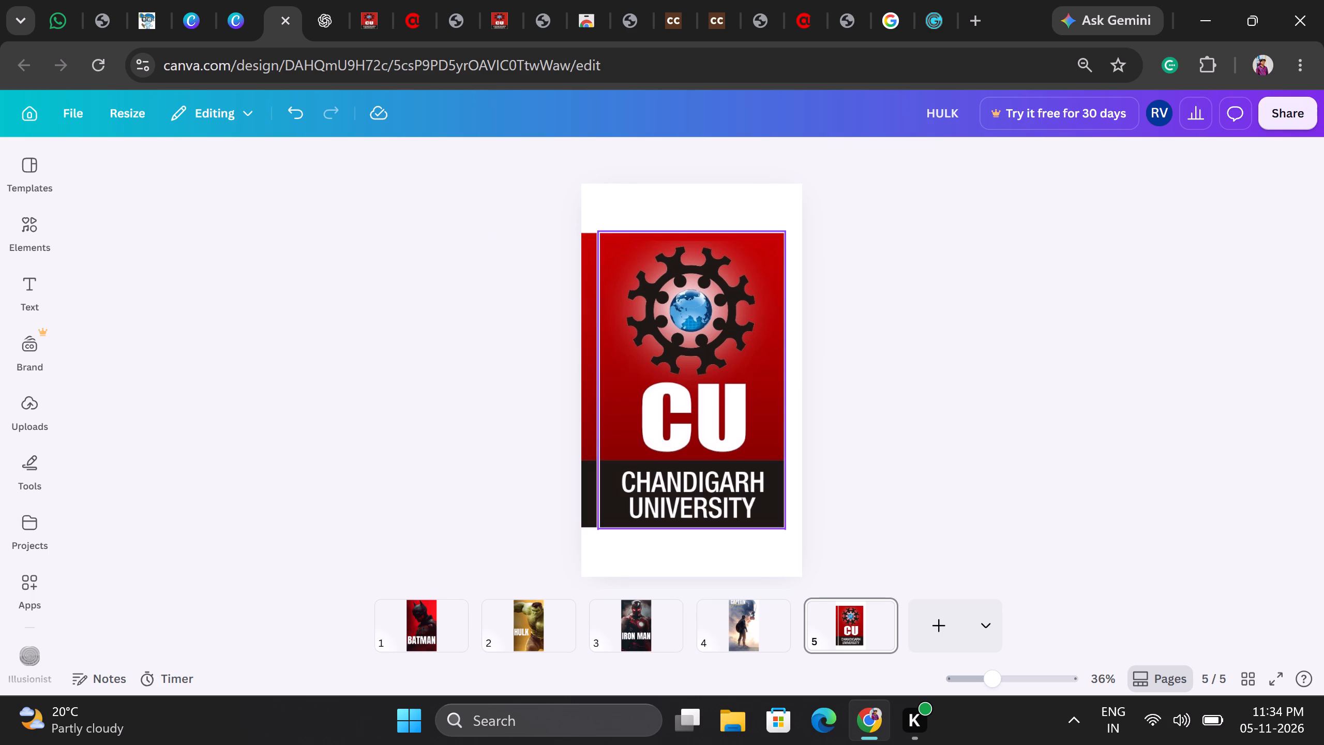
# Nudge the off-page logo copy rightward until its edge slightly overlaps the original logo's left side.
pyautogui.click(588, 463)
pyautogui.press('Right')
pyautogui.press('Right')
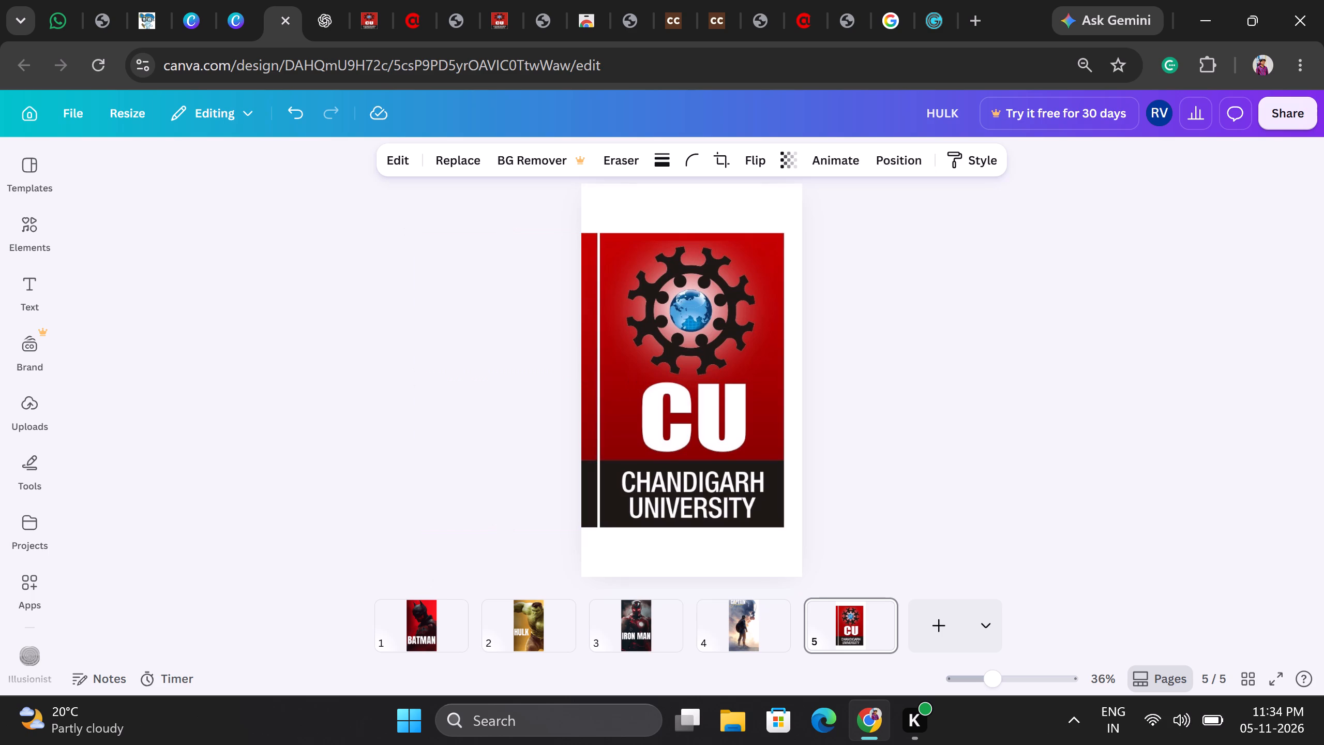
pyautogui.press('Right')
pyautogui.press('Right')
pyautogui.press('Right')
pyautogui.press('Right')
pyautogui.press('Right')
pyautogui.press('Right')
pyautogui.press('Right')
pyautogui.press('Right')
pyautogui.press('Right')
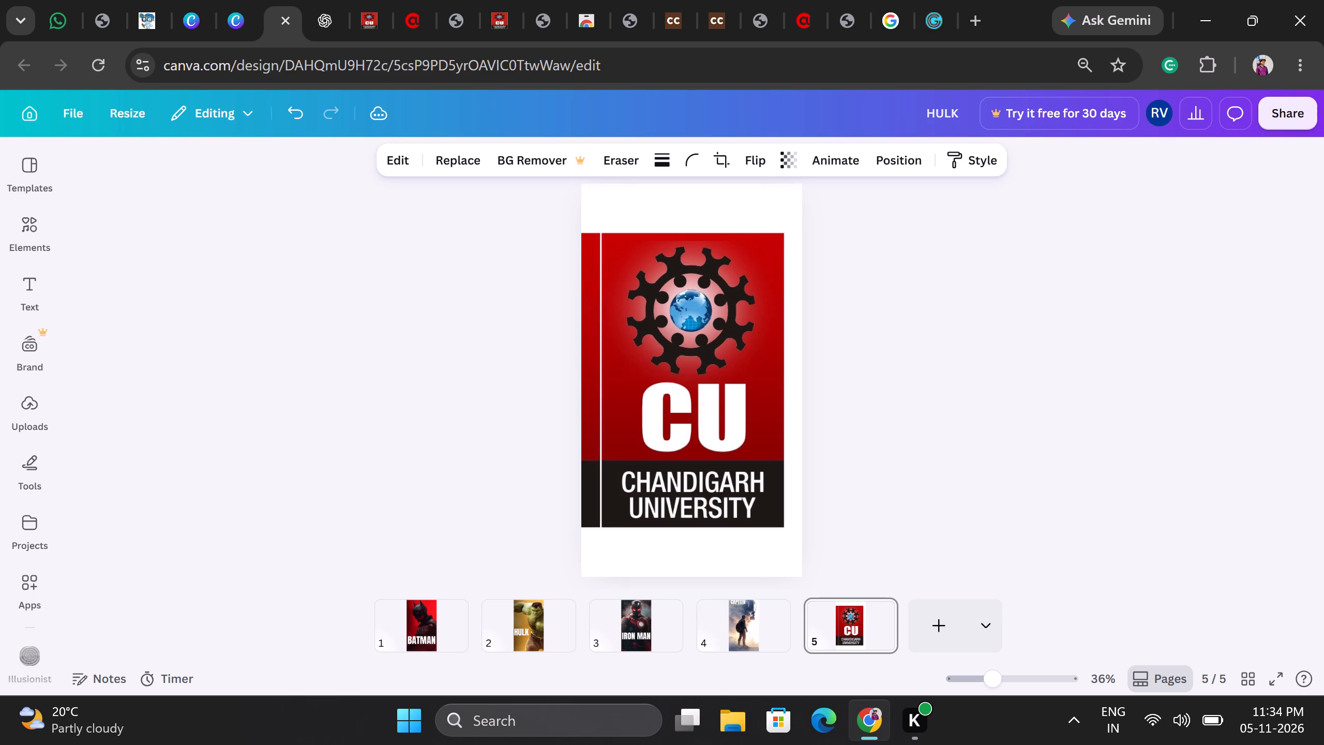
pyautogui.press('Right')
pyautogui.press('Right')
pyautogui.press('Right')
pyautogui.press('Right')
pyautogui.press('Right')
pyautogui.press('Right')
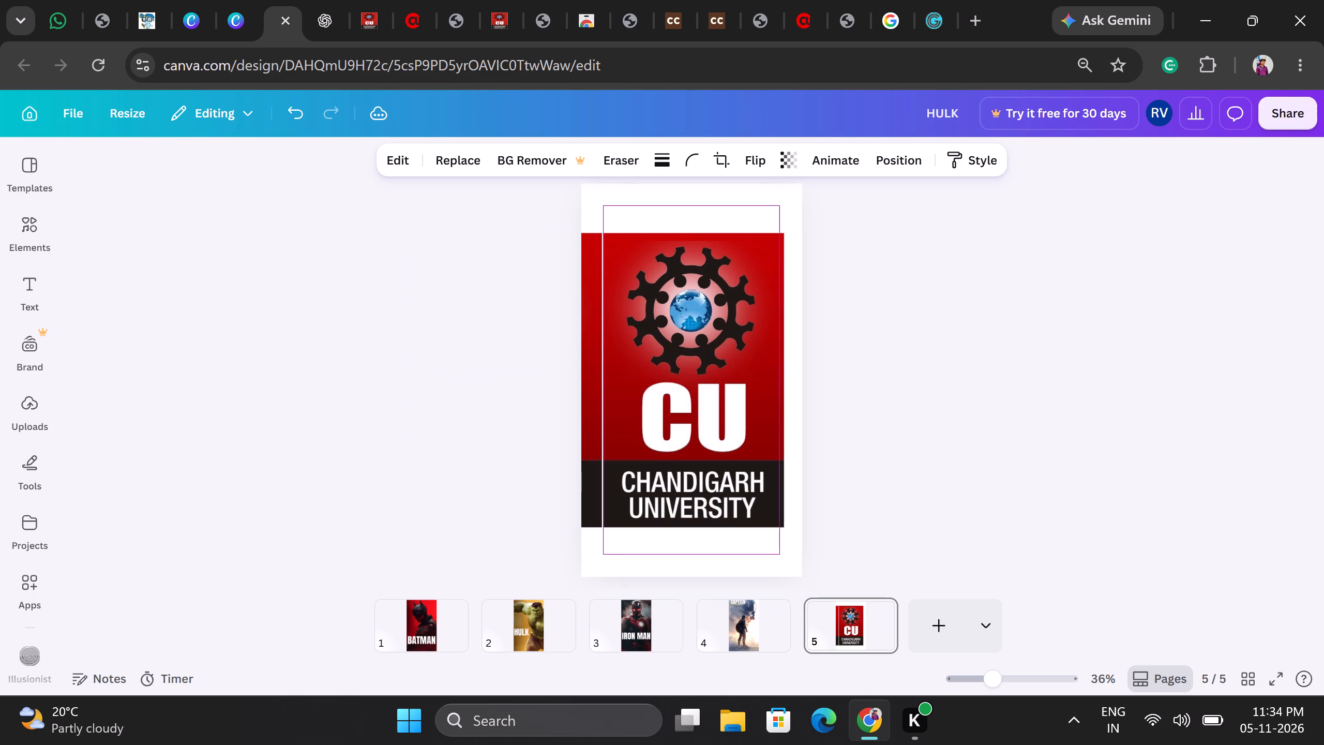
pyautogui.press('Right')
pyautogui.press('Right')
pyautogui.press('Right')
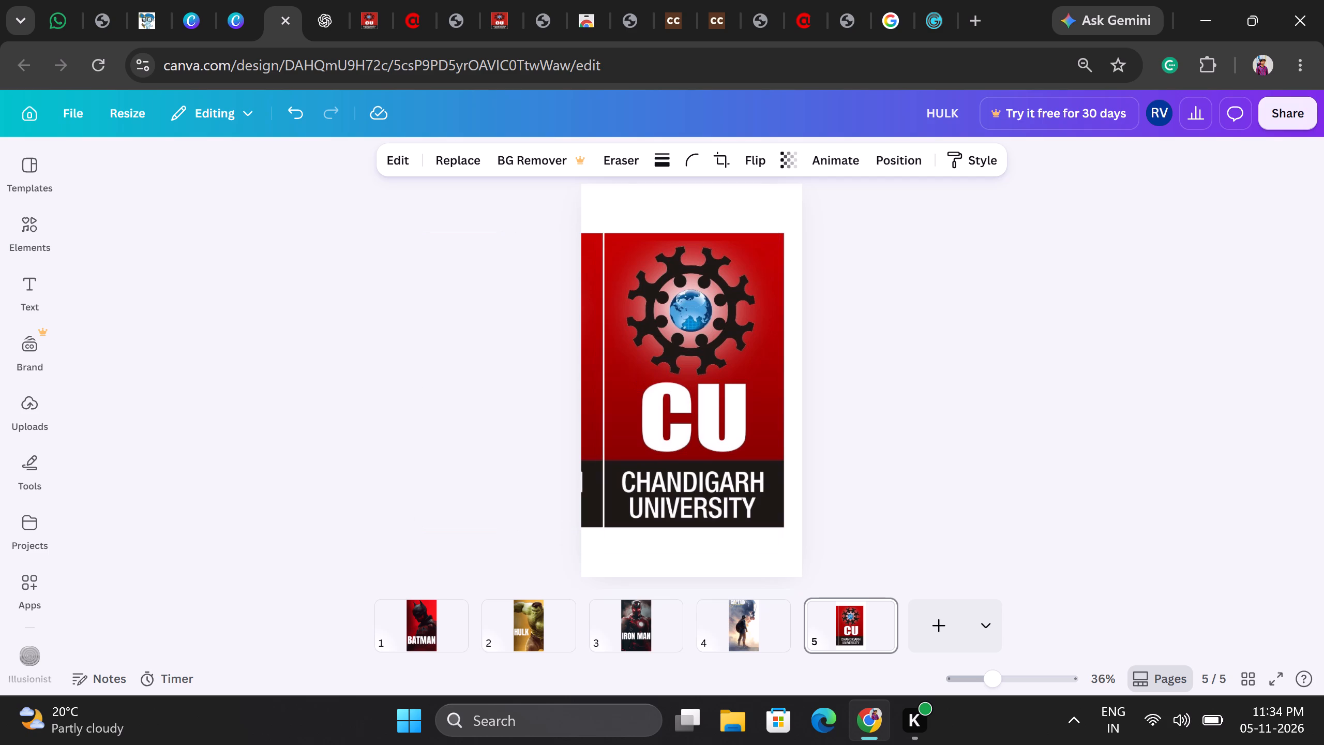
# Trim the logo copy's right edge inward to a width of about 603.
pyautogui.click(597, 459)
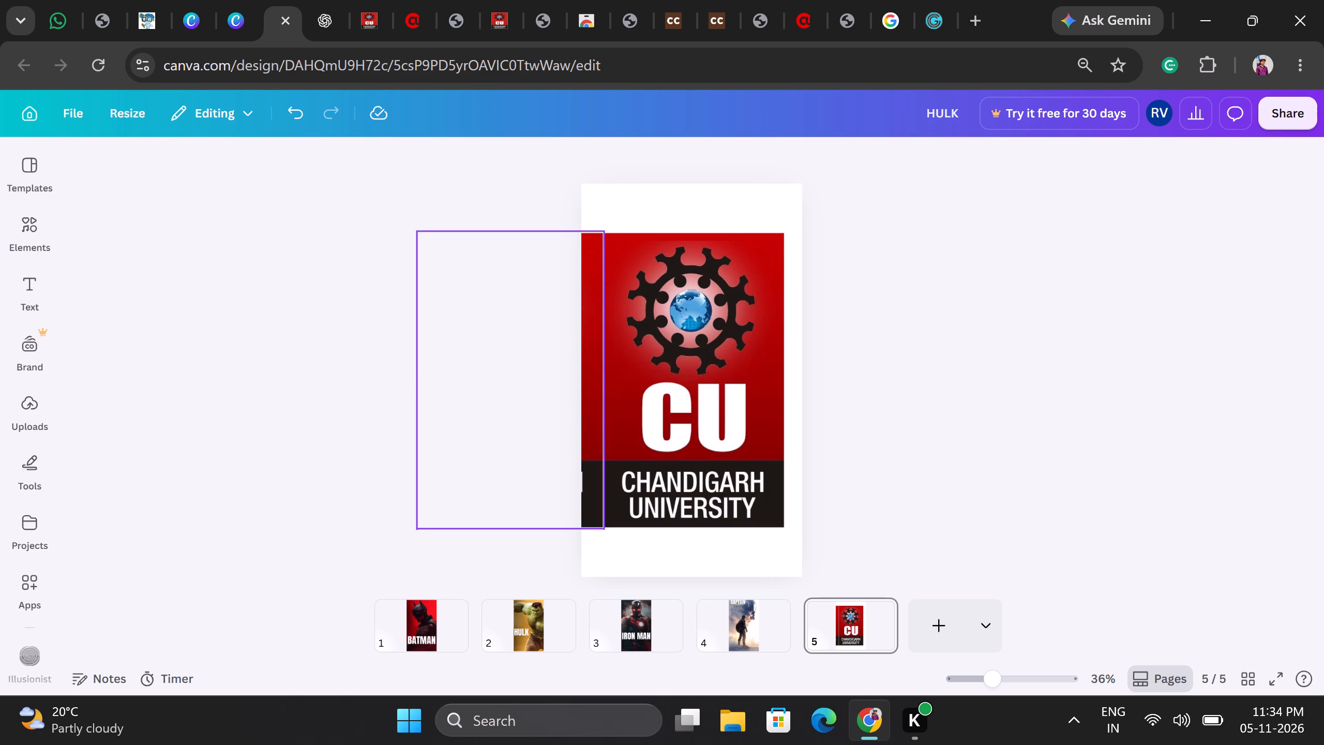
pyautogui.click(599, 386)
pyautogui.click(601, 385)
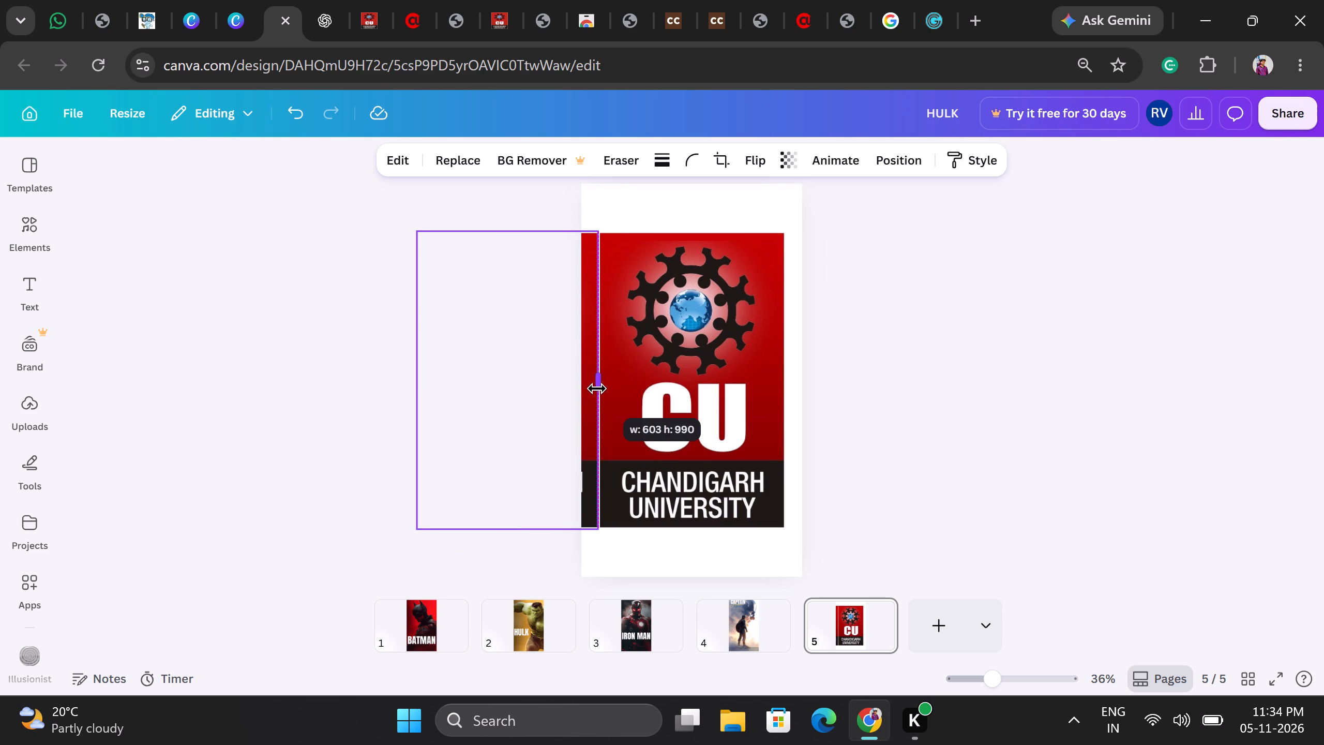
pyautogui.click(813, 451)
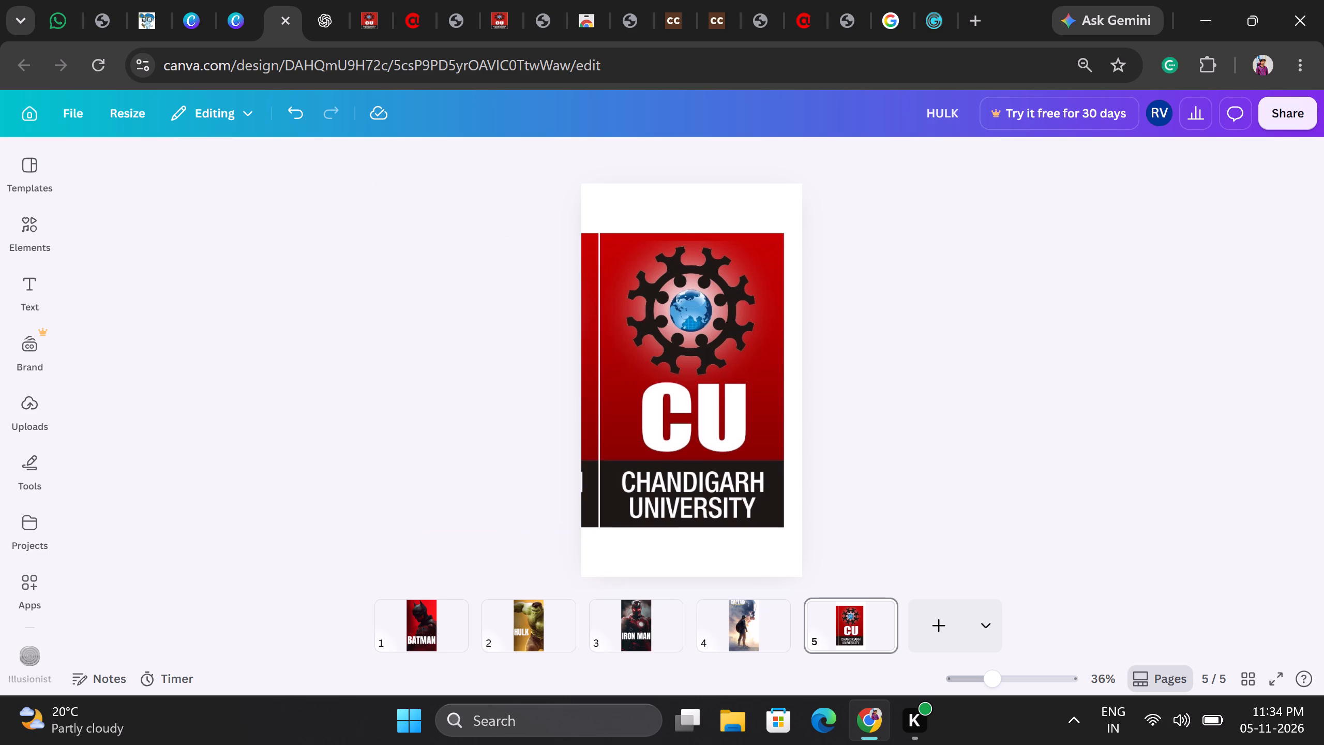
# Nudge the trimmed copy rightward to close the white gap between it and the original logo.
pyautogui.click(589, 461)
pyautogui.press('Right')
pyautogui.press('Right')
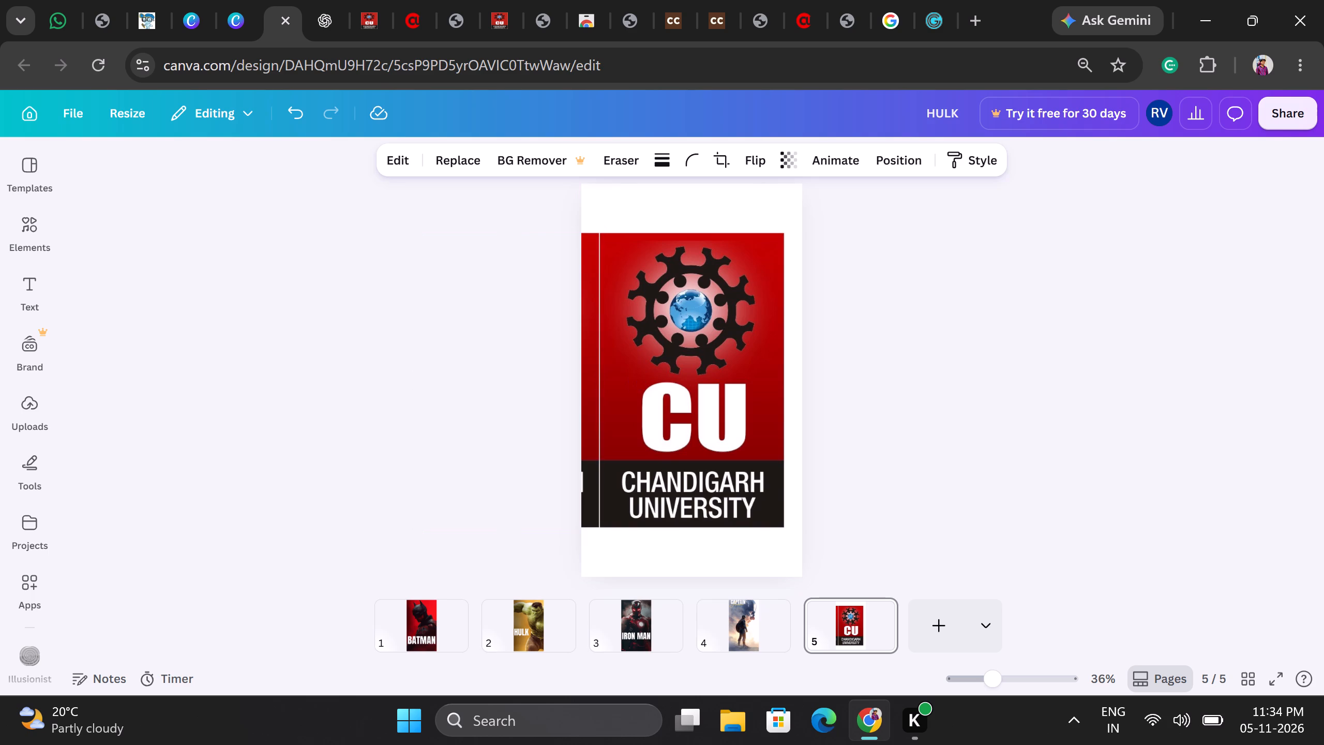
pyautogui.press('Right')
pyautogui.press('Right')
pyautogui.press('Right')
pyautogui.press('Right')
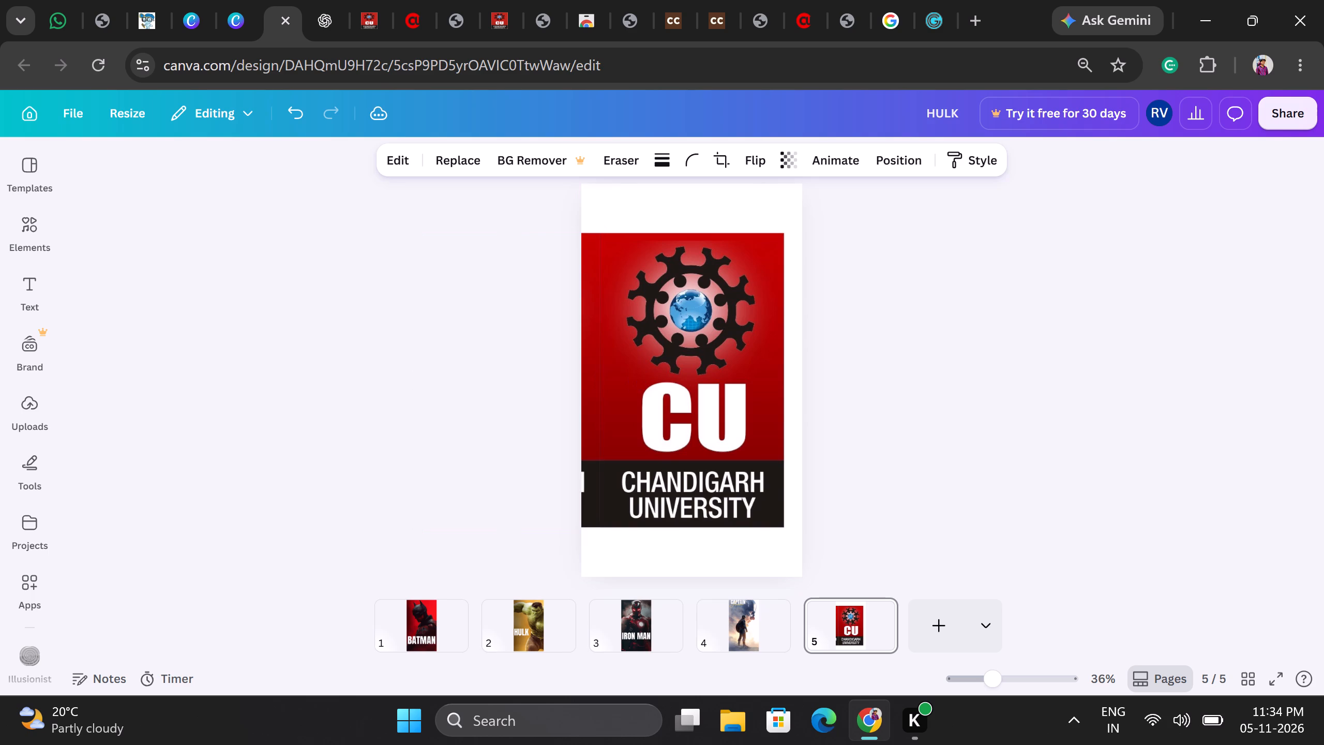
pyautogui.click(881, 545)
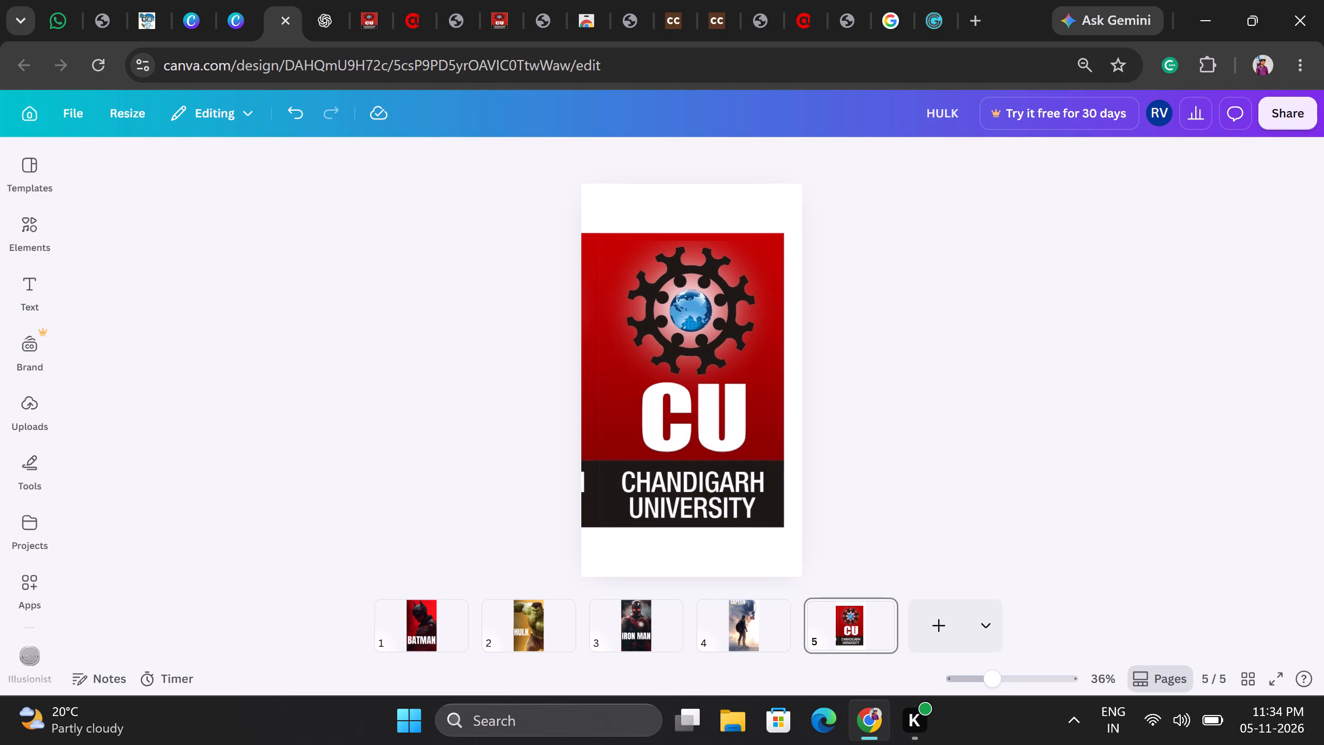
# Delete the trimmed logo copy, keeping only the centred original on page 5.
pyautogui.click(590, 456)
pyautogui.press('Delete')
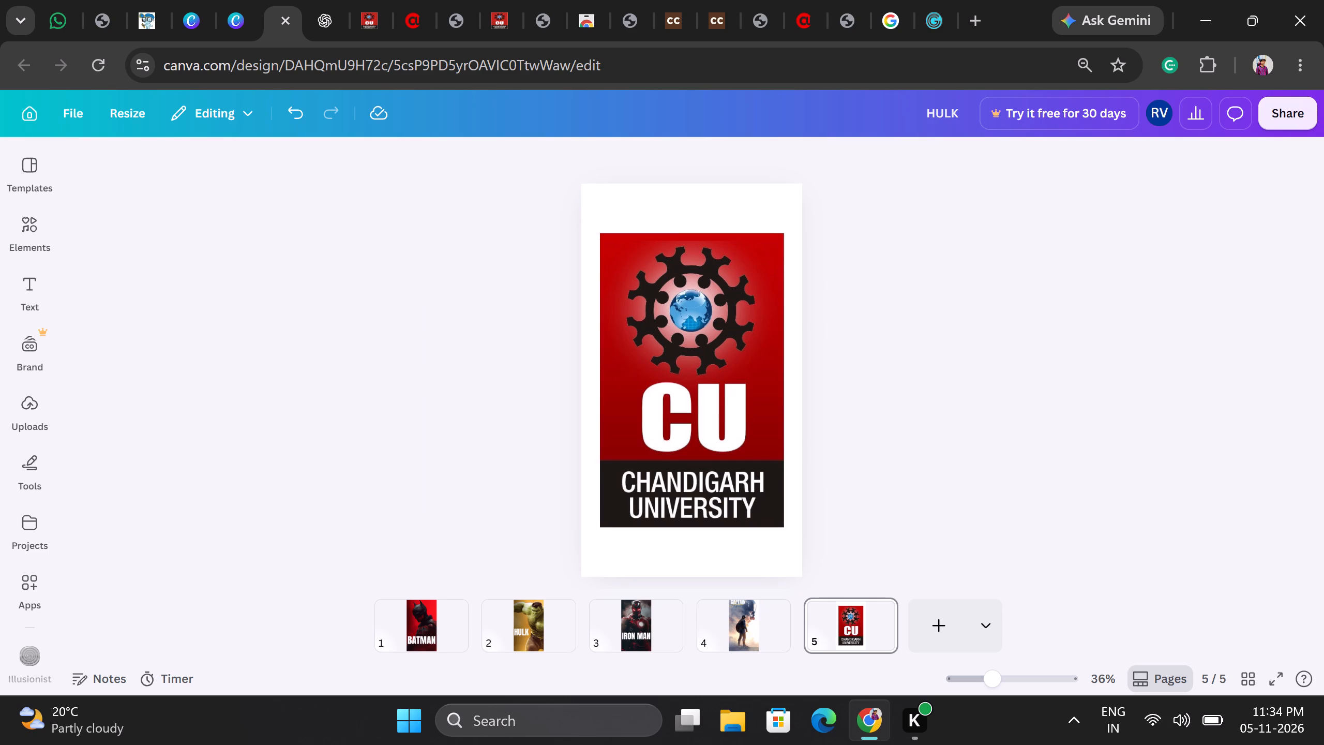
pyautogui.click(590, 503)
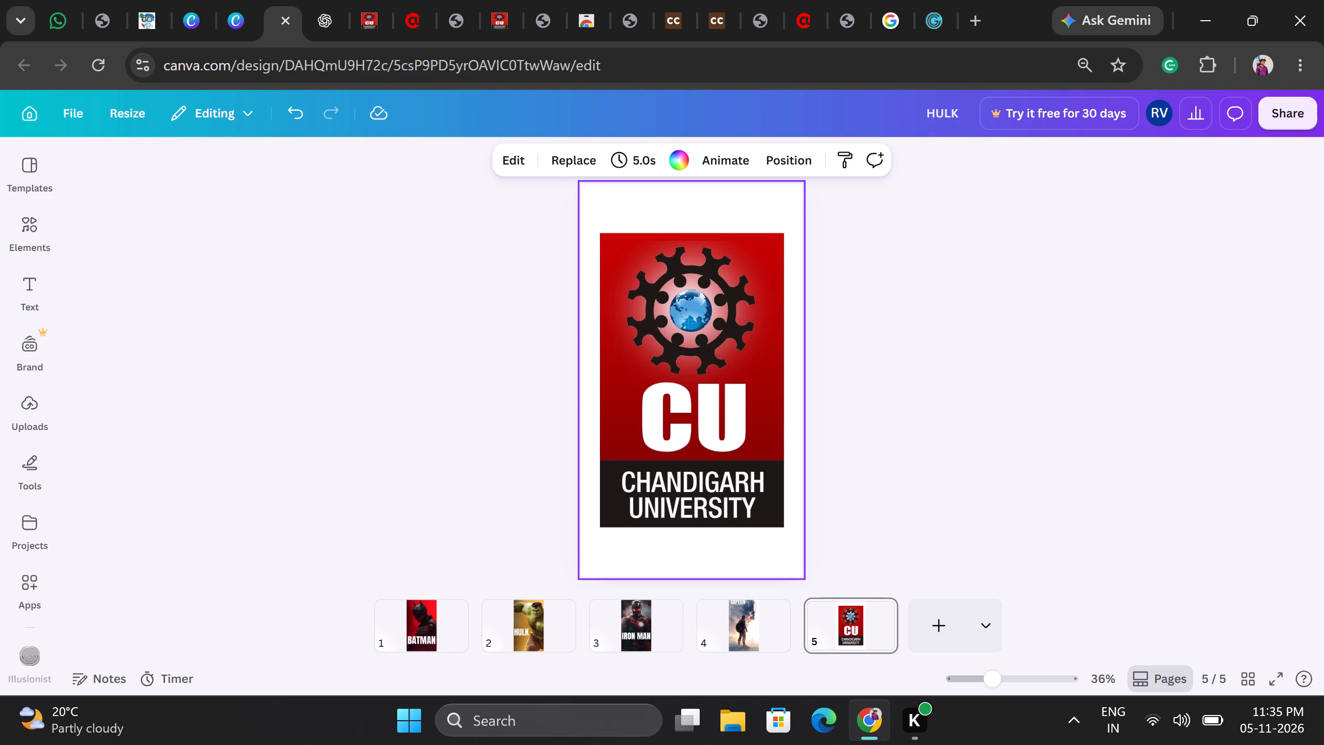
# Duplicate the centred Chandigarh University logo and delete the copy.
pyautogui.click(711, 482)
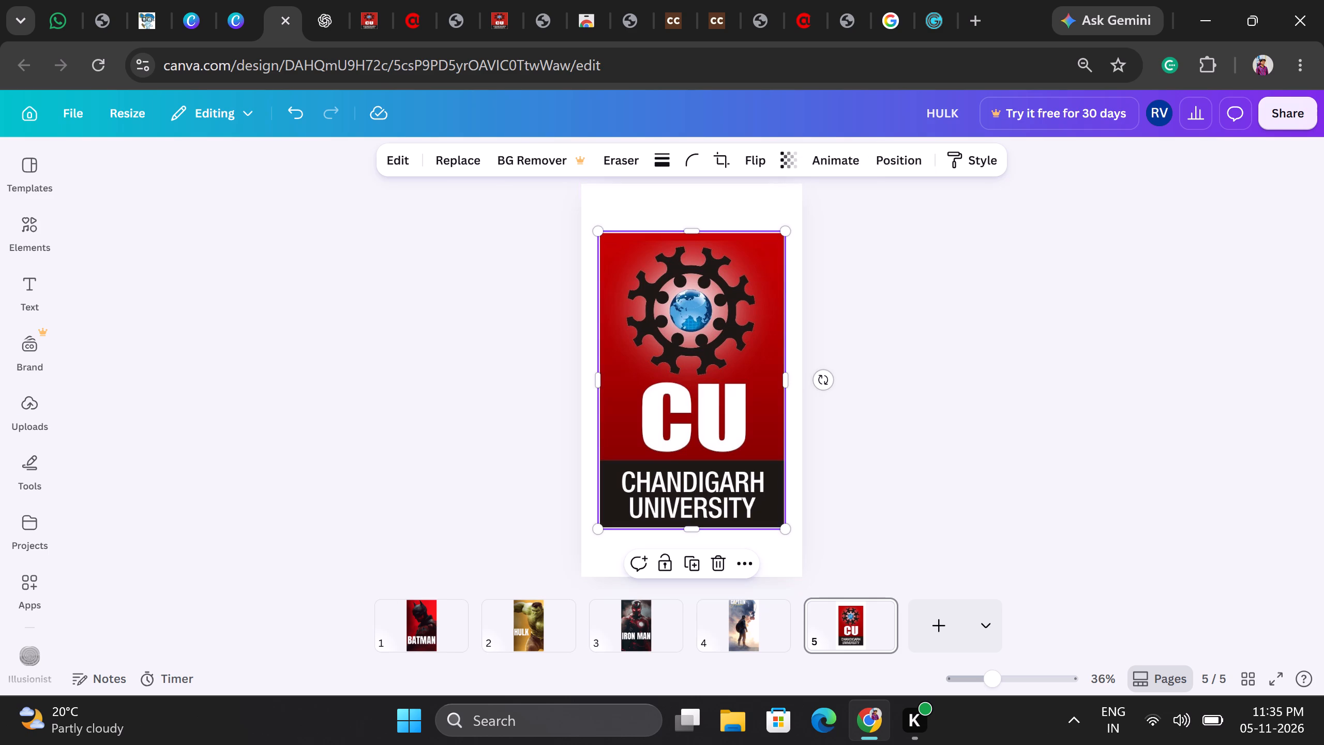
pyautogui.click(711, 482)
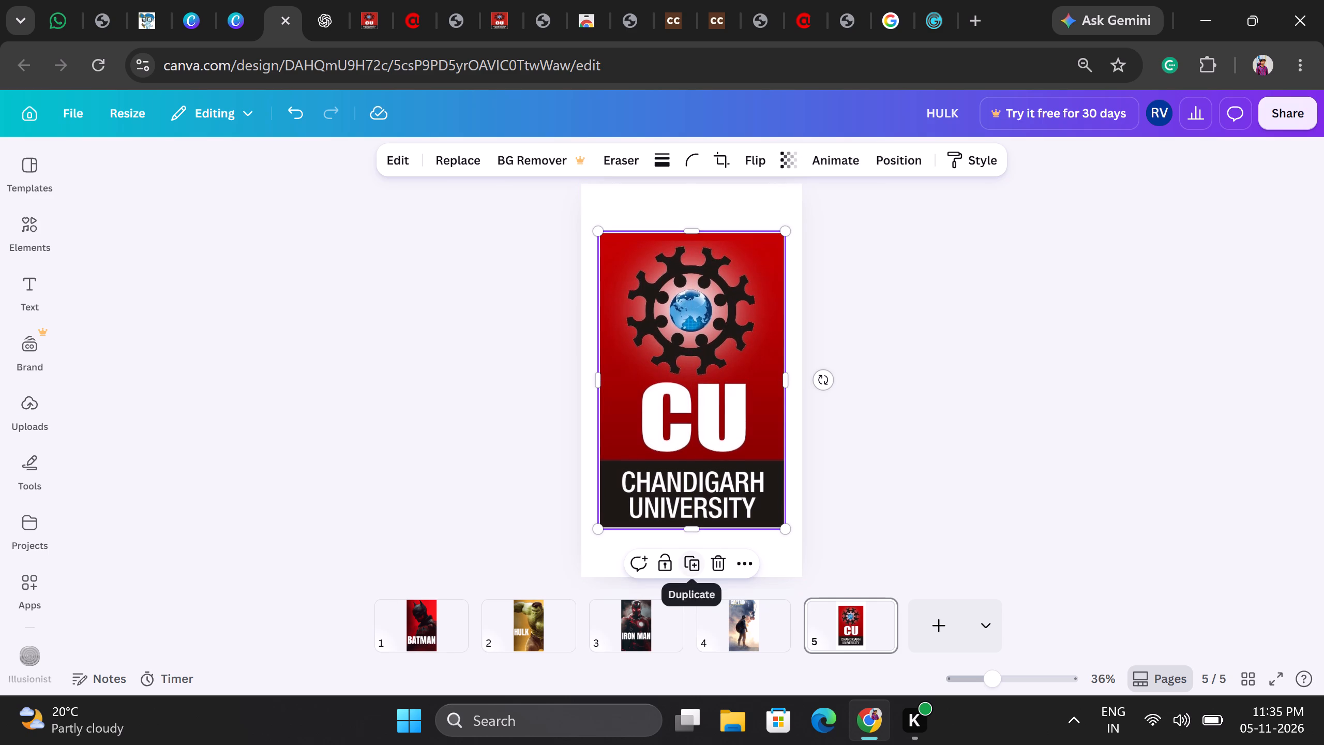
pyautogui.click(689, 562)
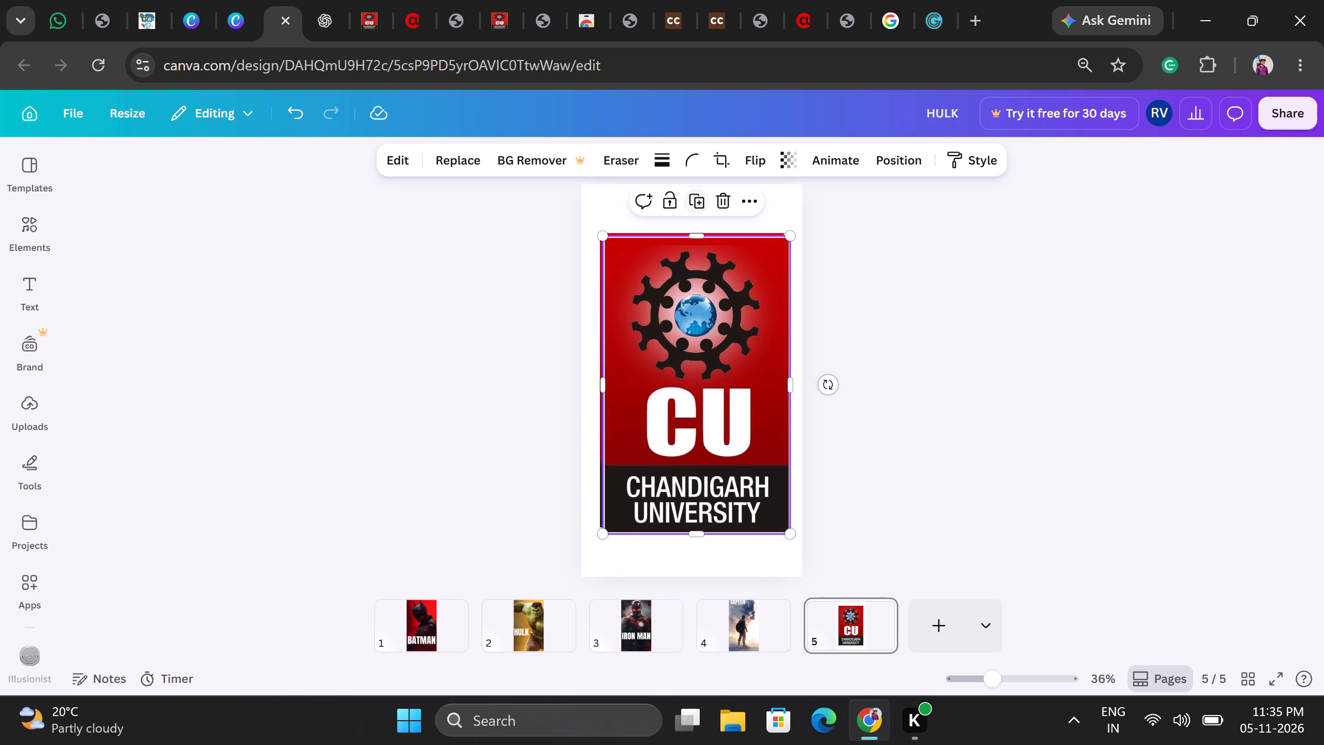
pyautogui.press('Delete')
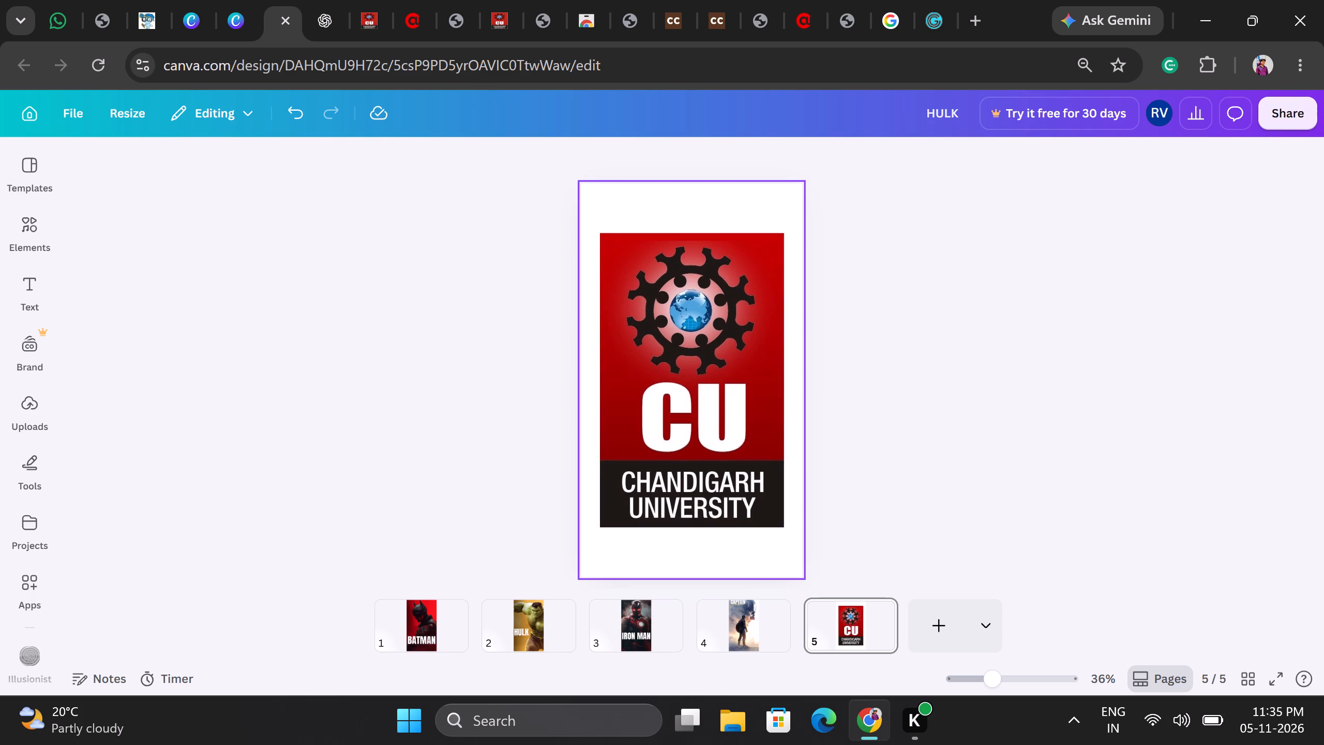
# Enlarge the logo to the full page width, about 736 by 1,170, and move it up to centre it vertically.
pyautogui.moveTo(718, 423); pyautogui.dragTo(703, 422)
pyautogui.moveTo(770, 531); pyautogui.dragTo(831, 568)
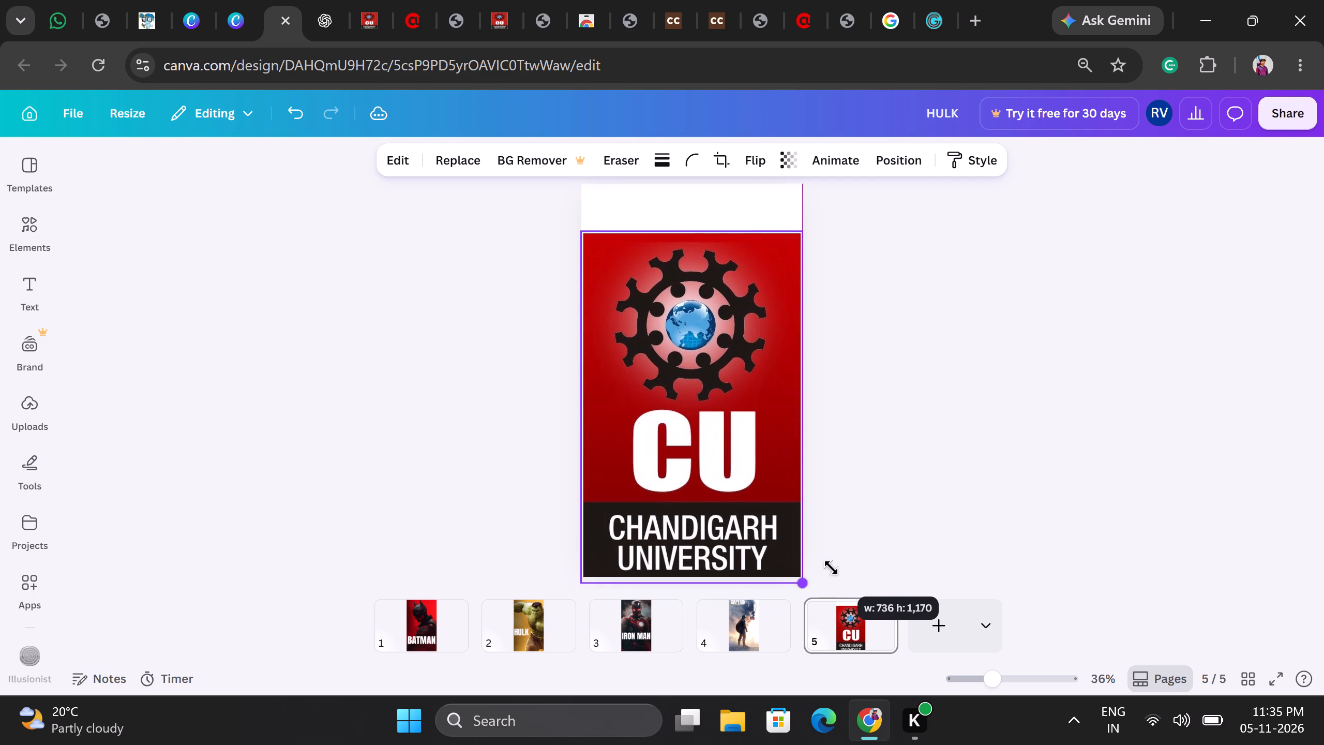
pyautogui.moveTo(831, 568); pyautogui.dragTo(833, 570)
pyautogui.moveTo(734, 461); pyautogui.dragTo(738, 432)
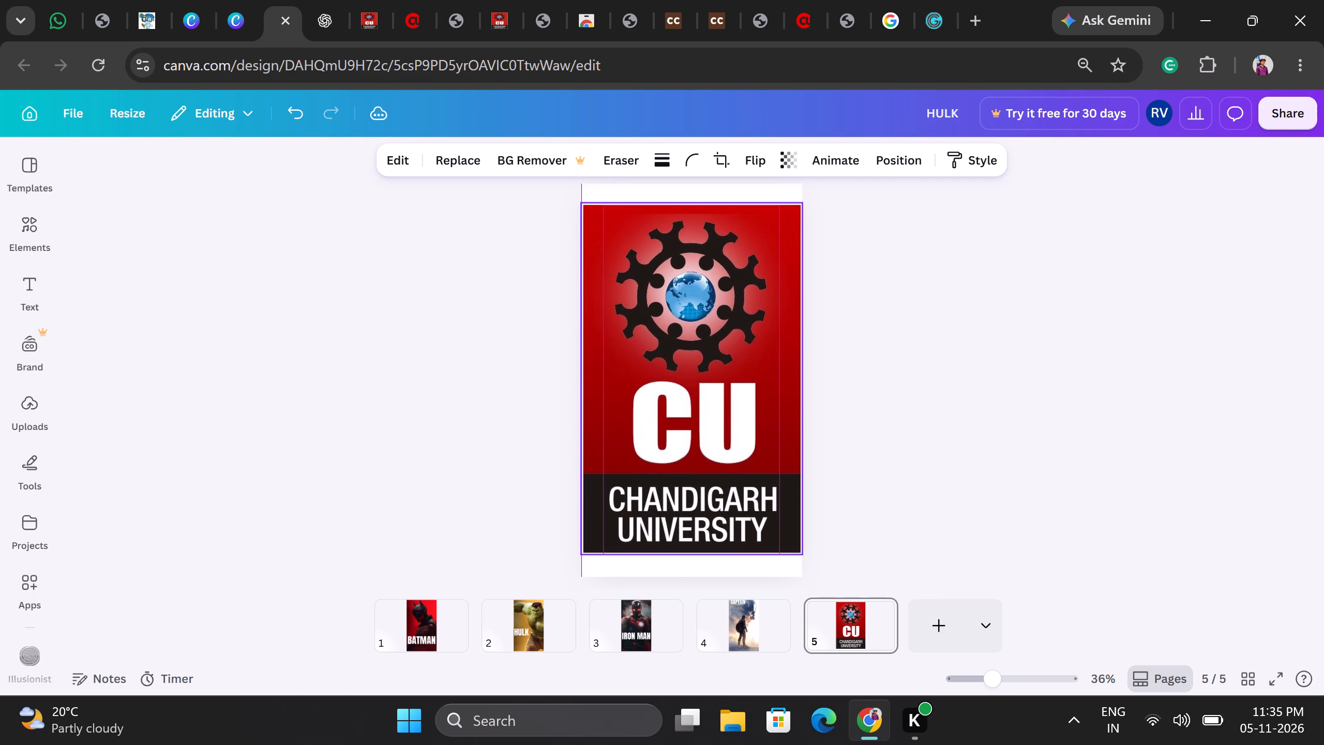
pyautogui.moveTo(738, 432); pyautogui.dragTo(734, 438)
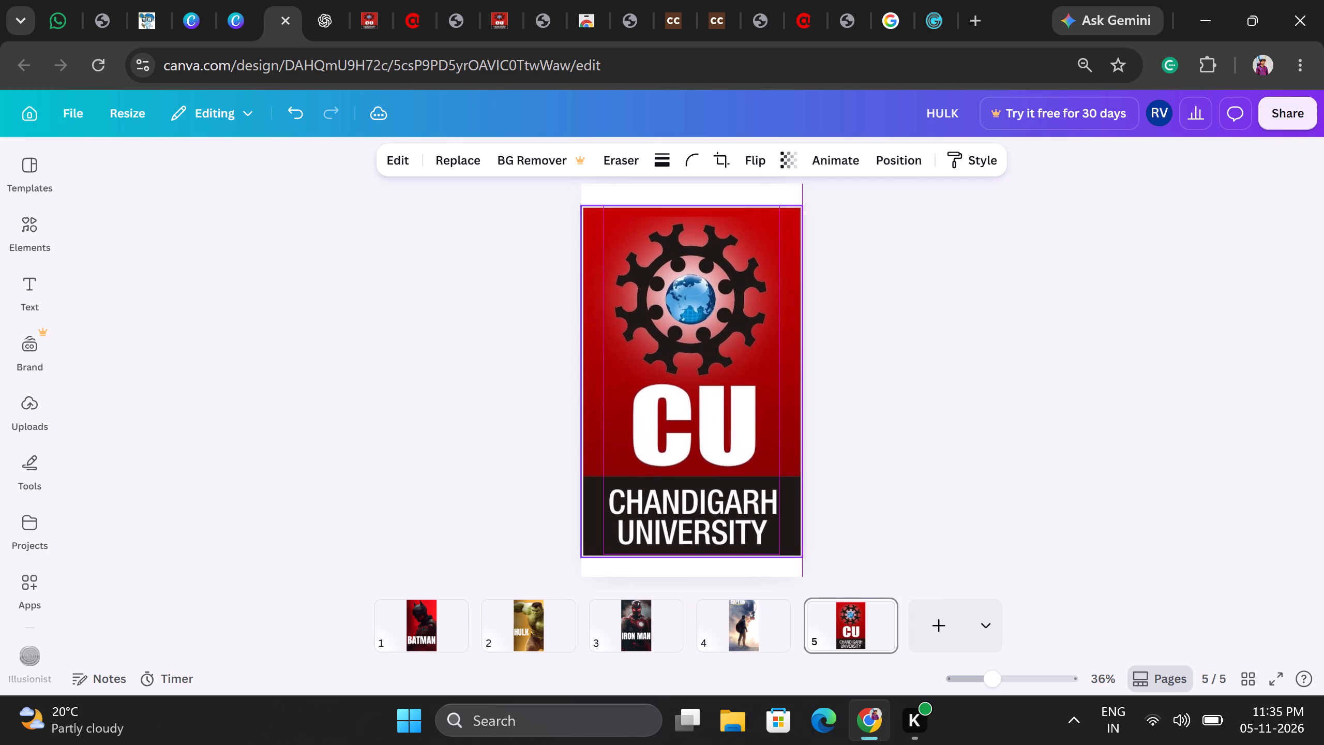
pyautogui.moveTo(734, 438); pyautogui.dragTo(734, 436)
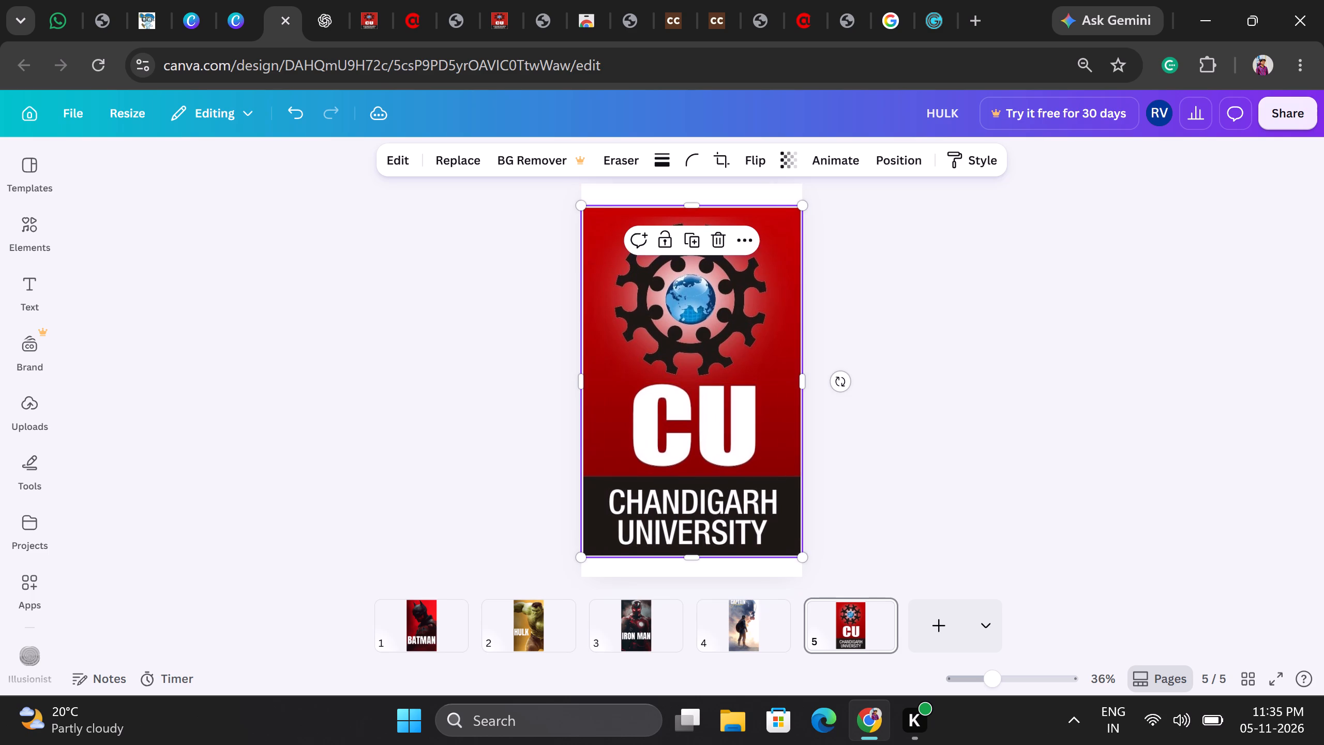
pyautogui.click(734, 429)
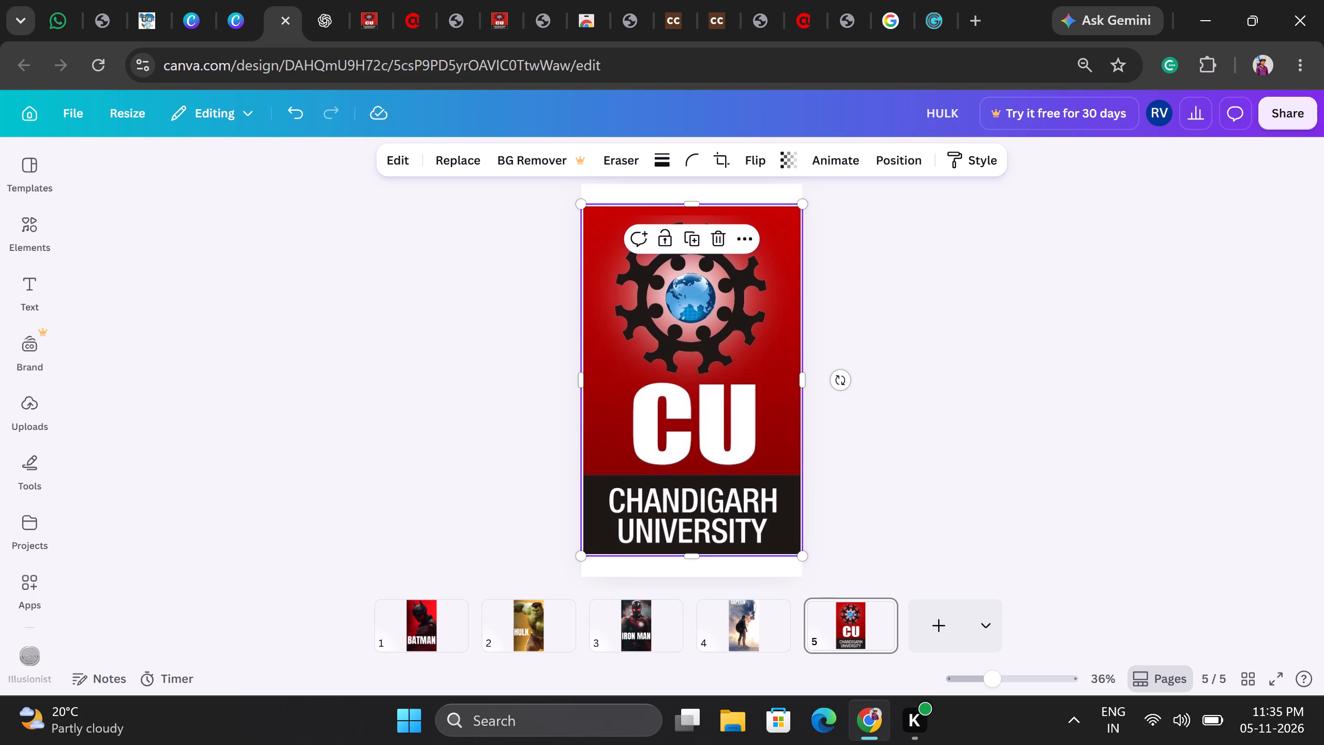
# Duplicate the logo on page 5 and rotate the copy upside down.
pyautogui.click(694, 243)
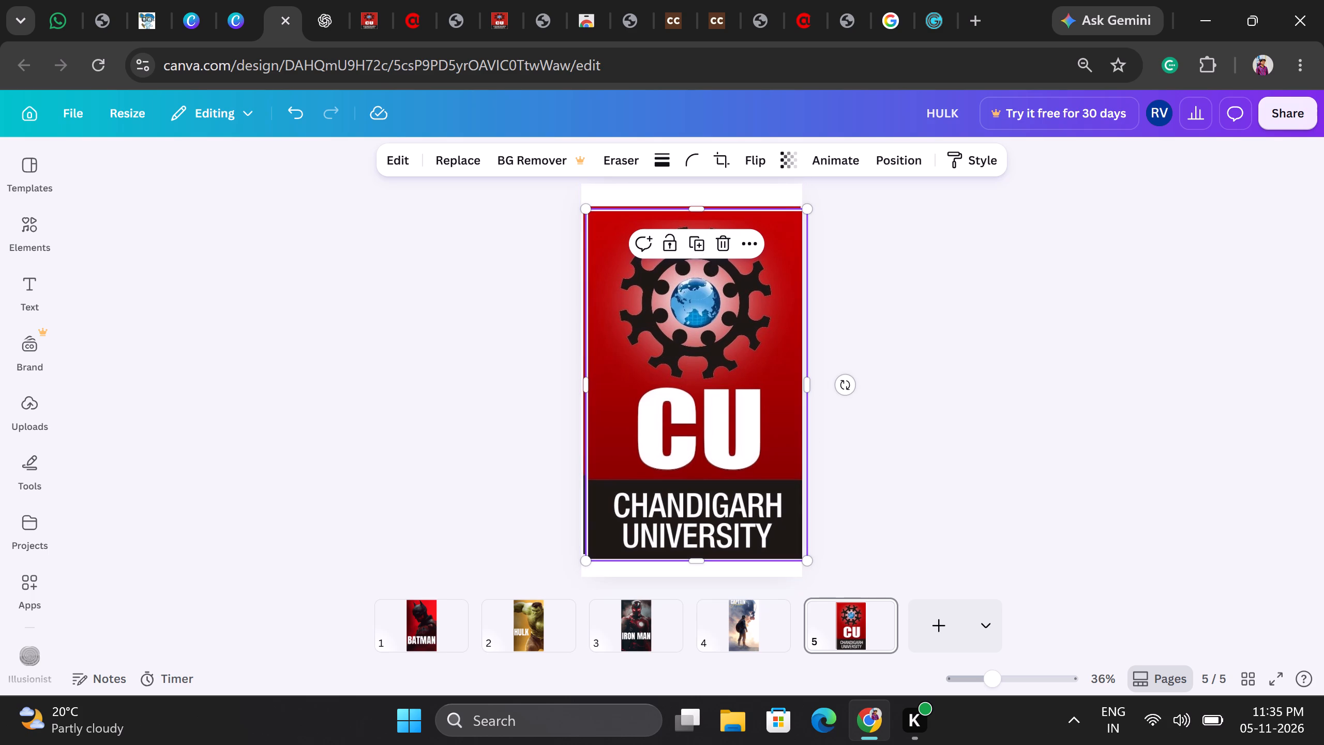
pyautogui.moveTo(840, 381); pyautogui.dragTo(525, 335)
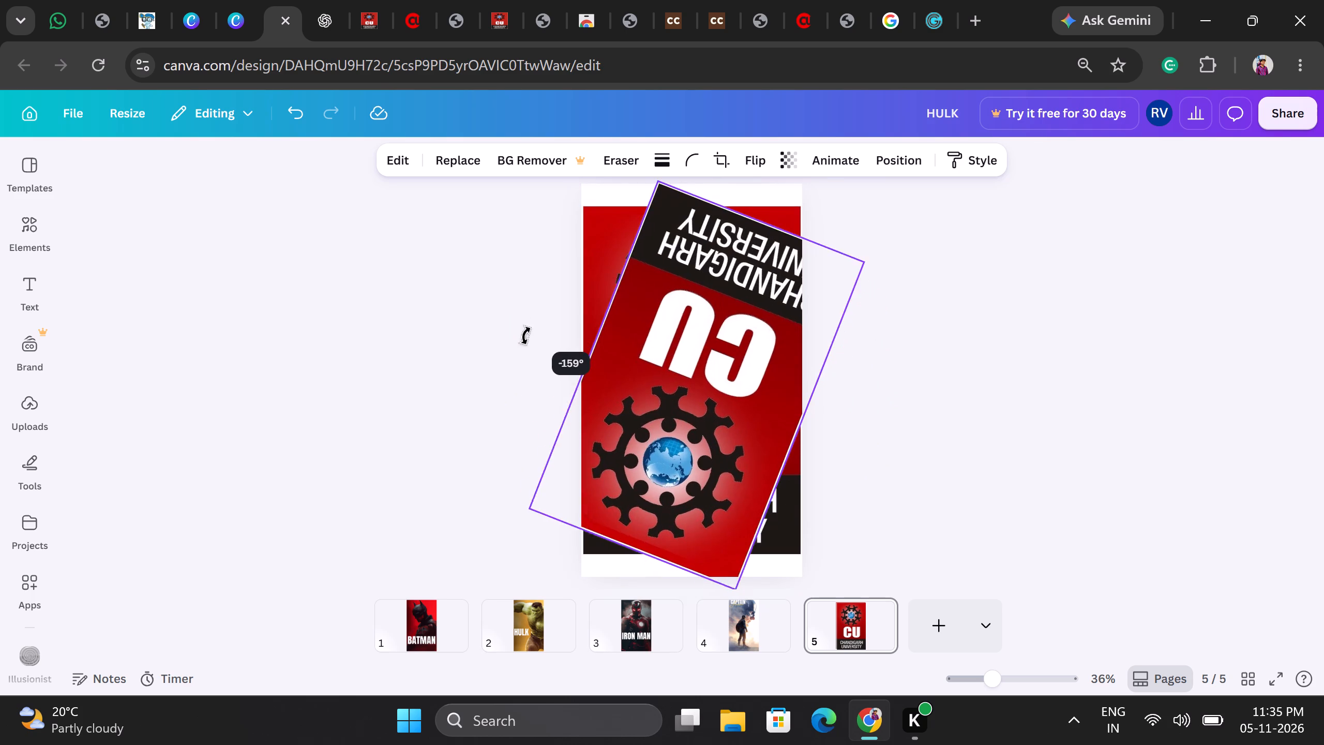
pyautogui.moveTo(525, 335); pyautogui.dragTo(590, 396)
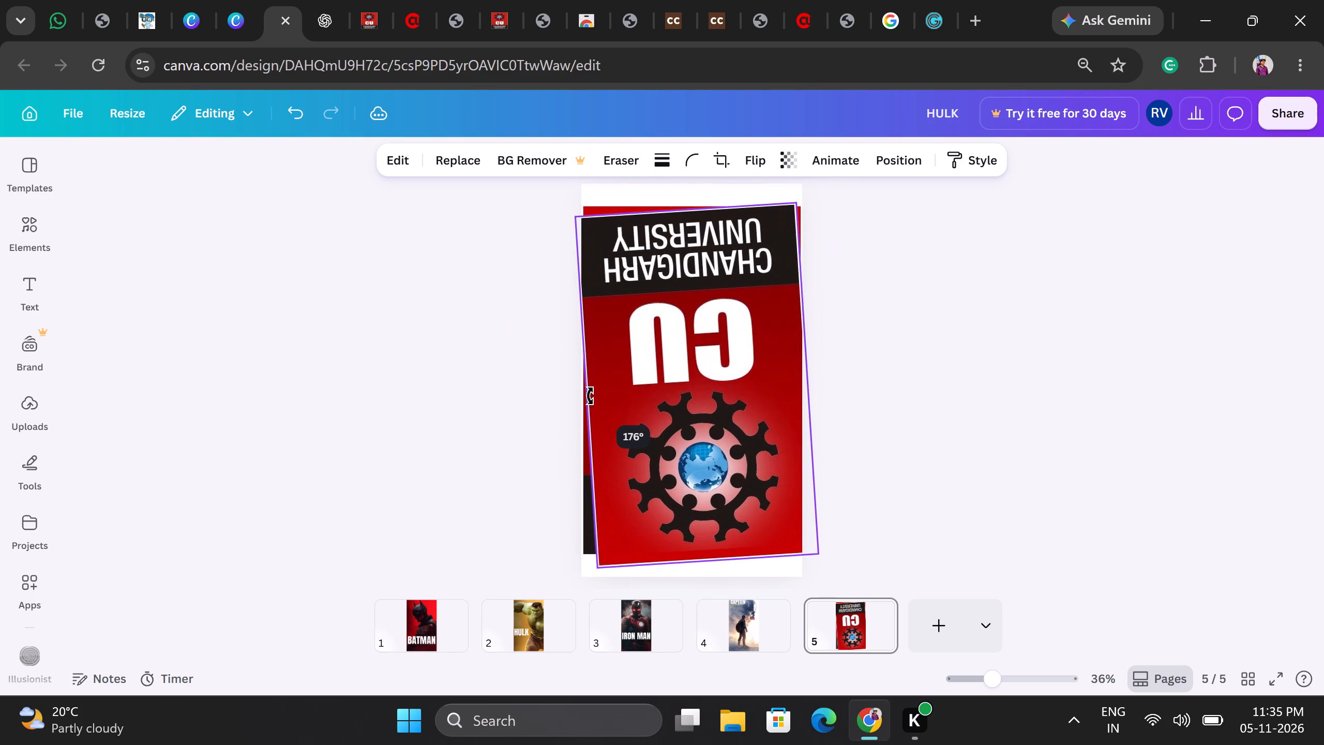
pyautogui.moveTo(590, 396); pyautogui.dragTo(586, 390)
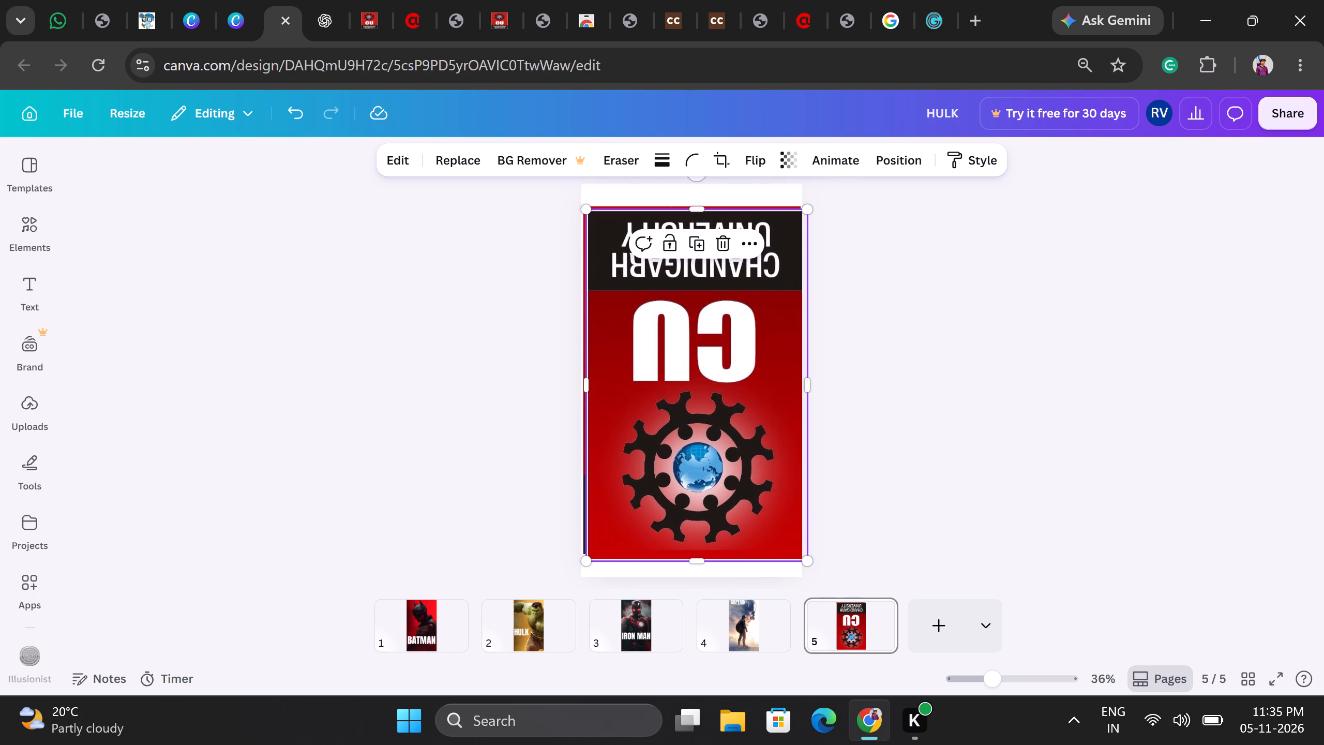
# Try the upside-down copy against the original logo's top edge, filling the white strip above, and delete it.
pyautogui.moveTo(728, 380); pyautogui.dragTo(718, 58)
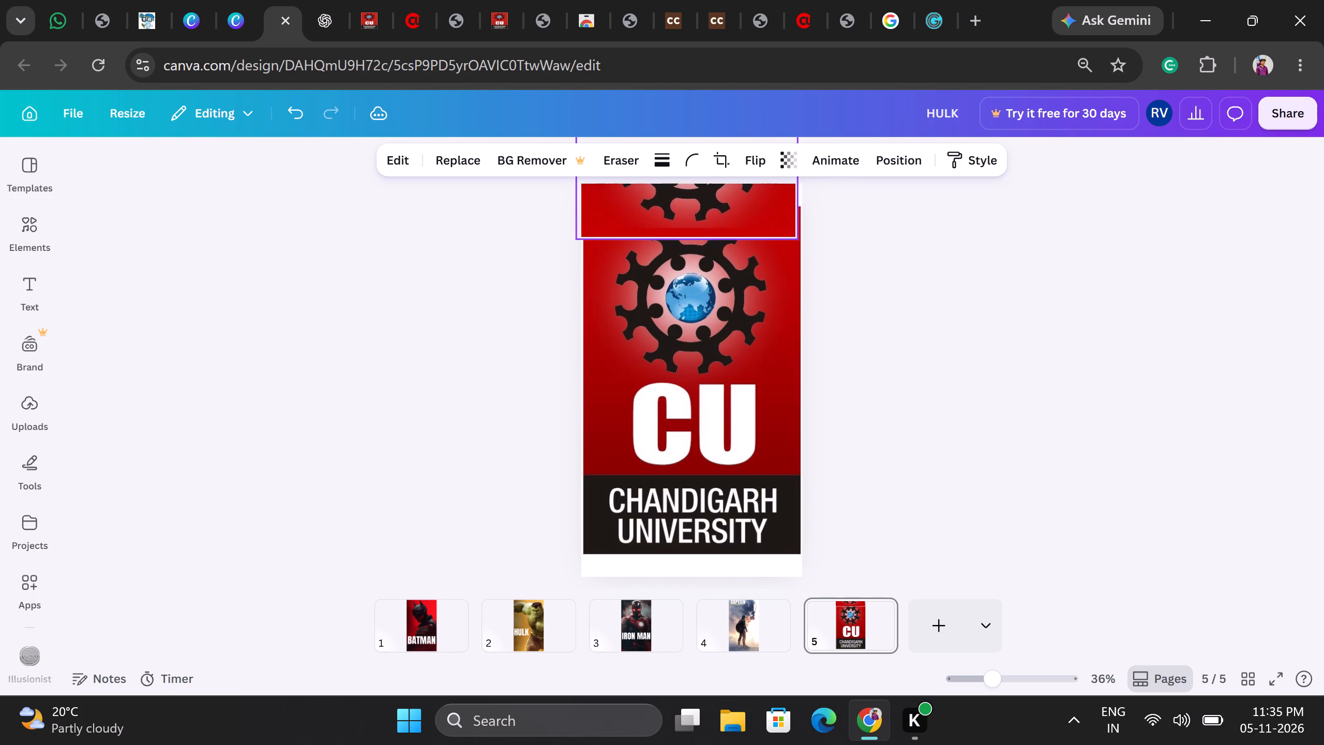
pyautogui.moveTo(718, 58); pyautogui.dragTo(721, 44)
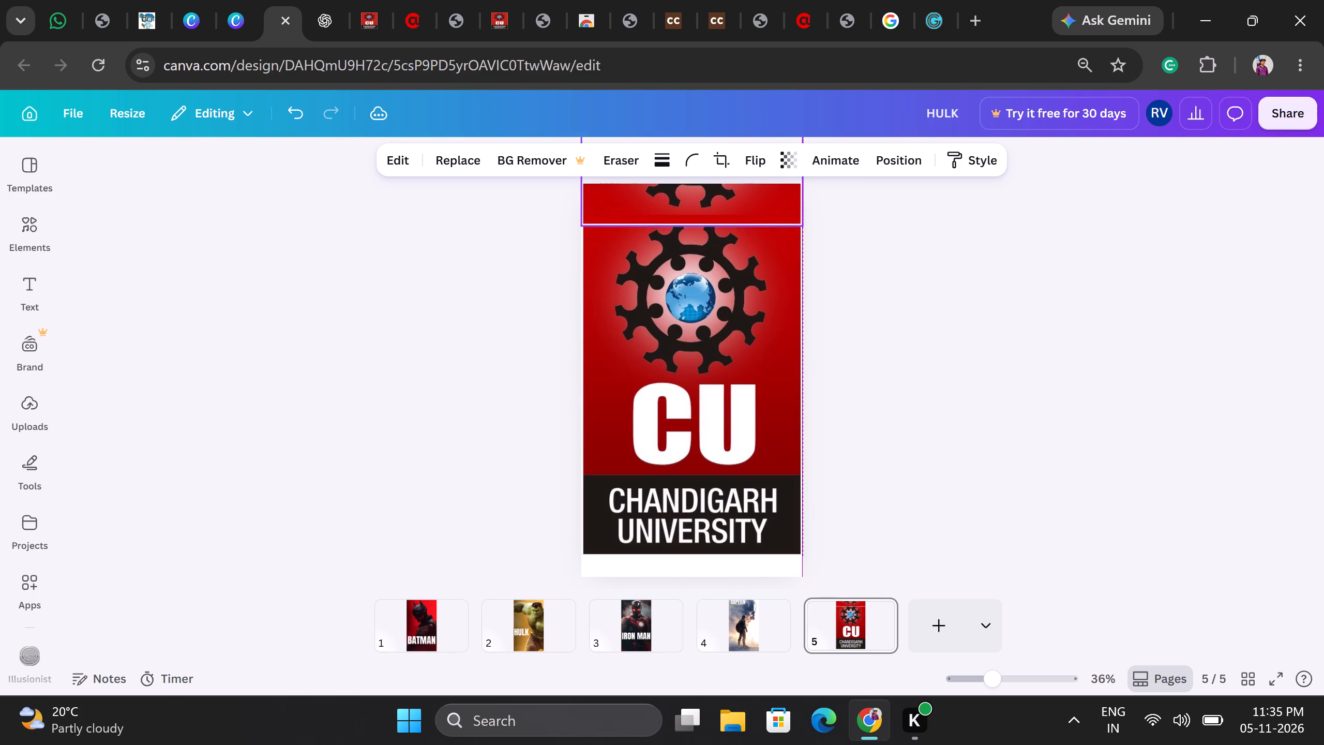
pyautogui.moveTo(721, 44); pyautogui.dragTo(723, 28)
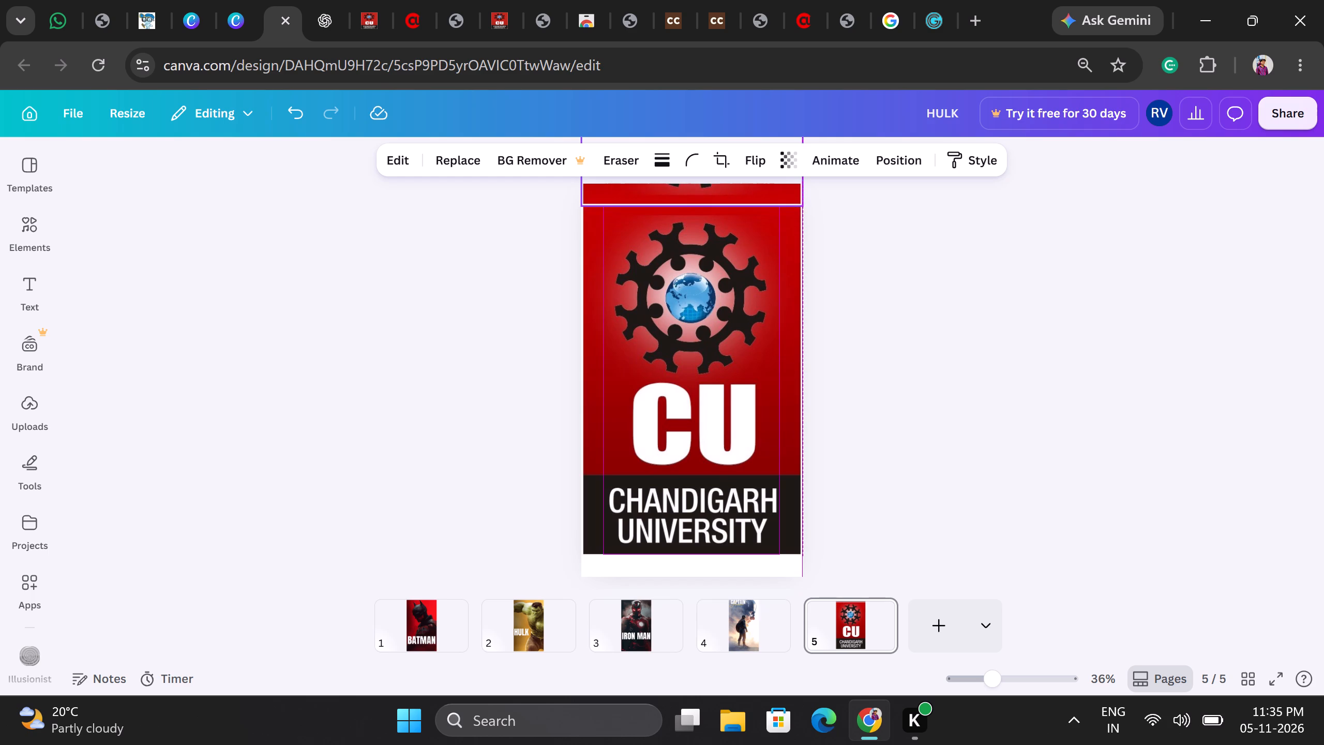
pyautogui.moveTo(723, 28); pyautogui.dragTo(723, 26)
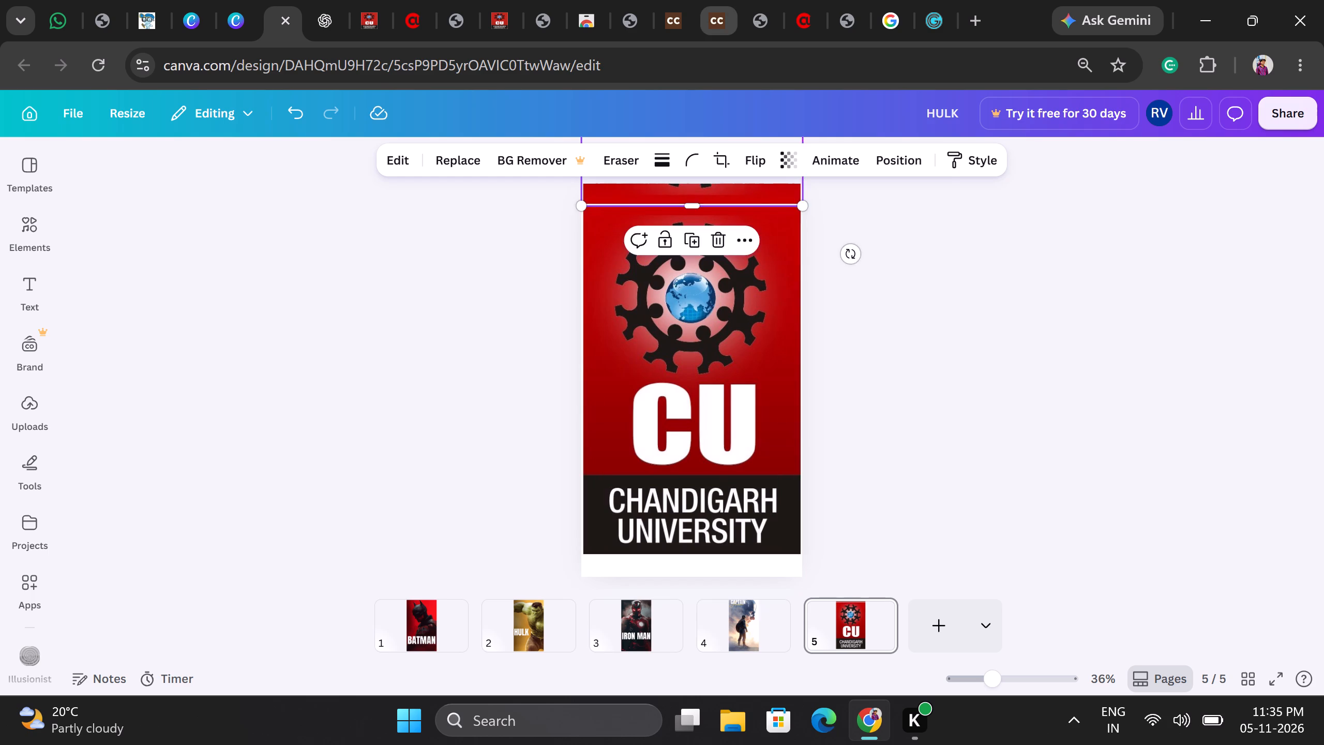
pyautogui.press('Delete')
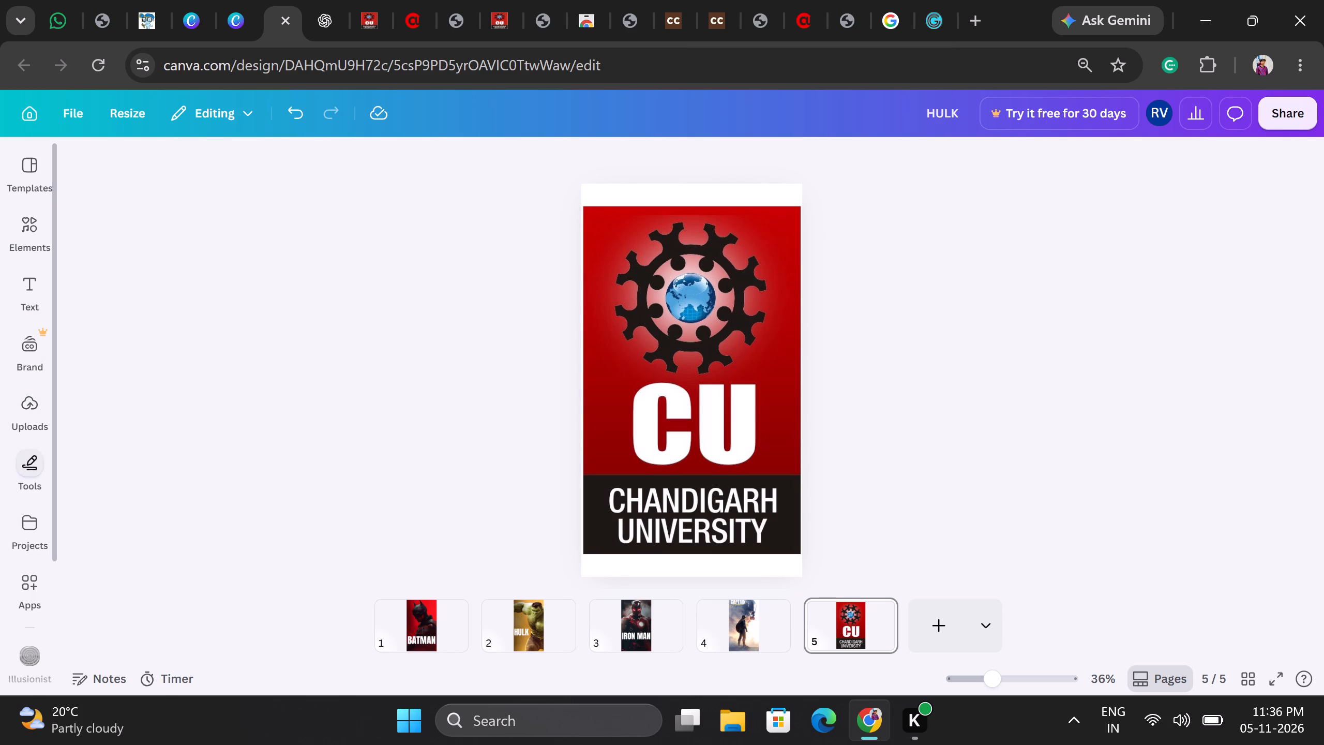
# Add a square shape to page 5 and colour it black.
pyautogui.click(32, 218)
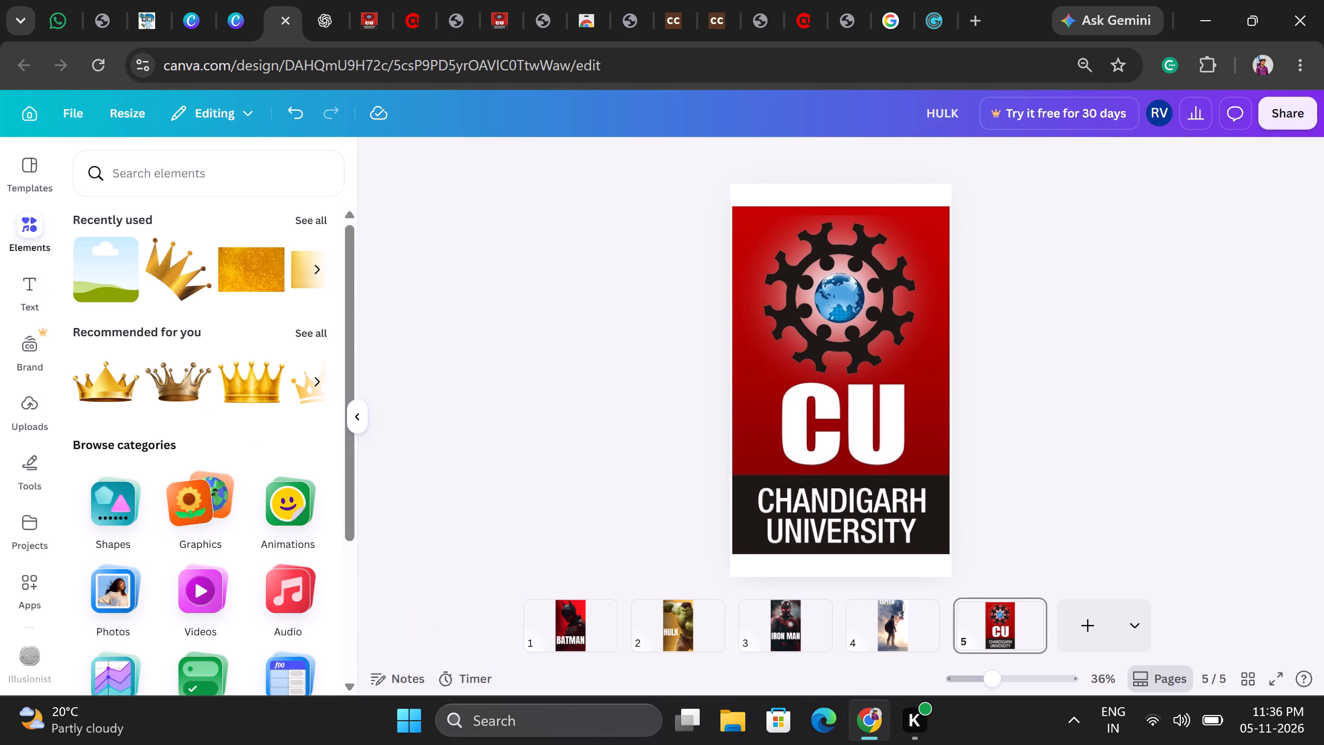
pyautogui.click(118, 502)
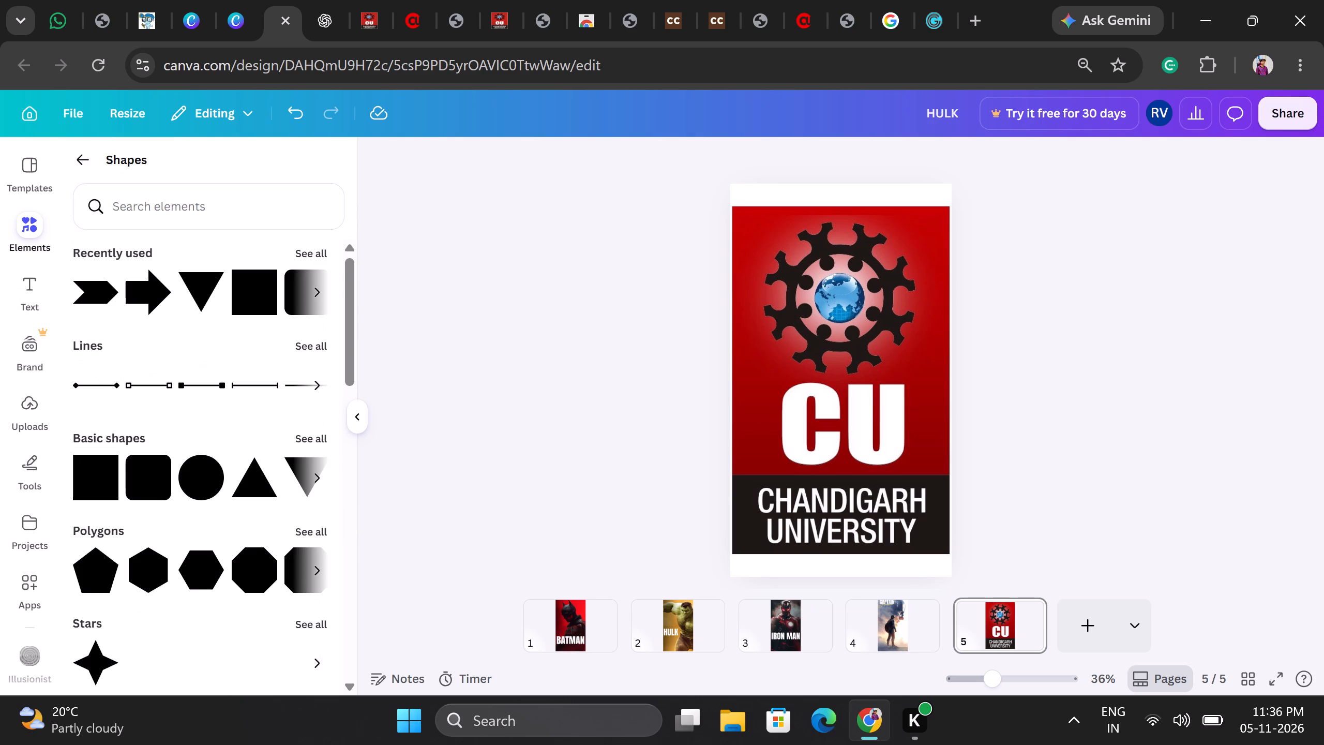
pyautogui.click(242, 290)
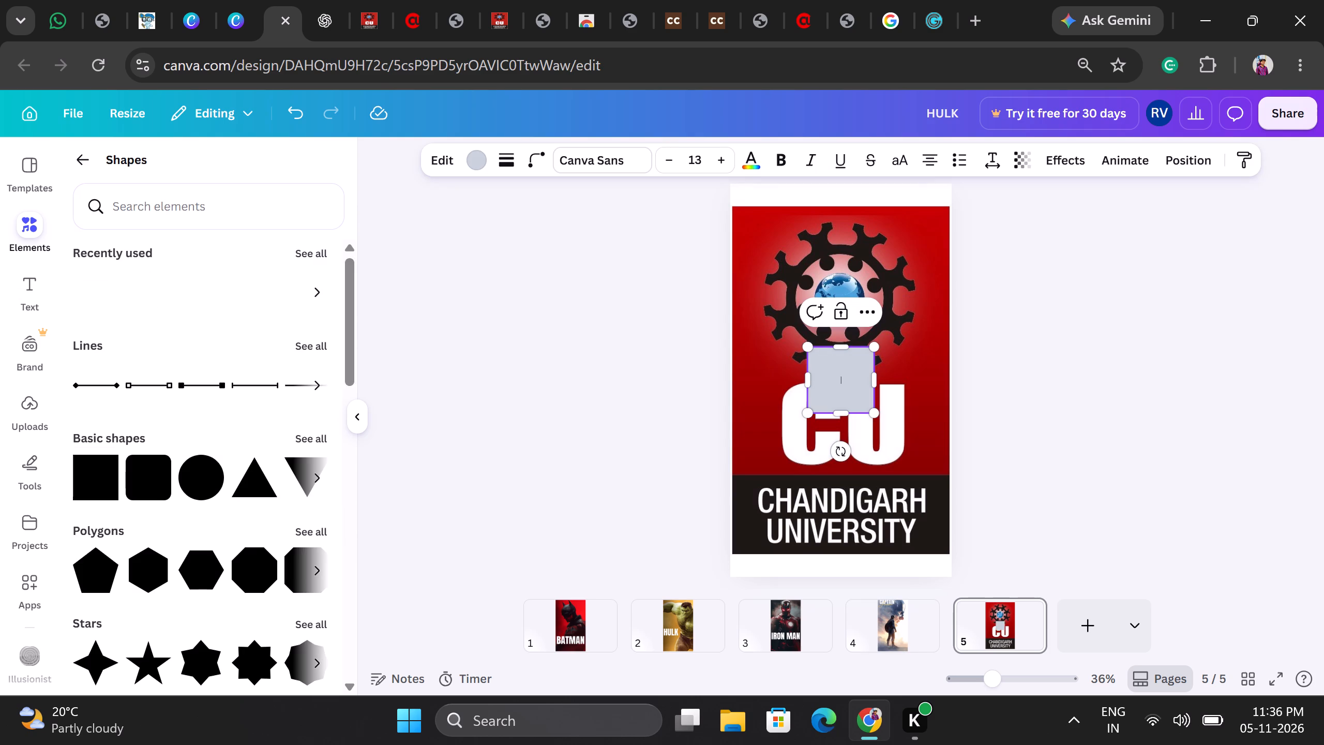
pyautogui.click(469, 165)
pyautogui.click(161, 331)
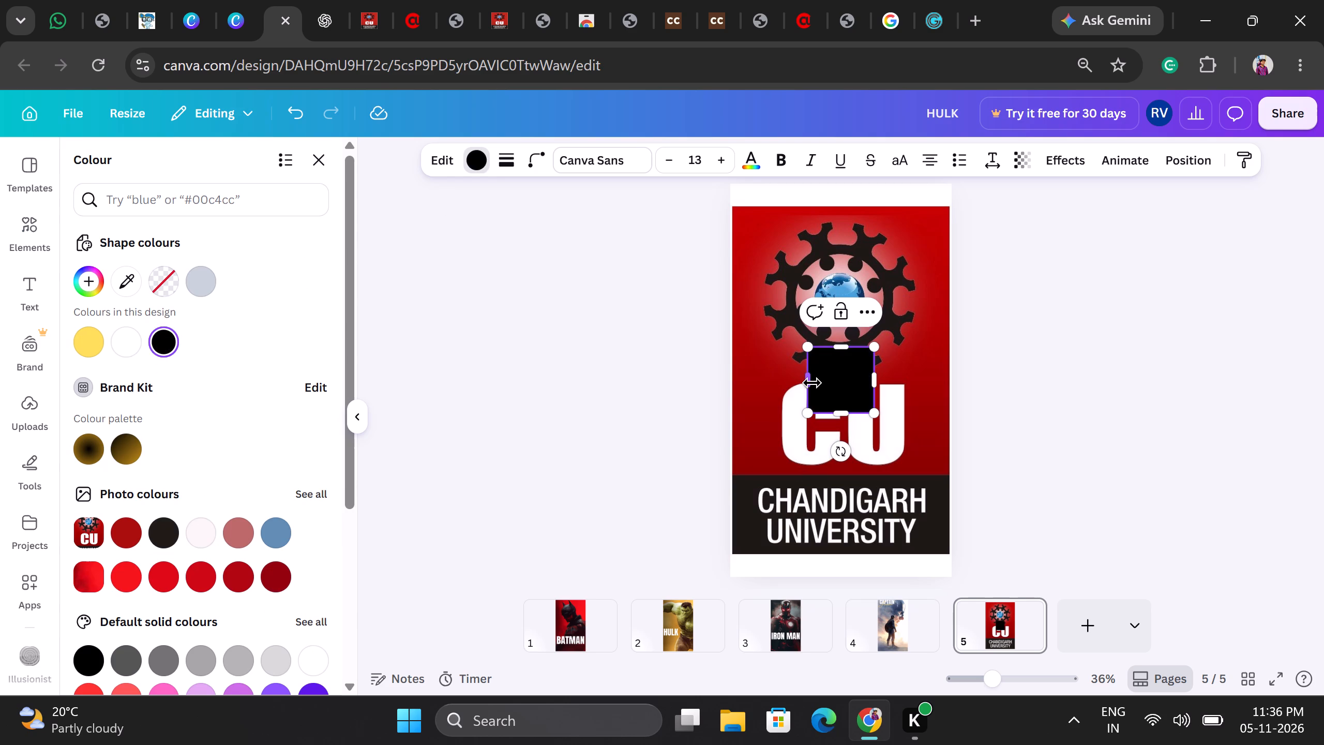
# Stretch the black square horizontally into a bar extending past both side edges of the page.
pyautogui.moveTo(812, 383); pyautogui.dragTo(712, 398)
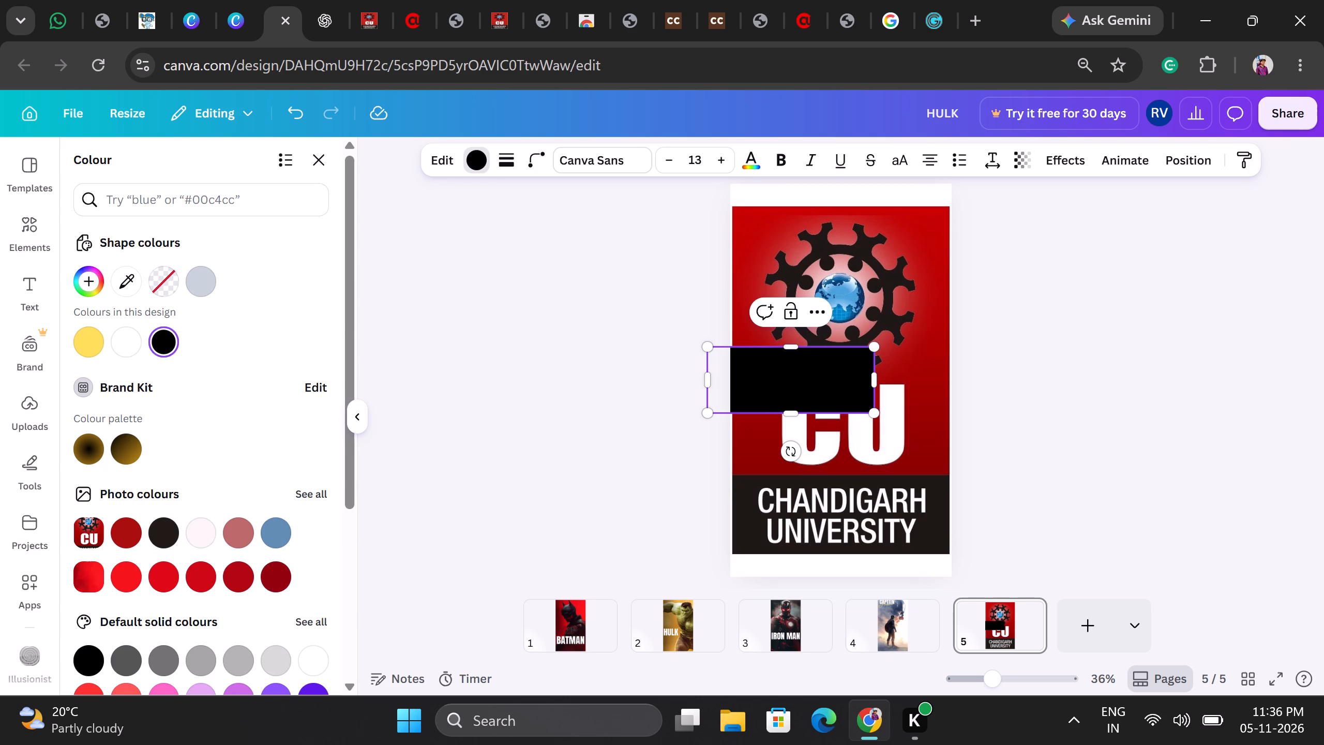
pyautogui.moveTo(879, 373); pyautogui.dragTo(1051, 369)
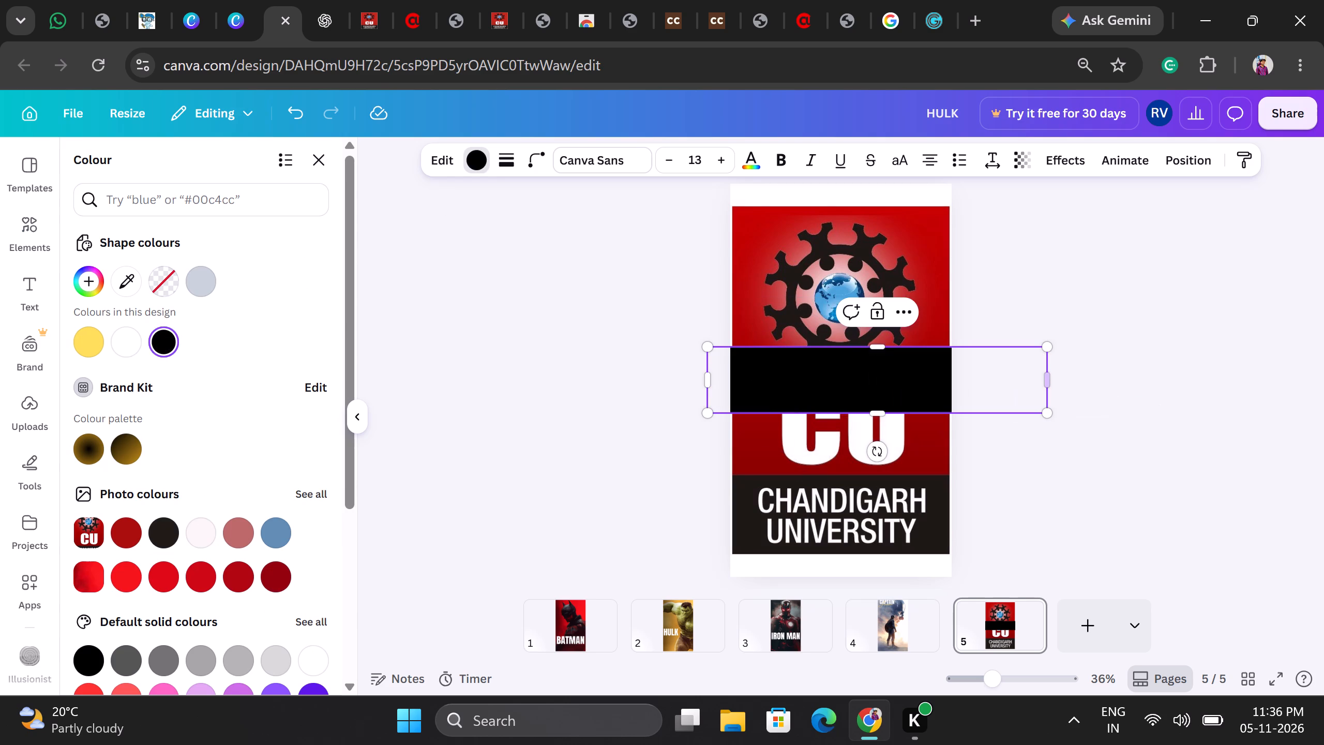
# Move the black bar down to the page's bottom, centred, with its top edge against the logo's lower edge.
pyautogui.moveTo(868, 382); pyautogui.dragTo(971, 378)
pyautogui.moveTo(971, 378); pyautogui.dragTo(971, 453)
pyautogui.click(971, 453)
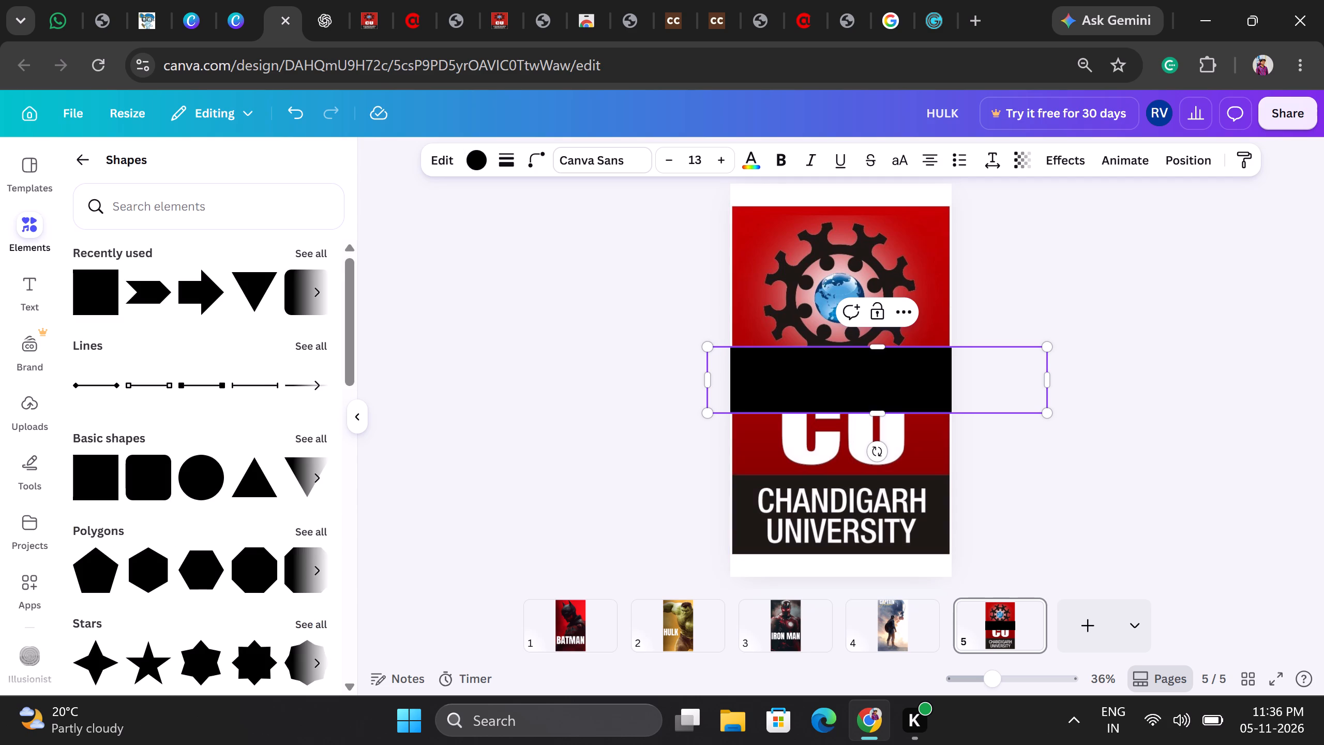
pyautogui.click(968, 423)
pyautogui.moveTo(886, 382); pyautogui.dragTo(850, 535)
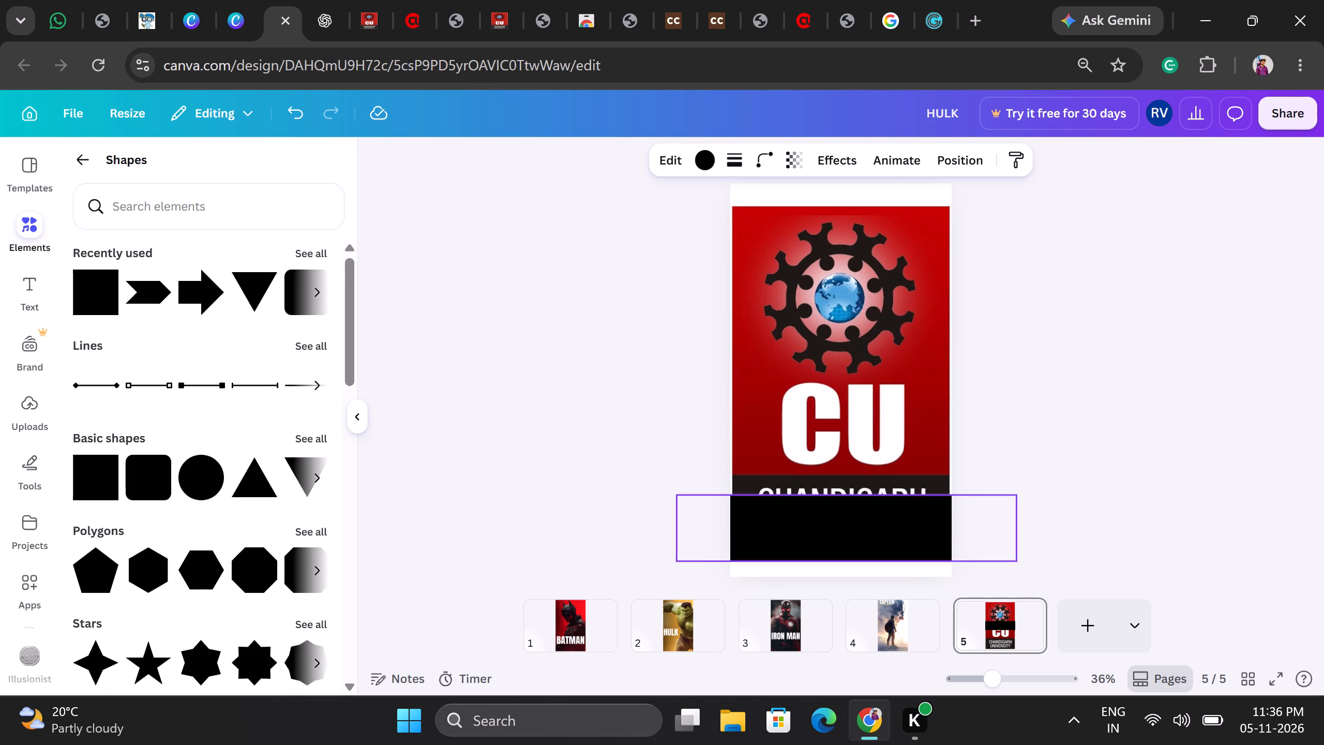
pyautogui.moveTo(850, 535); pyautogui.dragTo(850, 588)
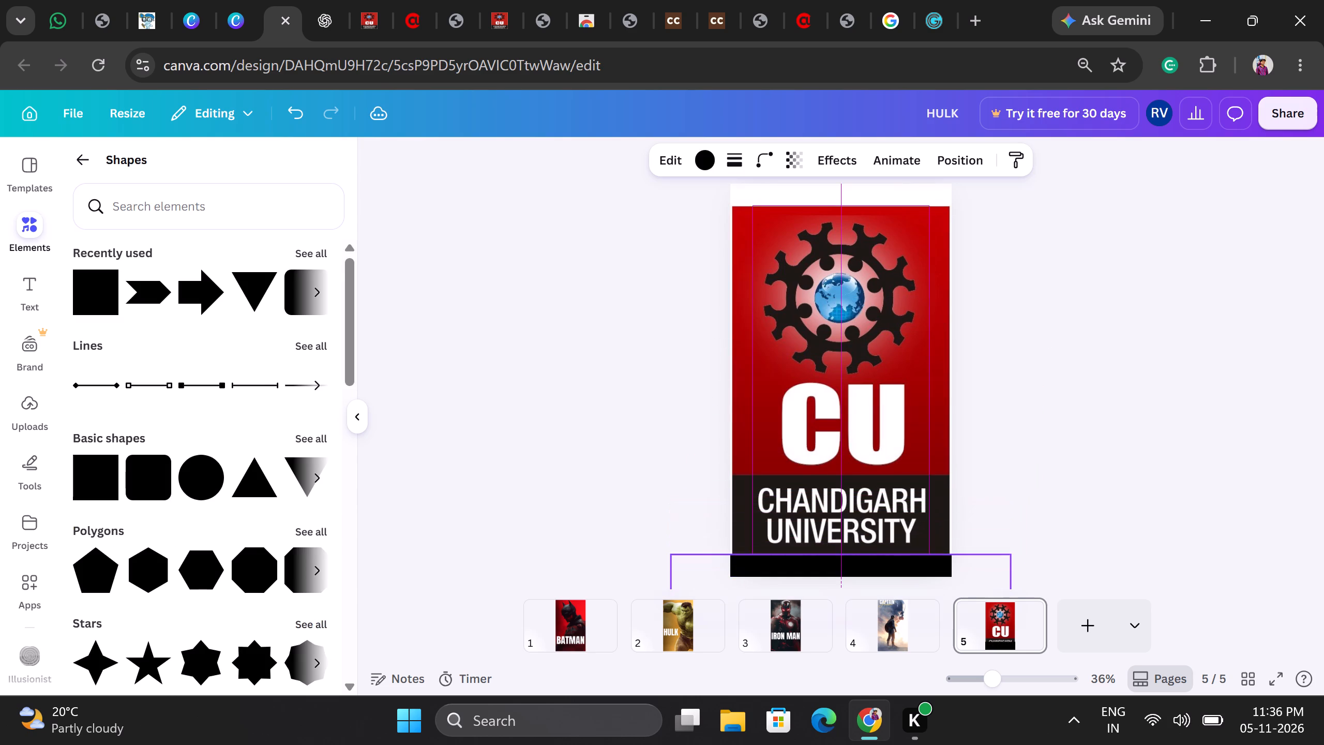
pyautogui.moveTo(850, 588); pyautogui.dragTo(848, 587)
pyautogui.click(1130, 445)
# Enlarge the logo slightly to cover the full page width, centred, with its lower edge on the black bar.
pyautogui.moveTo(918, 433); pyautogui.dragTo(912, 427)
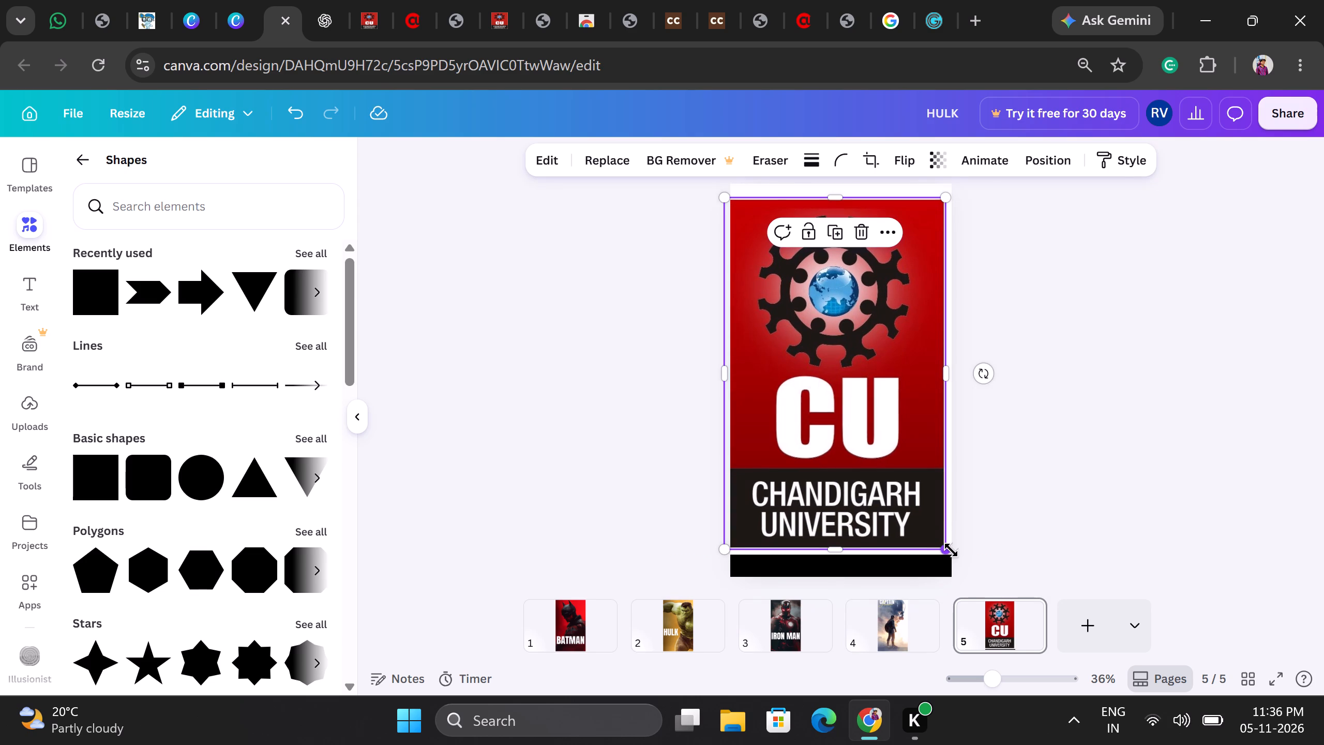
pyautogui.click(951, 550)
pyautogui.click(882, 458)
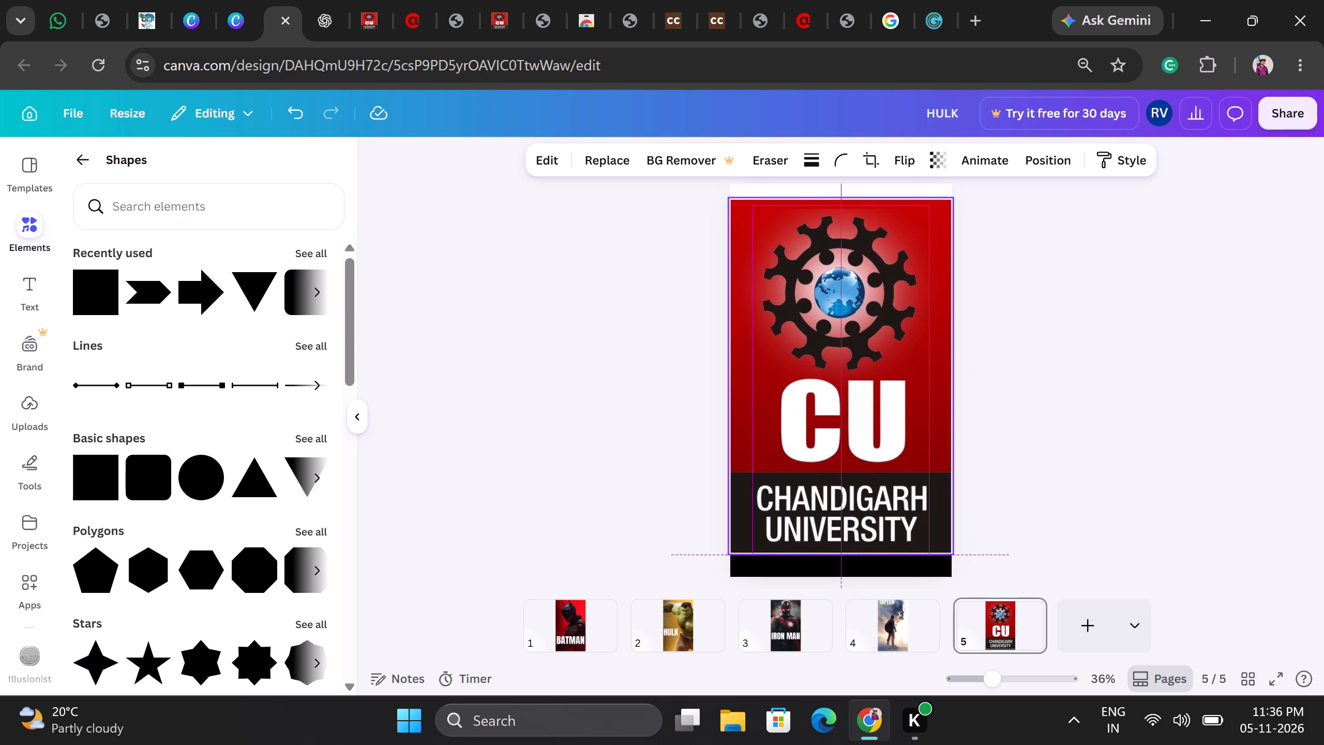
pyautogui.click(1035, 449)
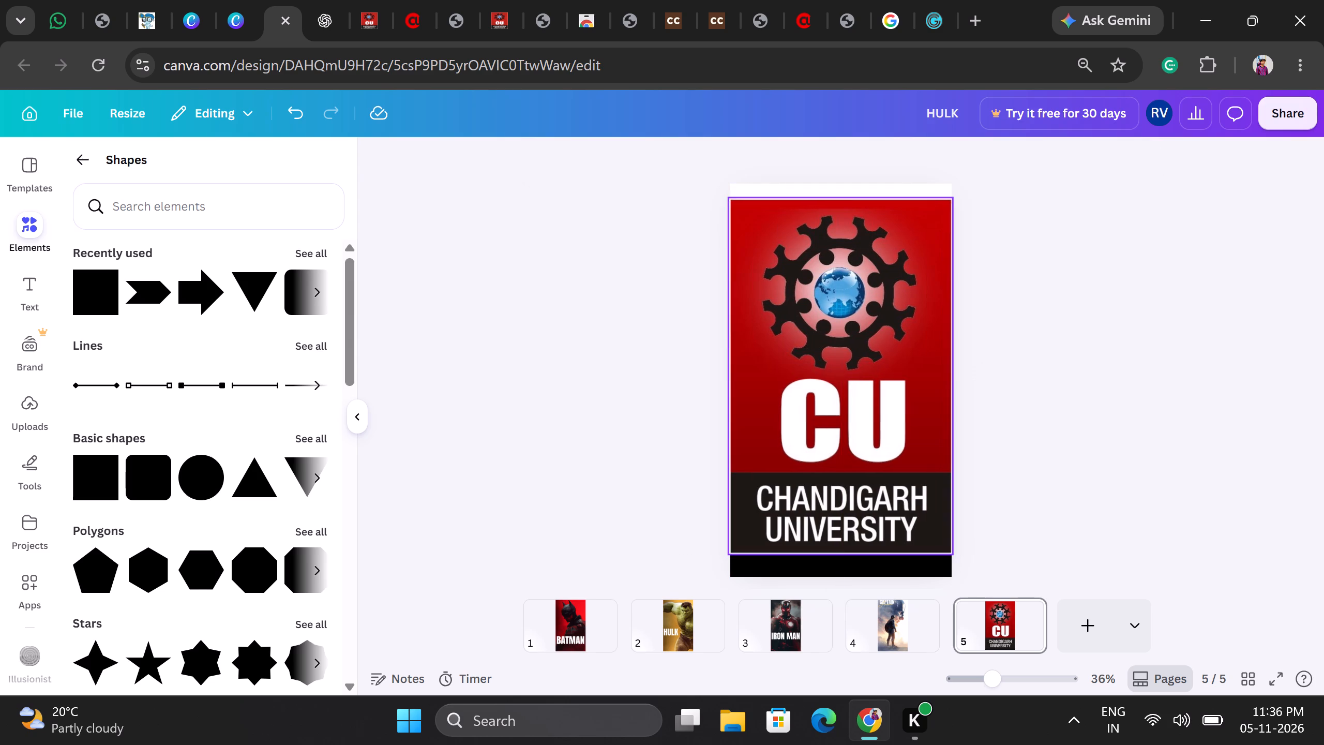
# Nudge the logo downward in small increments until its dark bottom band overlaps the black bar.
pyautogui.click(852, 474)
pyautogui.press('Down')
pyautogui.press('Down')
pyautogui.press('Down')
pyautogui.press('Down')
pyautogui.press('Down')
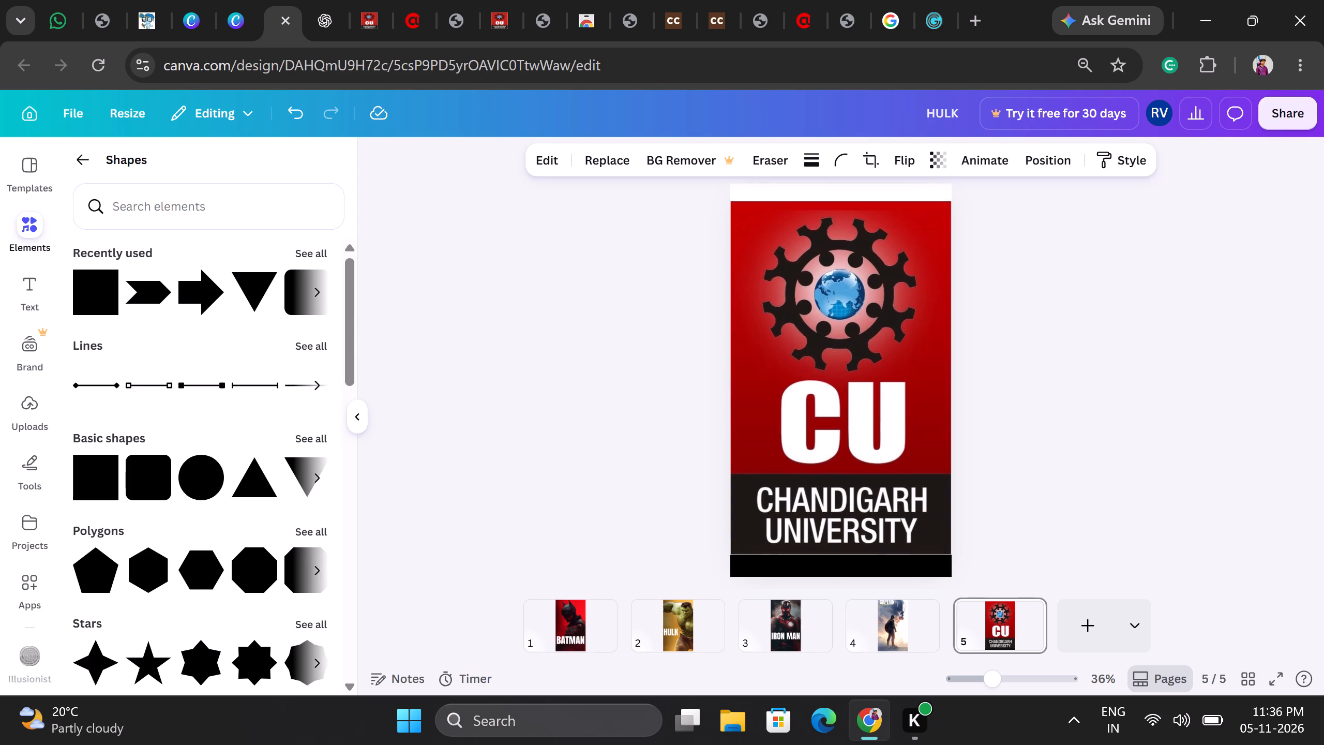
pyautogui.press('Down')
pyautogui.press('Down')
pyautogui.press('Down')
pyautogui.press('Down')
pyautogui.press('Down')
pyautogui.press('Down')
pyautogui.press('Down')
pyautogui.press('Down')
pyautogui.press('Down')
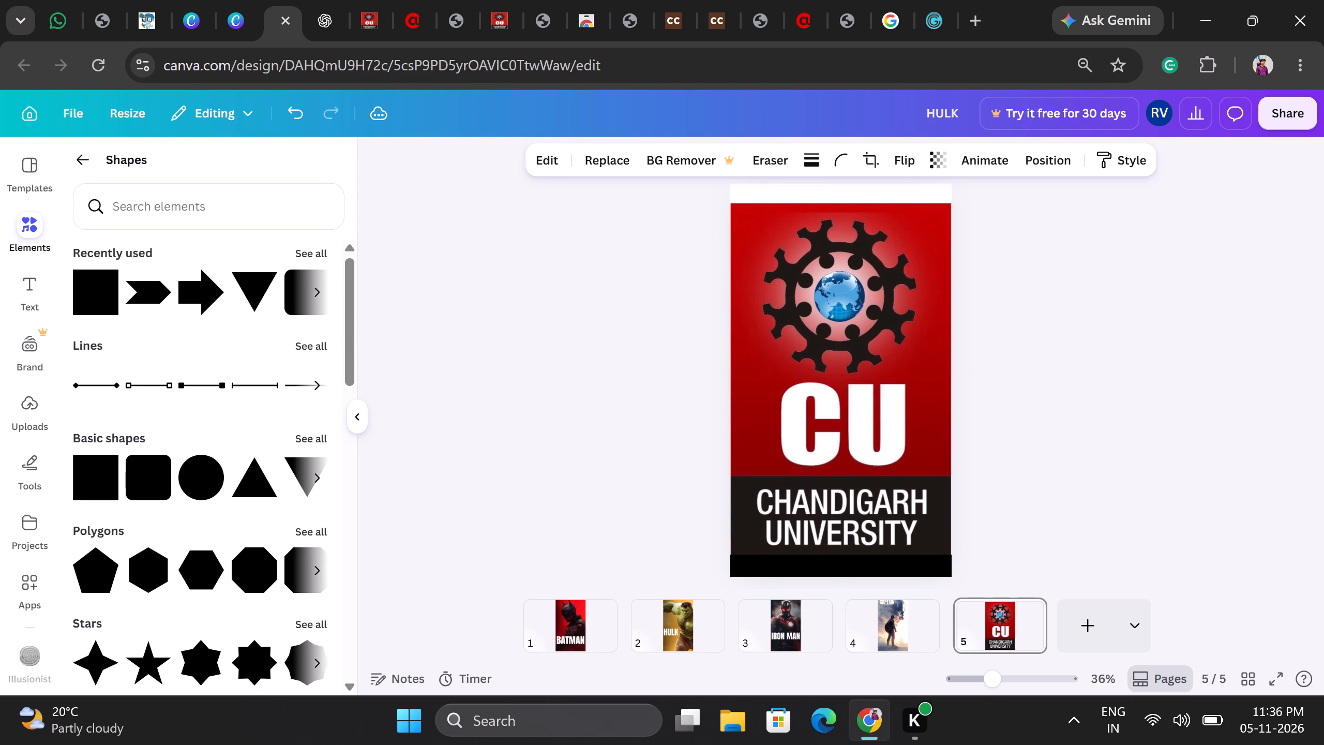
pyautogui.press('Down')
pyautogui.click(852, 474)
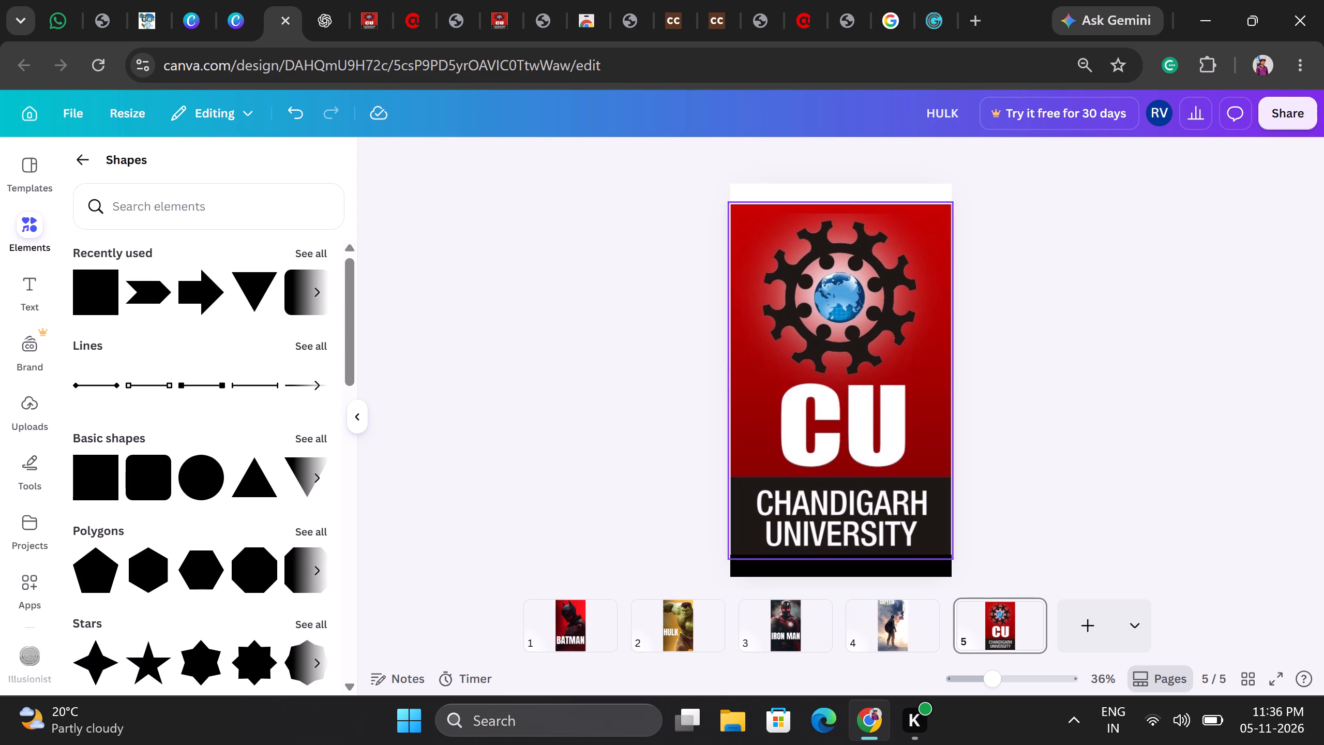
# Enlarge the logo slightly past both side edges of the page and shift it up a little.
pyautogui.click(746, 547)
pyautogui.click(727, 560)
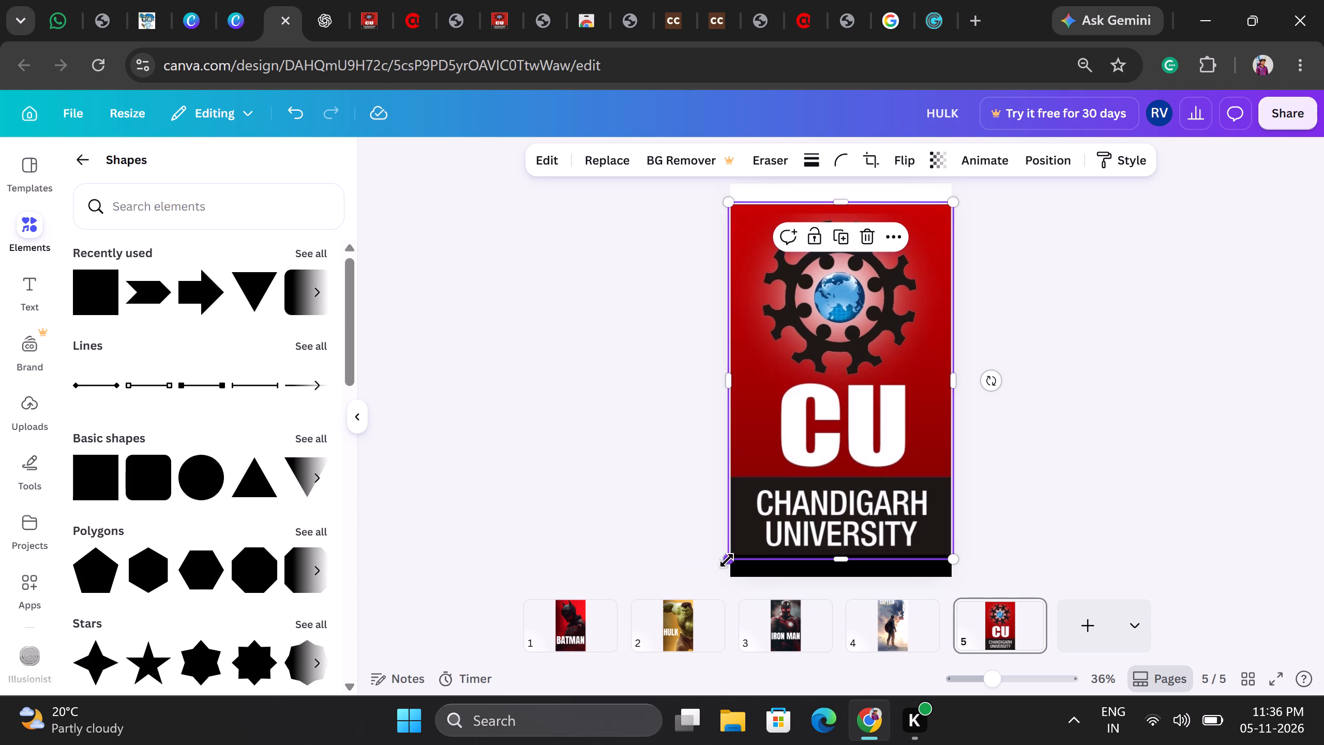
pyautogui.click(952, 558)
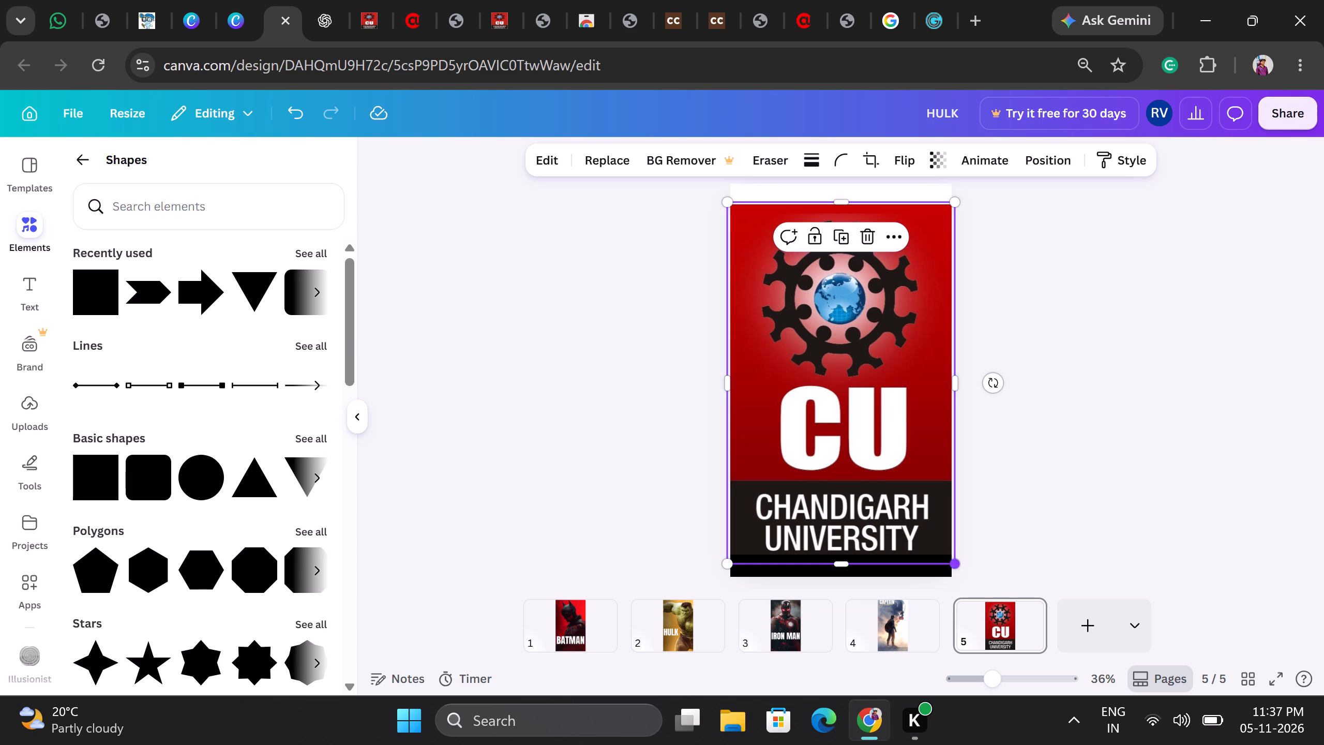
pyautogui.click(1160, 511)
pyautogui.click(840, 426)
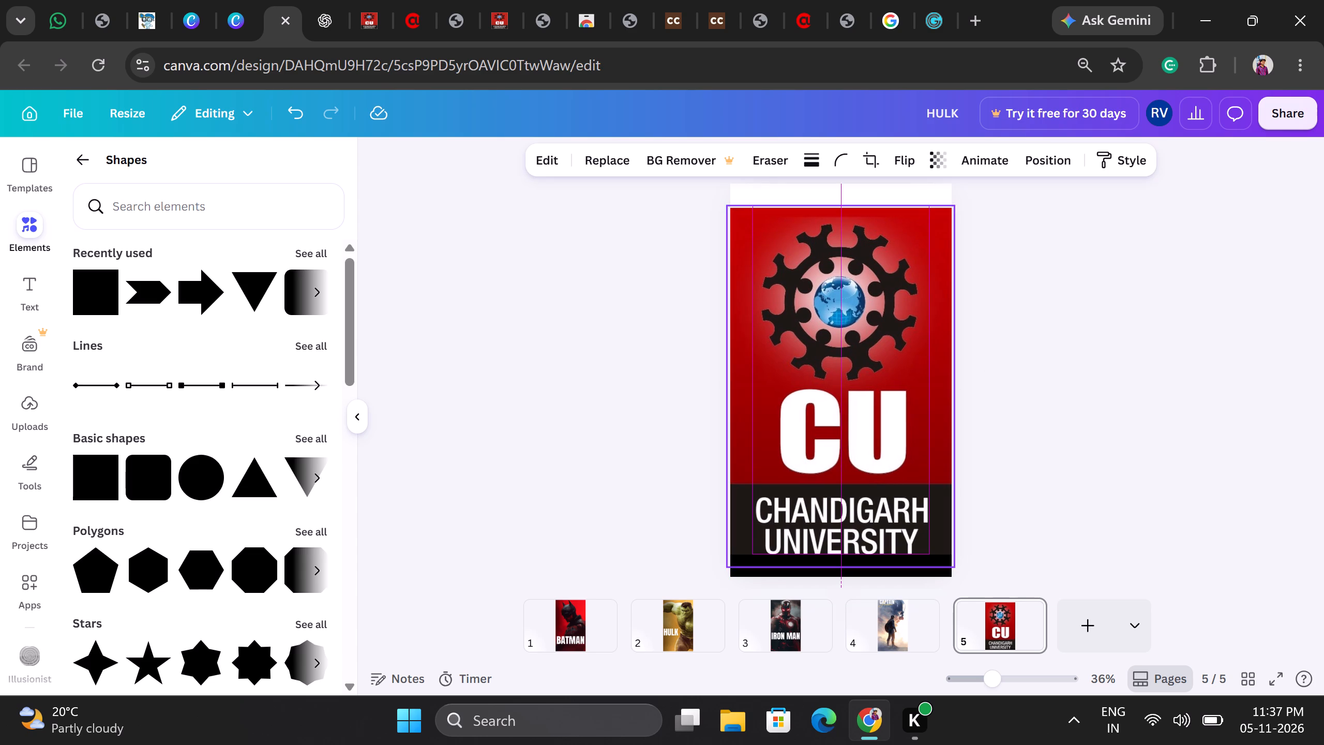
pyautogui.click(1063, 440)
# Duplicate the black bar and move the copy to the page's top, covering the white strip and overlapping the logo's upper edge.
pyautogui.click(884, 564)
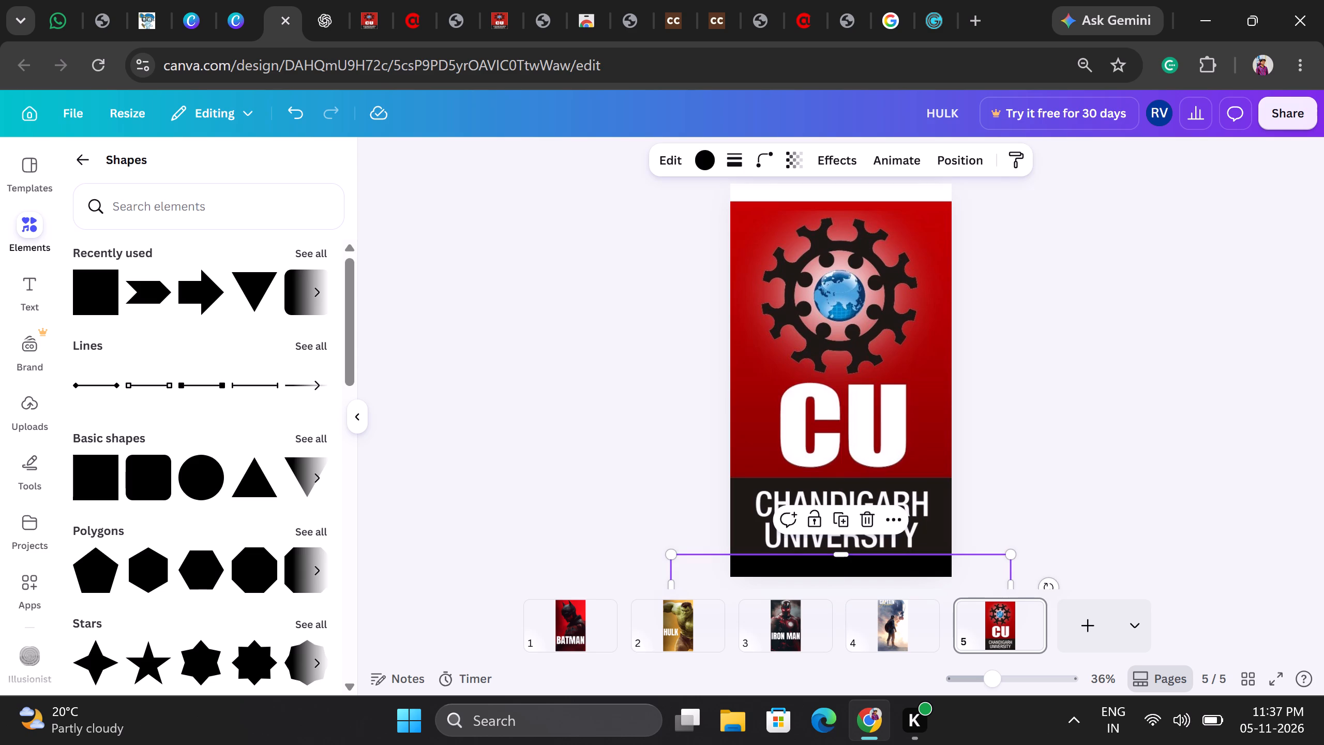
pyautogui.click(838, 513)
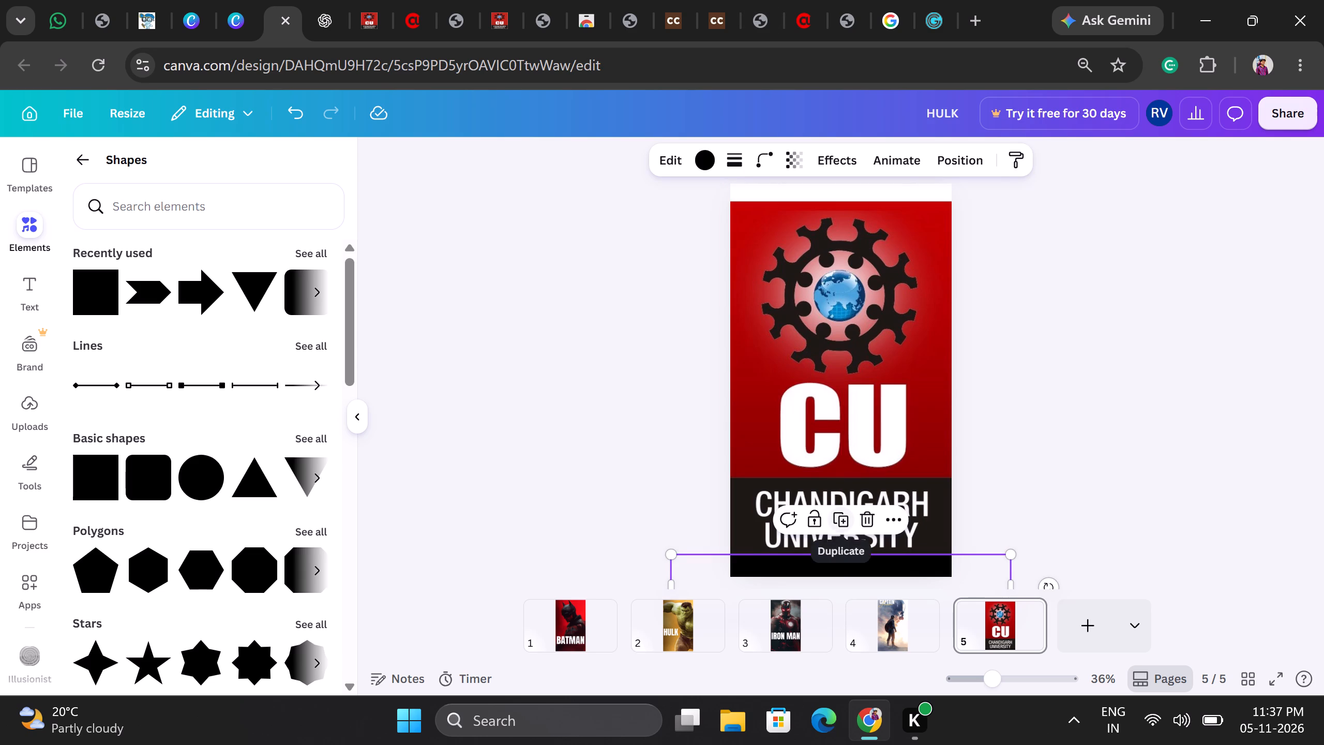
pyautogui.moveTo(891, 571); pyautogui.dragTo(897, 297)
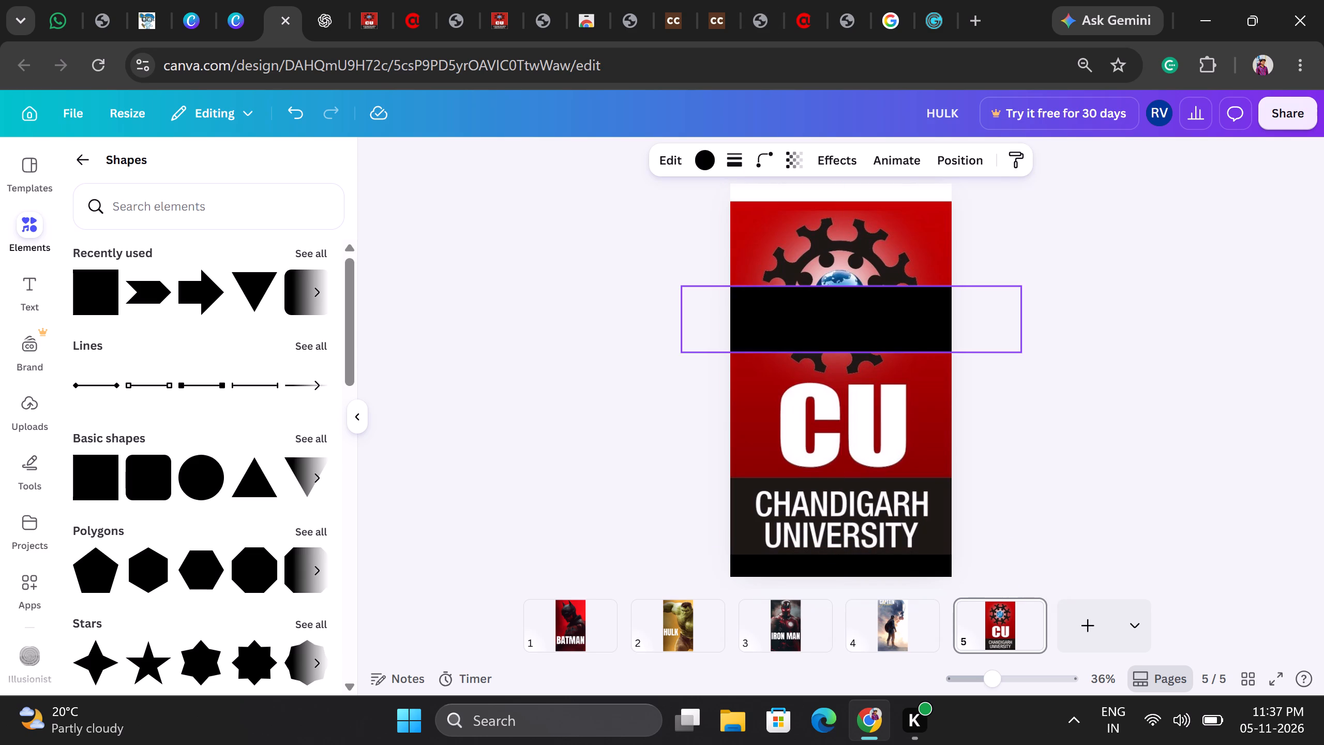
pyautogui.moveTo(897, 297); pyautogui.dragTo(897, 156)
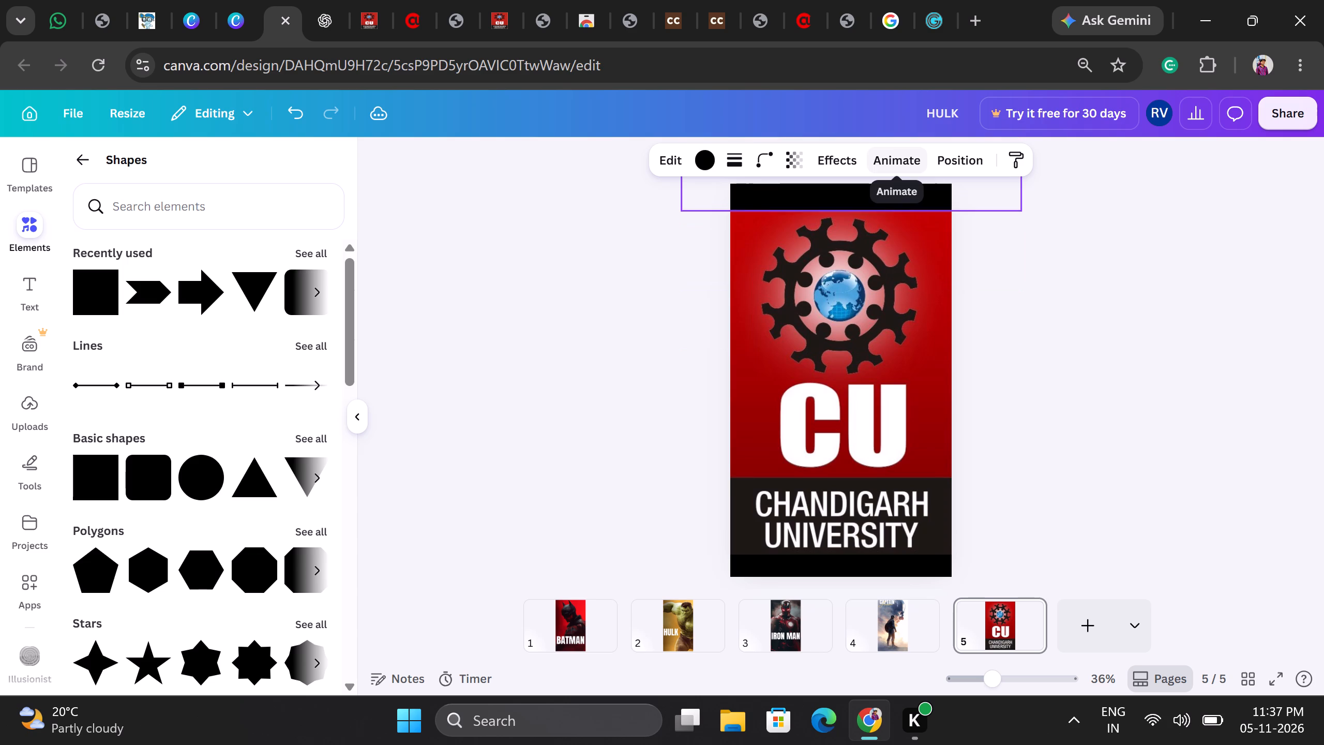
pyautogui.moveTo(897, 156); pyautogui.dragTo(897, 156)
pyautogui.press('Up')
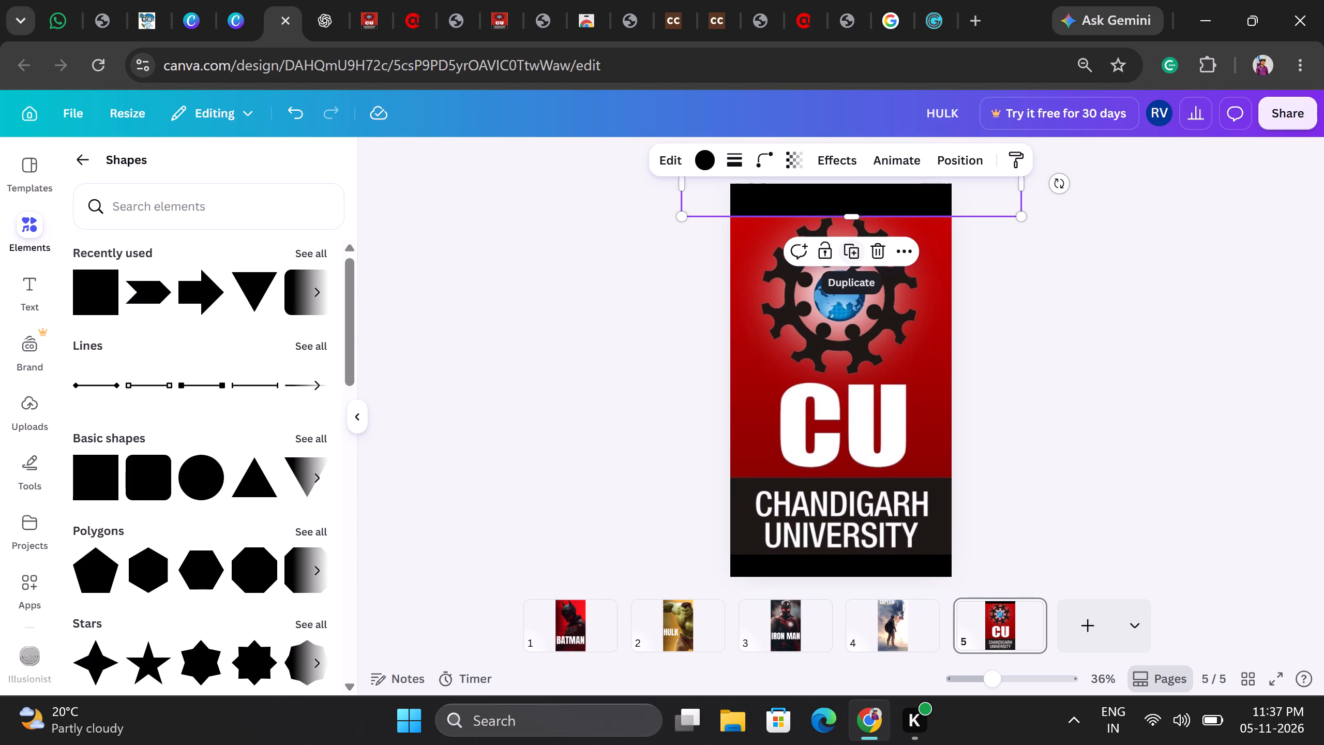
pyautogui.press('Up')
pyautogui.click(1089, 316)
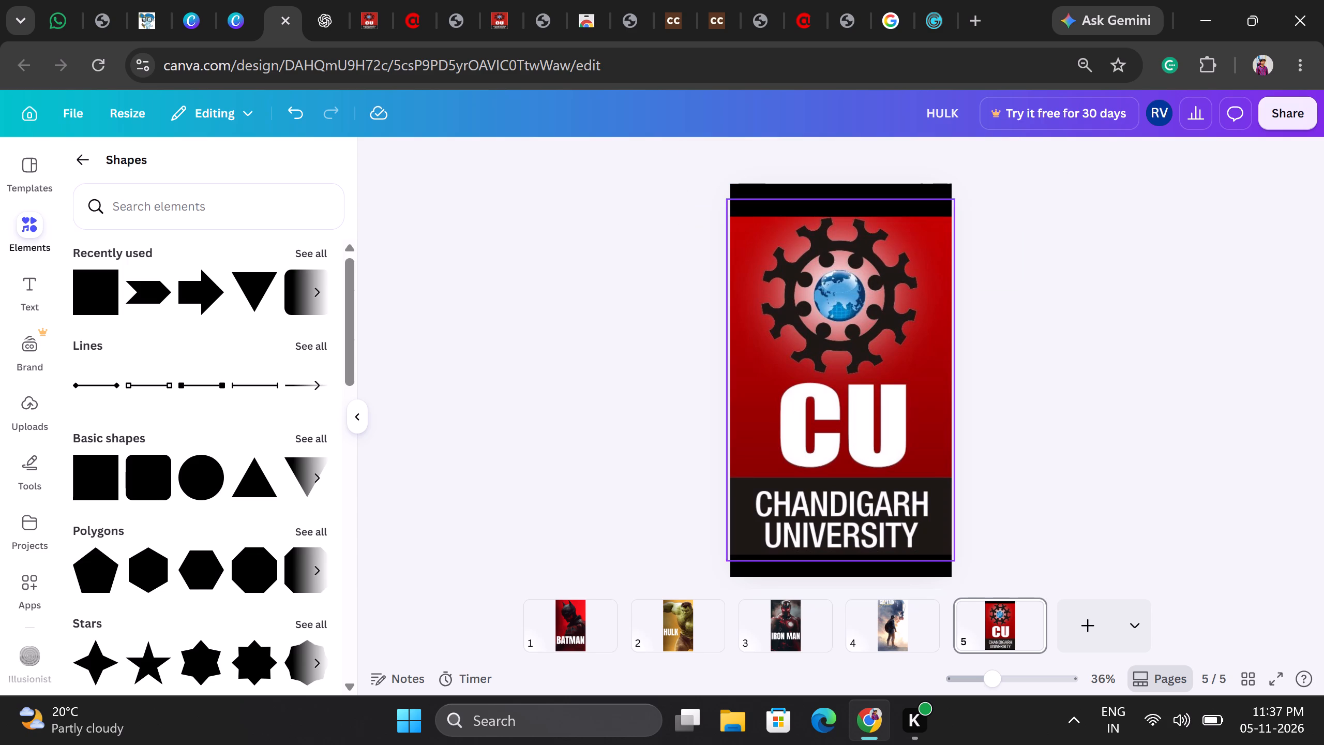
# Nudge the upper black bar slightly upward in small increments, keeping the white strip above the logo covered.
pyautogui.click(915, 213)
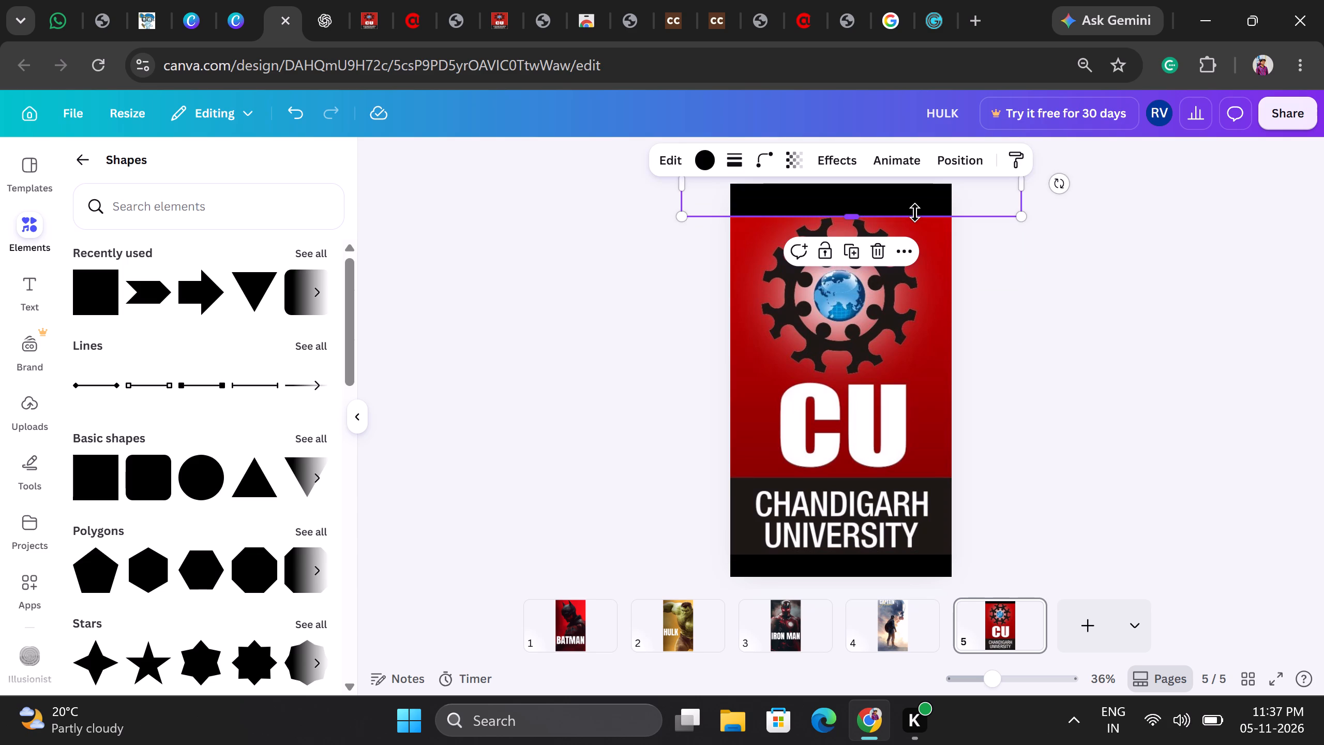
pyautogui.press('Up')
pyautogui.press('Up')
pyautogui.press('Up')
pyautogui.press('Up')
pyautogui.press('Up')
pyautogui.press('Up')
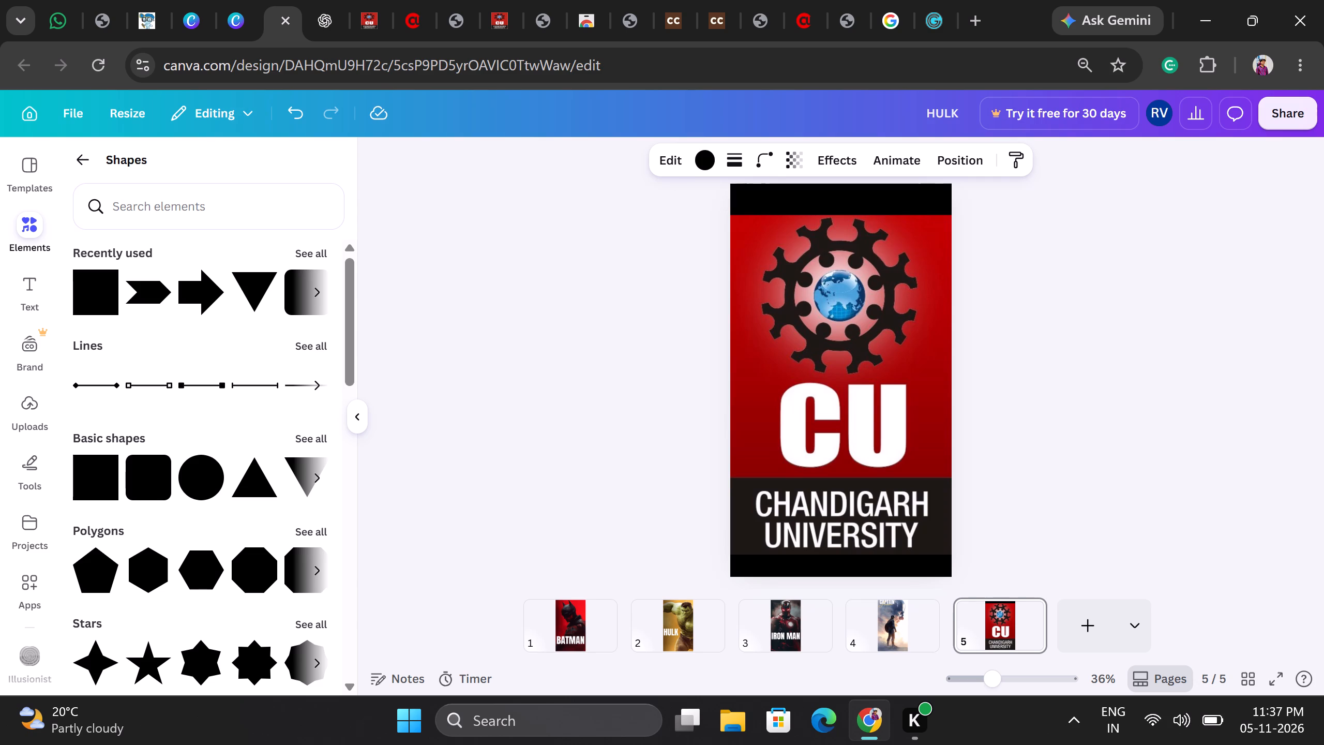
# Recolour the upper bar with the red sampled from the logo background's upper corner.
pyautogui.click(705, 162)
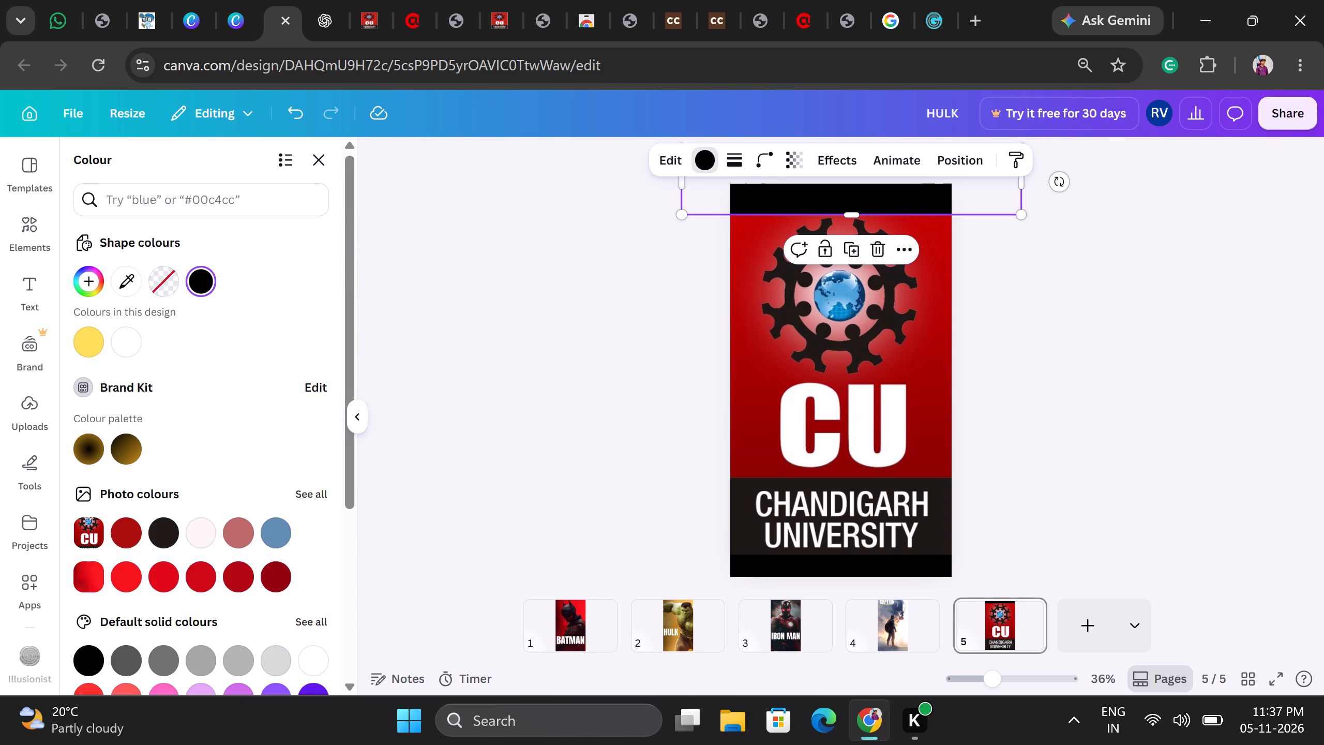
pyautogui.click(125, 288)
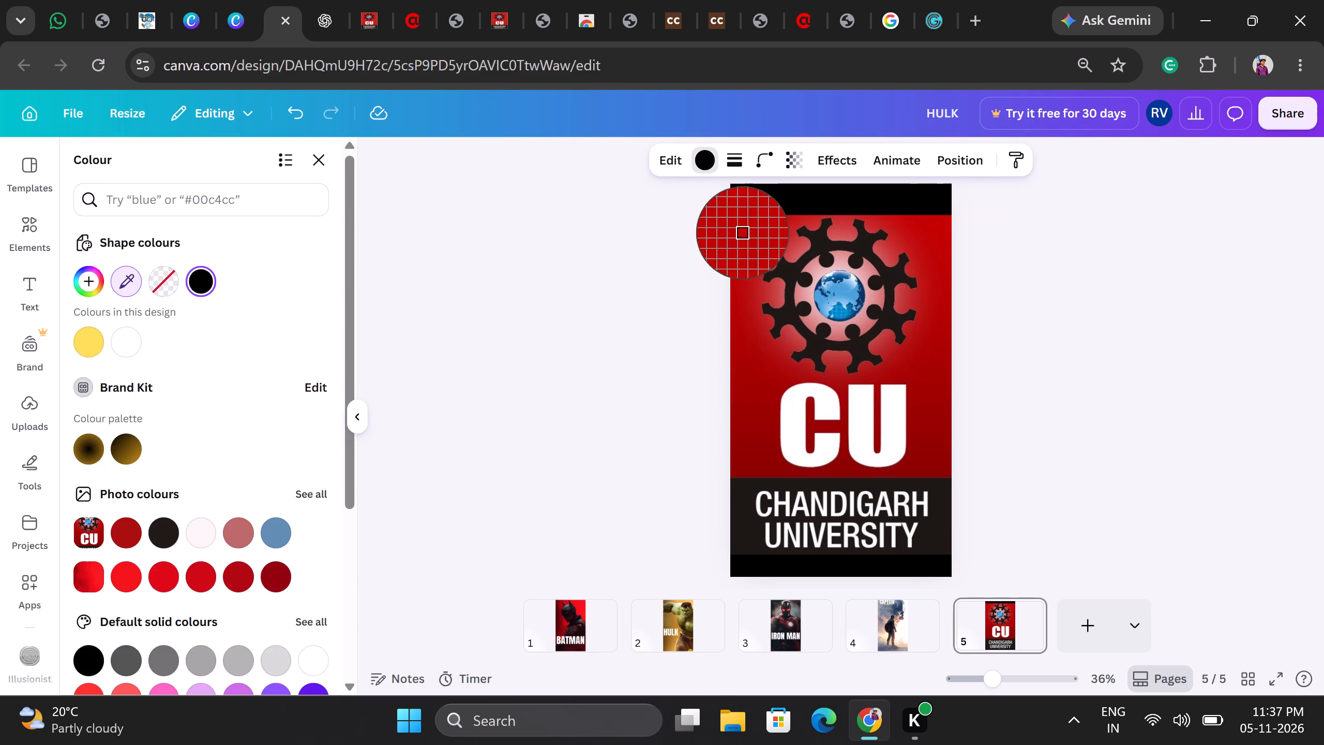
pyautogui.click(746, 235)
pyautogui.click(1042, 285)
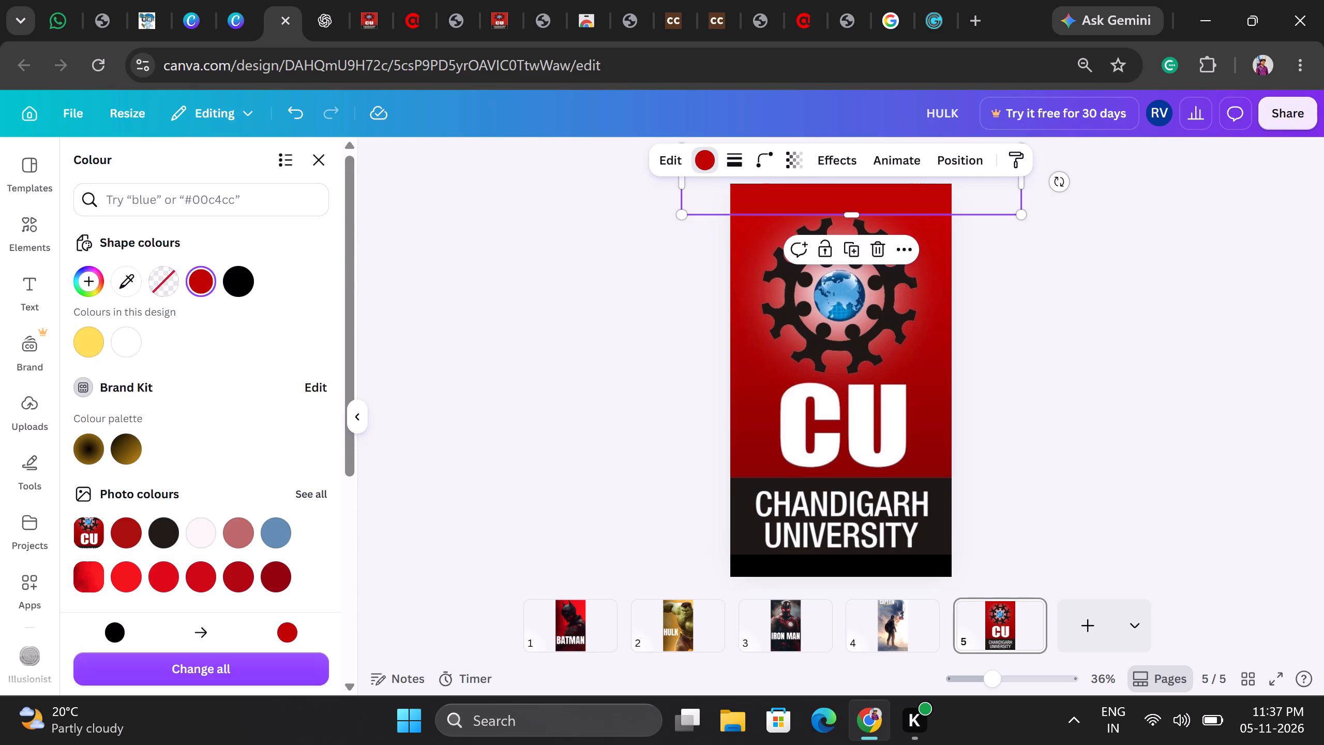
pyautogui.click(1042, 285)
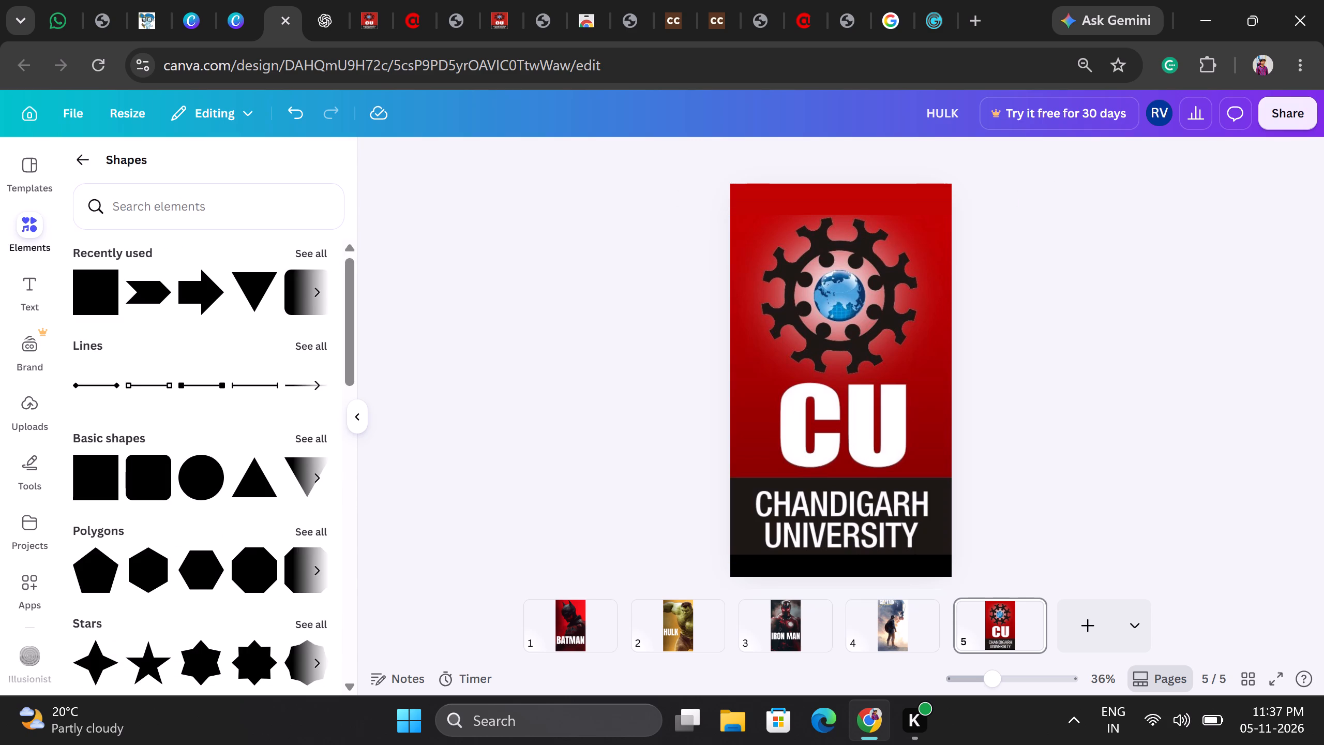
# Recolour the black bar at the page's bottom with the dark shade sampled from the logo's CHANDIGARH UNIVERSITY band.
pyautogui.click(877, 562)
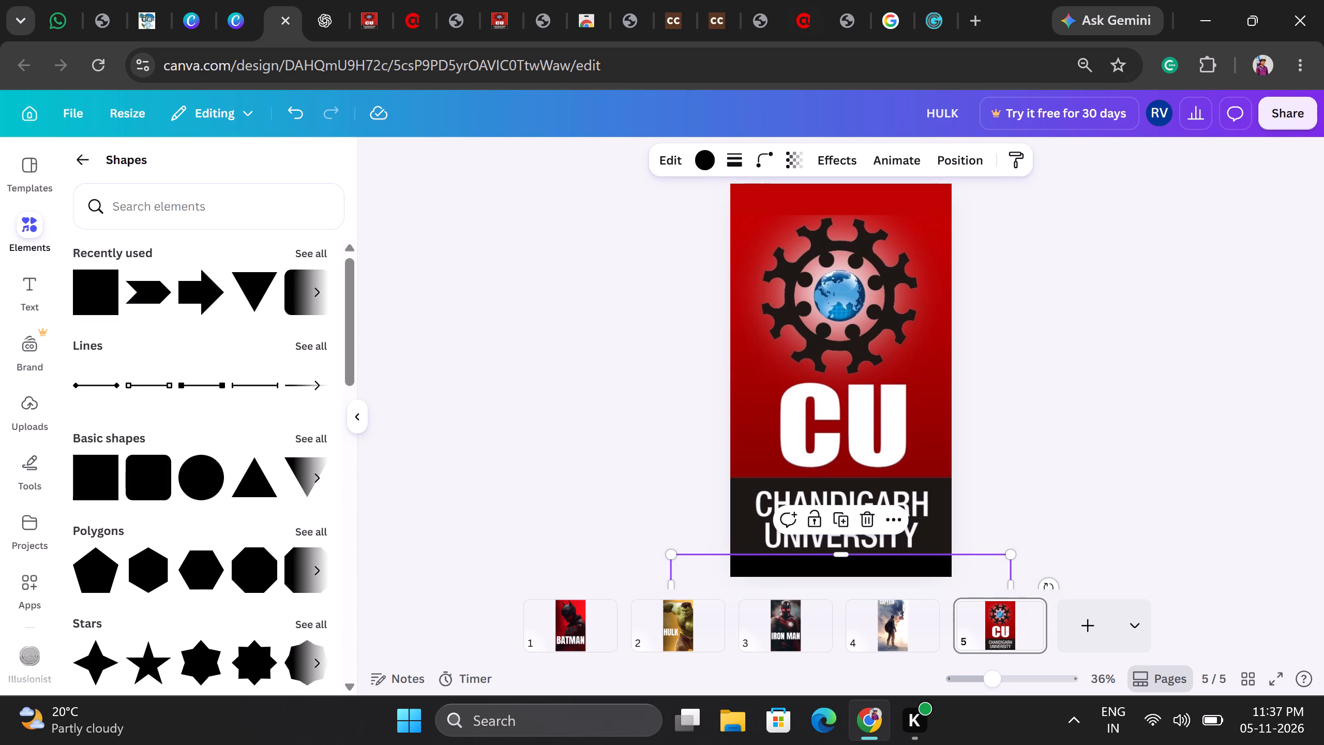
pyautogui.click(706, 157)
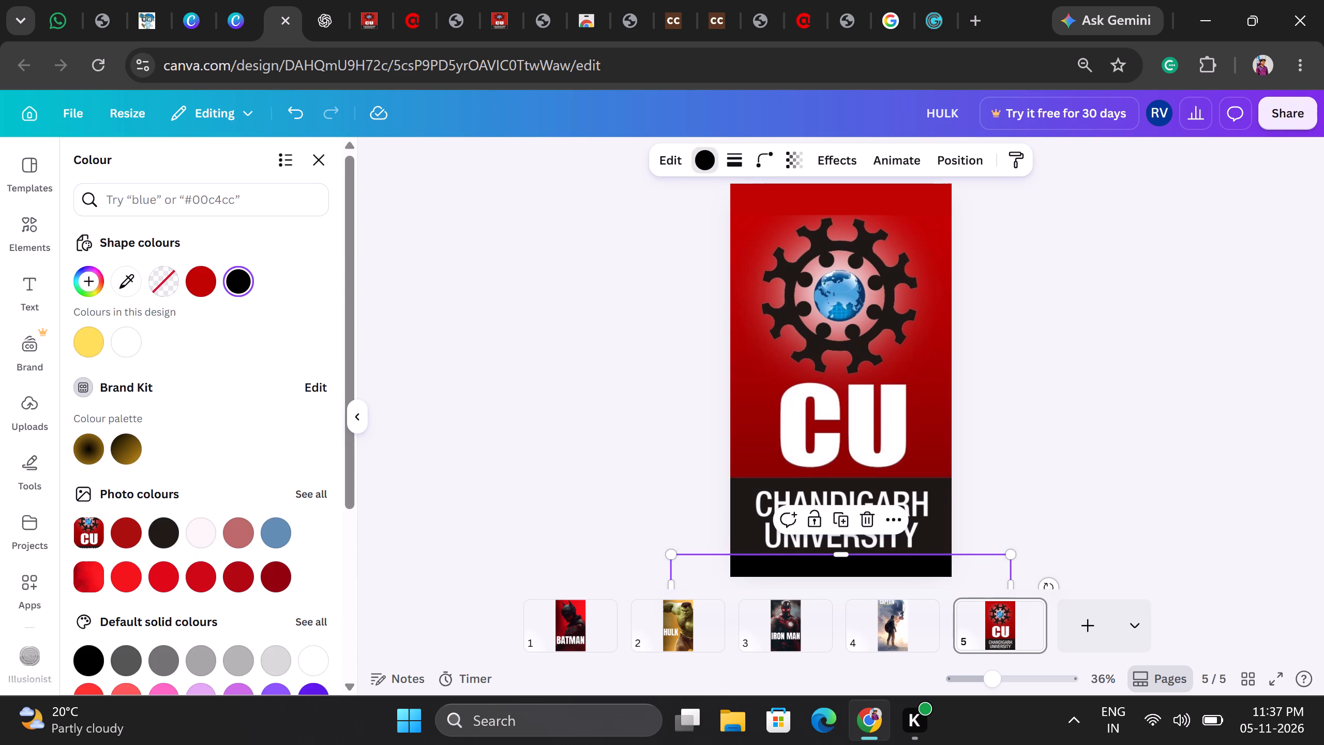
pyautogui.click(132, 292)
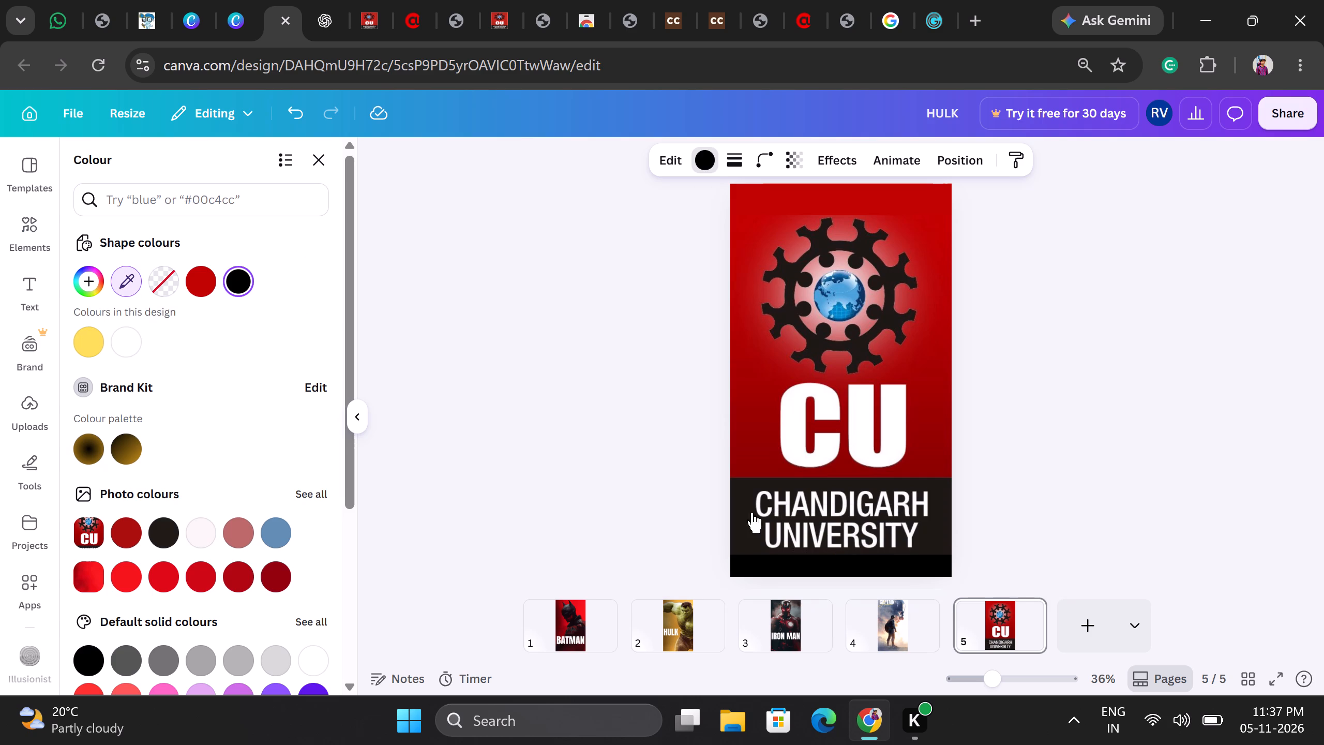
pyautogui.click(743, 517)
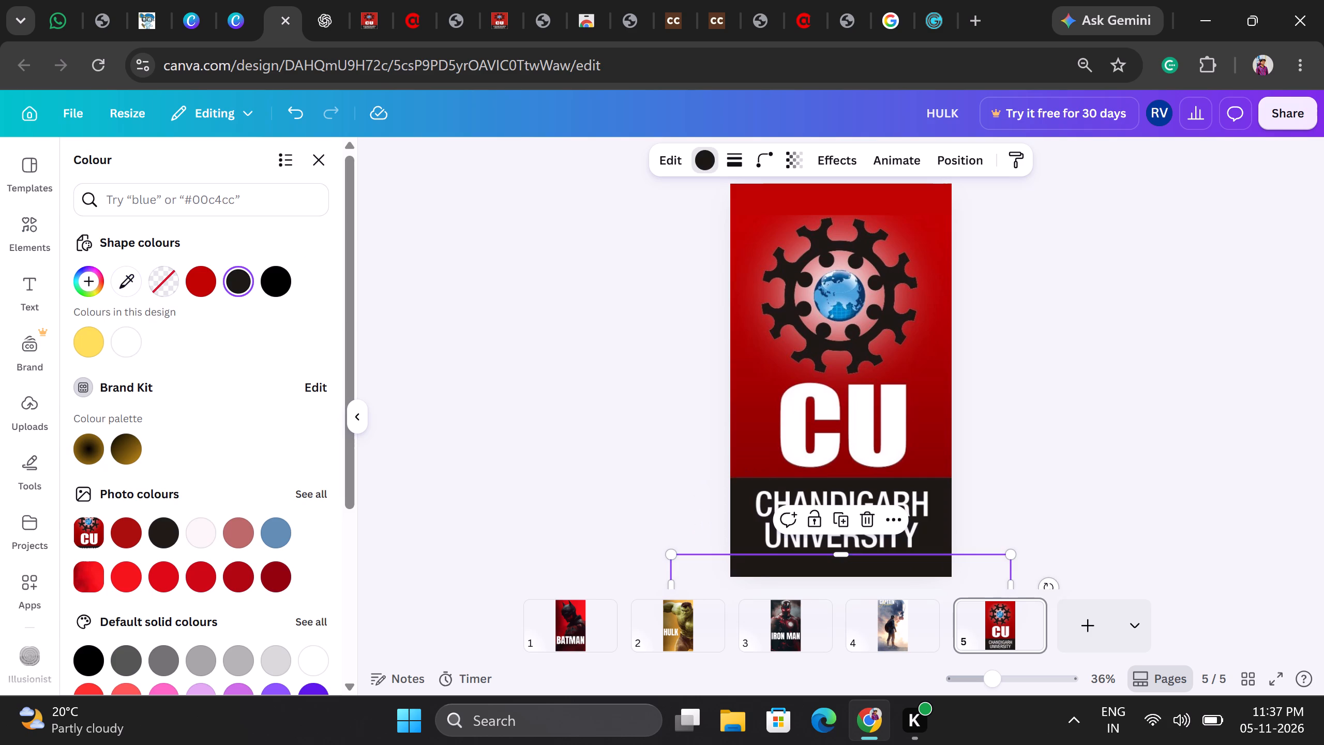
pyautogui.click(1192, 558)
pyautogui.click(1073, 472)
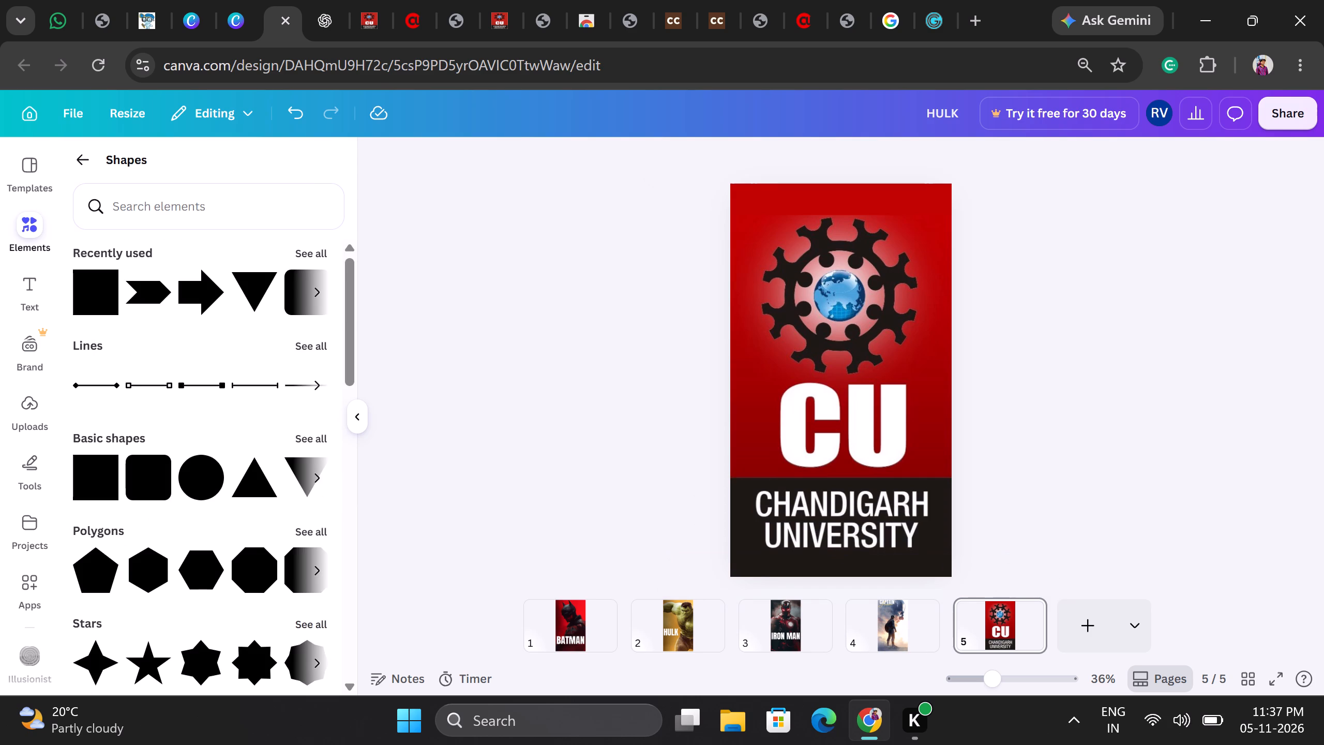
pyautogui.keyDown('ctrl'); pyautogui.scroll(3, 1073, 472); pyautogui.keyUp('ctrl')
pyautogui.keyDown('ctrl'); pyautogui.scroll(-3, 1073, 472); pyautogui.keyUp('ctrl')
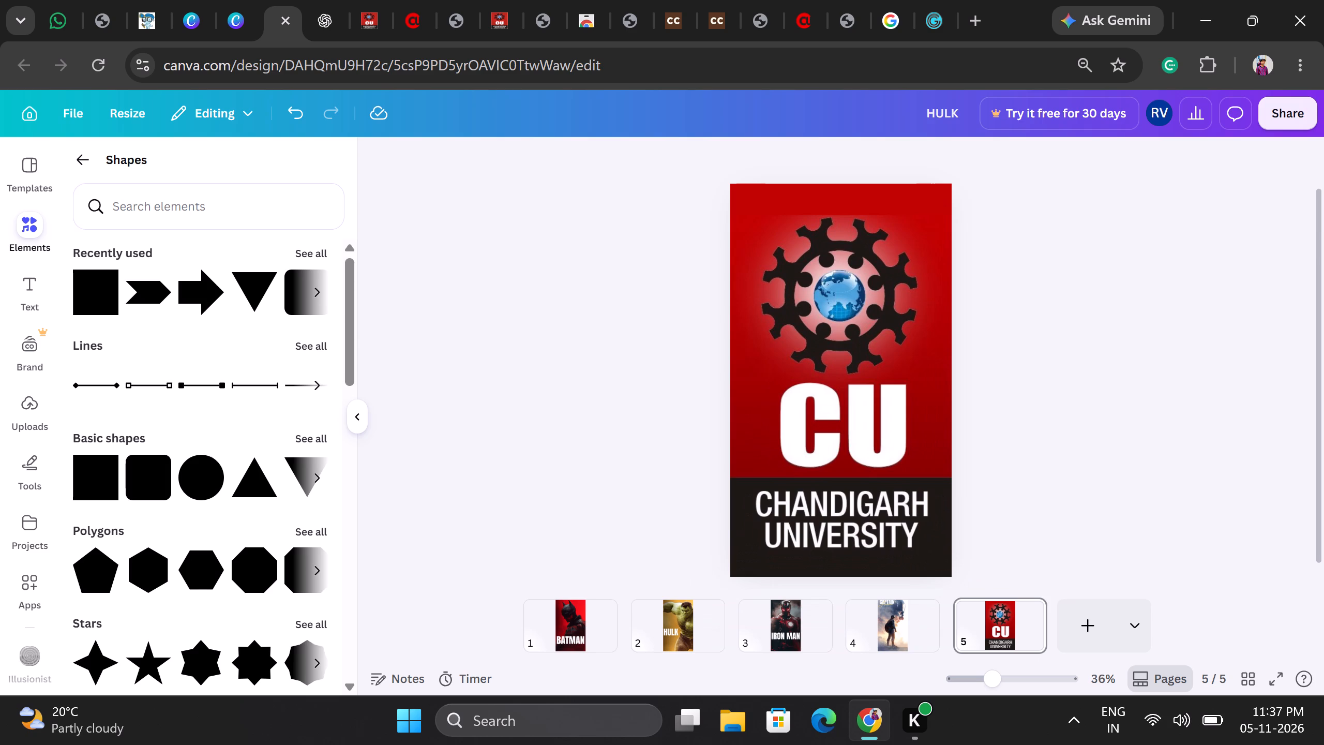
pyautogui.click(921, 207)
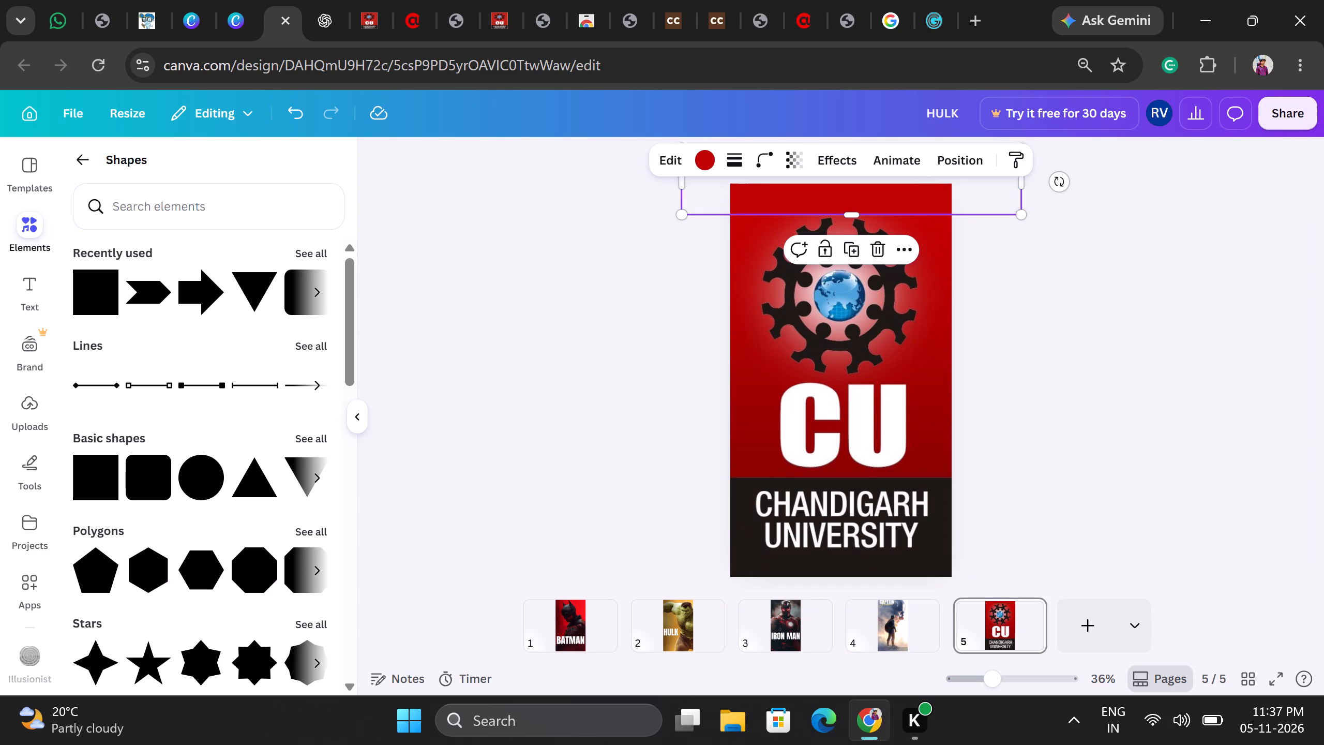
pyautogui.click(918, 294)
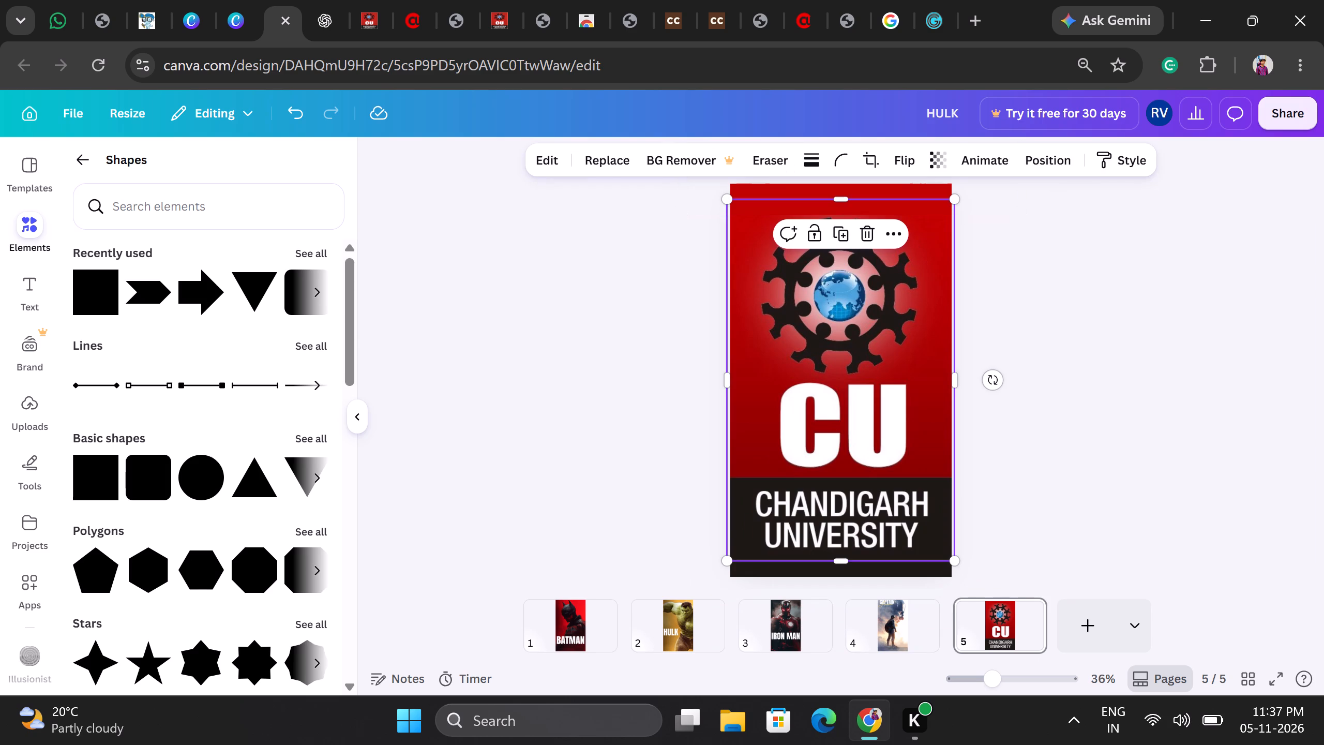
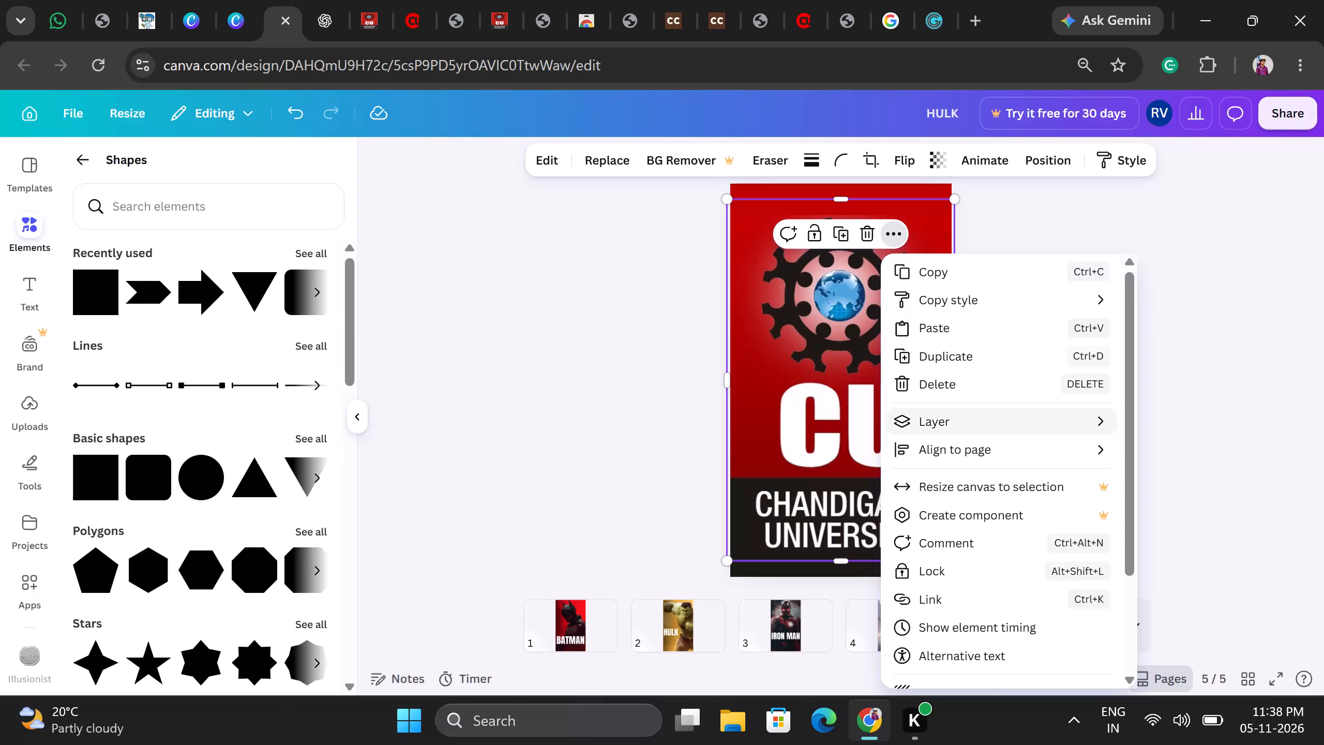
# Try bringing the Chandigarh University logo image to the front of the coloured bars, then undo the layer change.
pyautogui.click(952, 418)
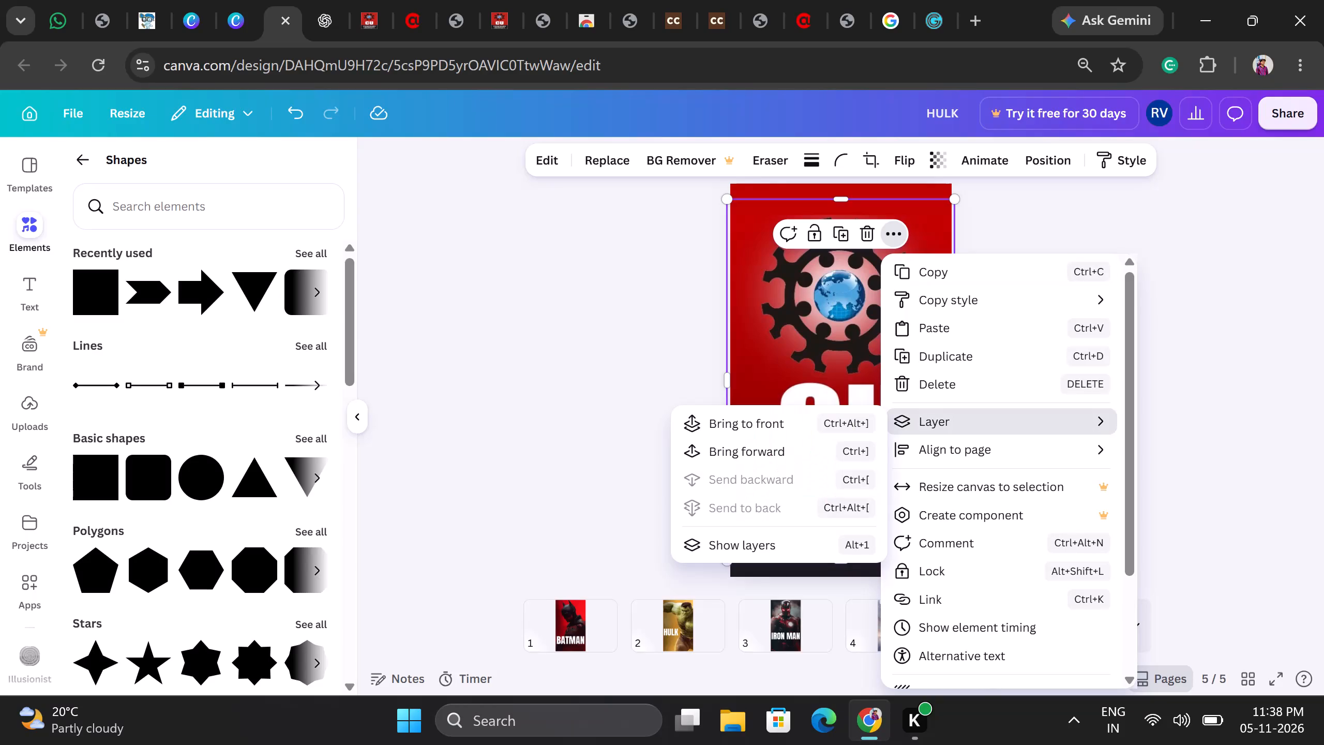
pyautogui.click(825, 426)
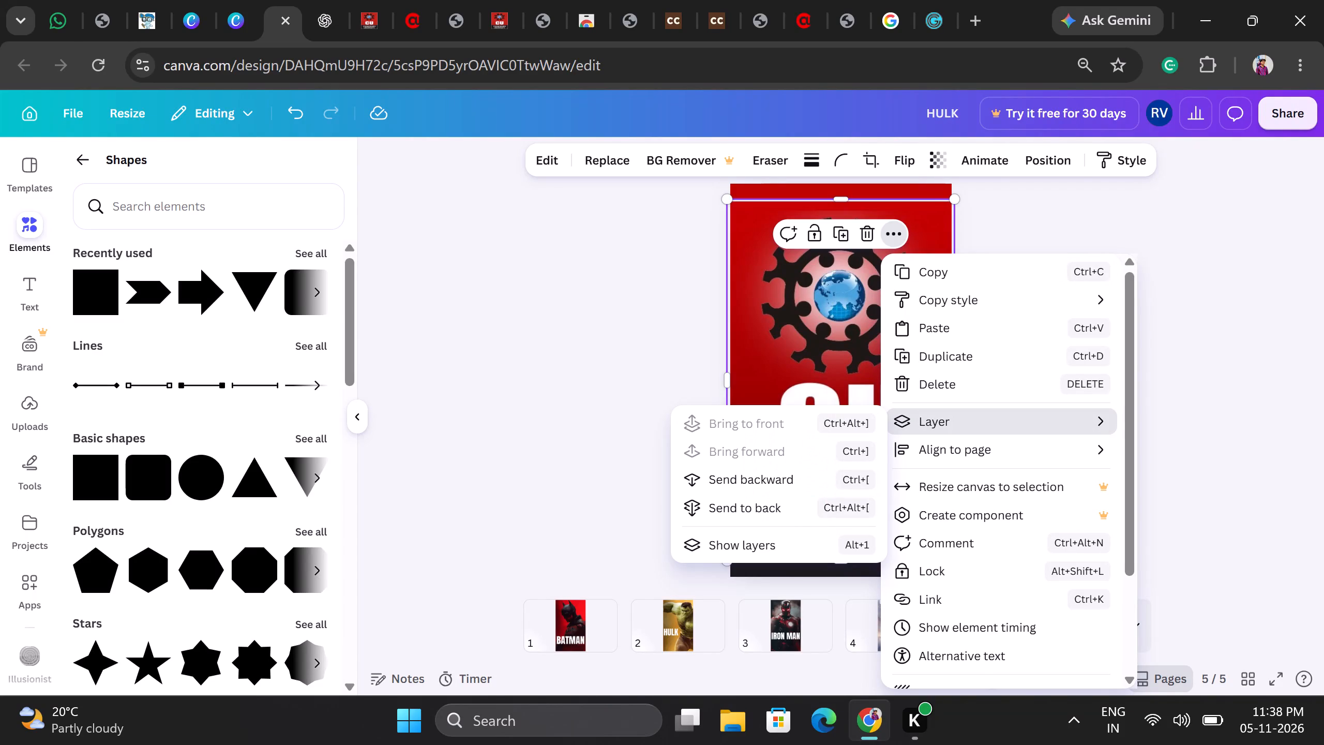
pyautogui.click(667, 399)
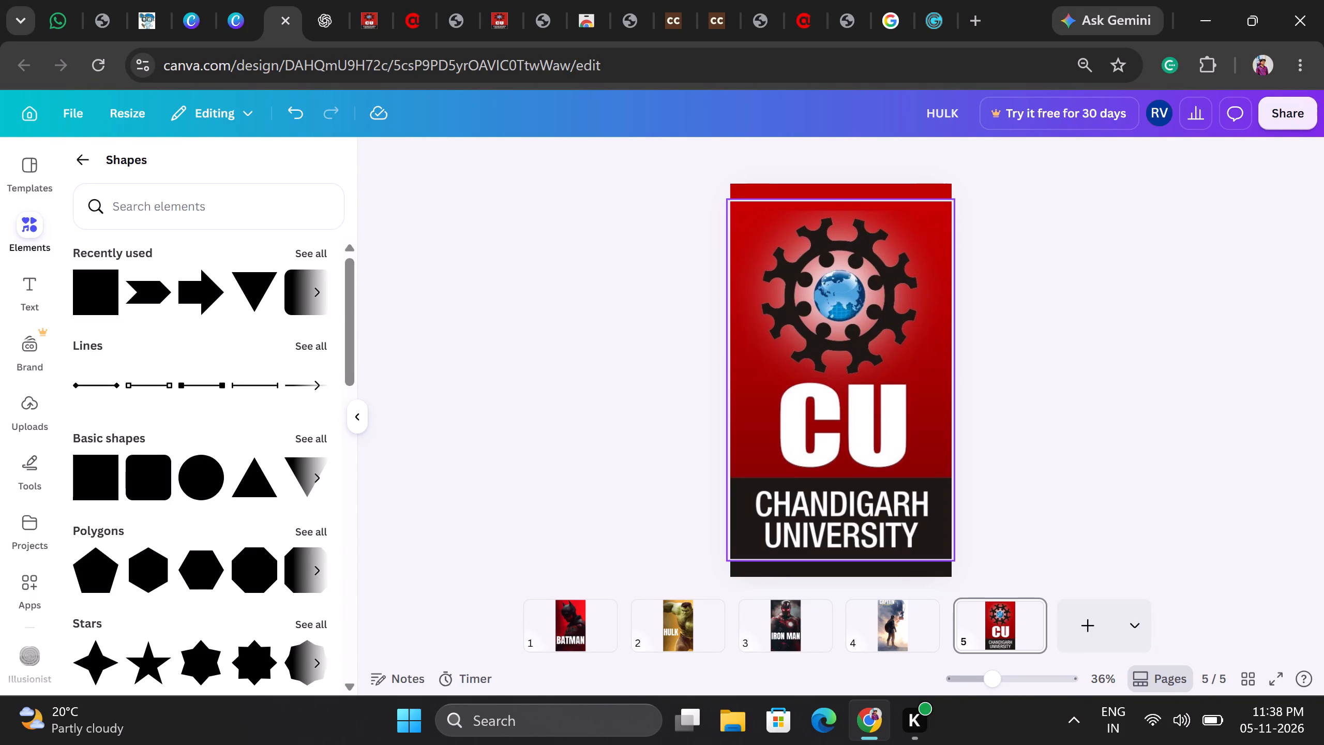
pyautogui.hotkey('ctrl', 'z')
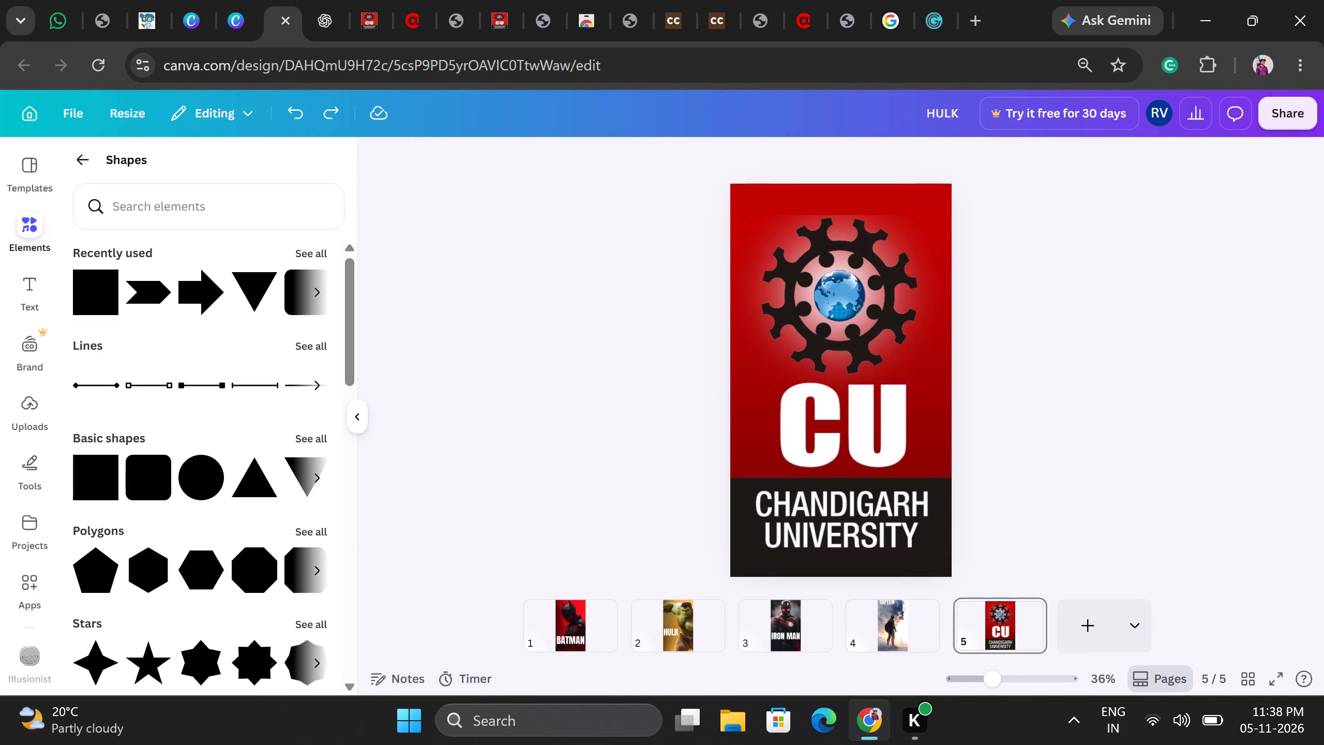
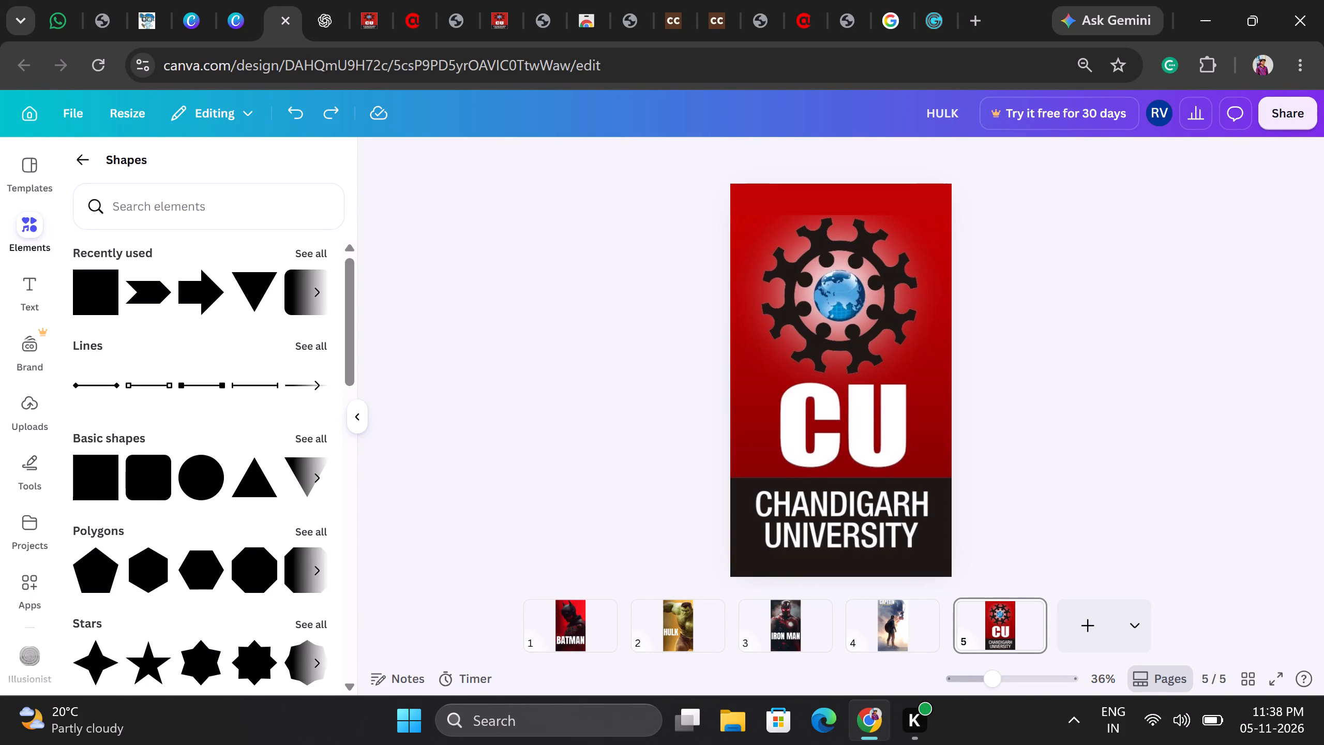
# Duplicate page 5 with the Chandigarh University logo as a new page right after it.
pyautogui.click(1029, 608)
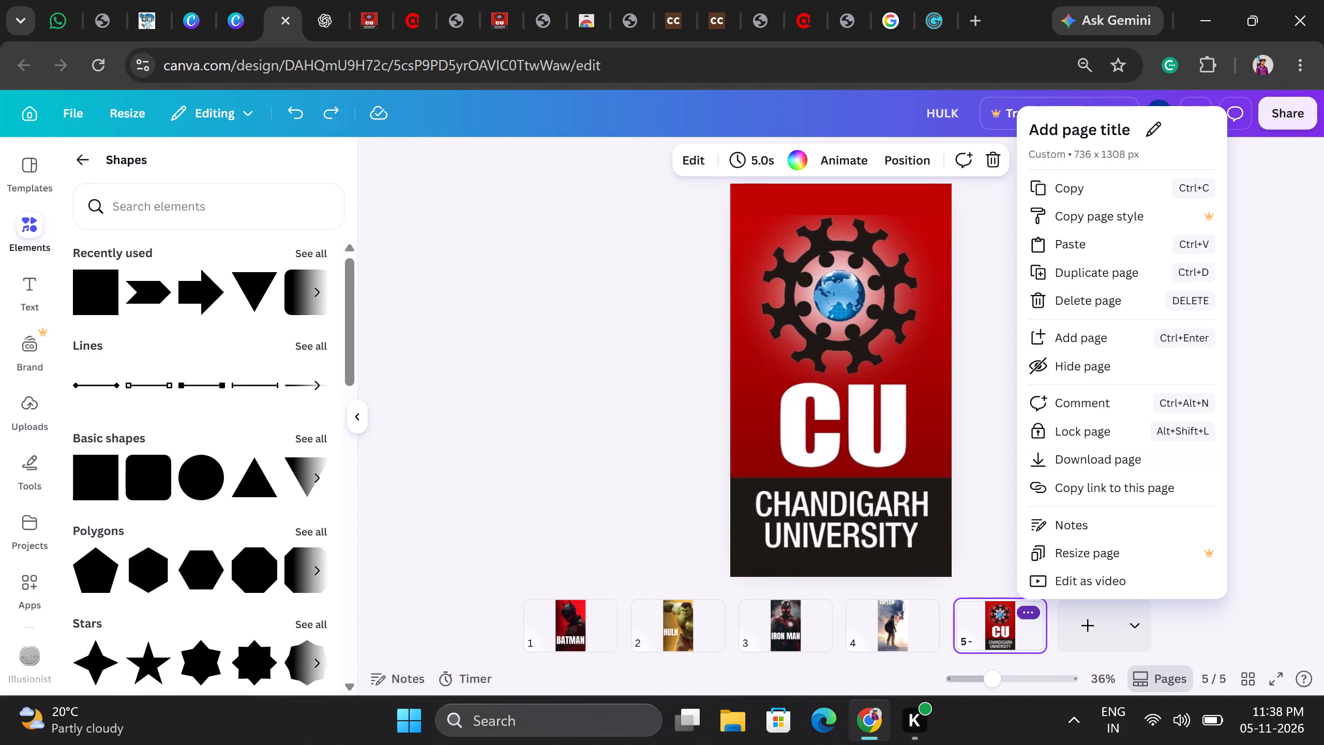
pyautogui.click(1062, 260)
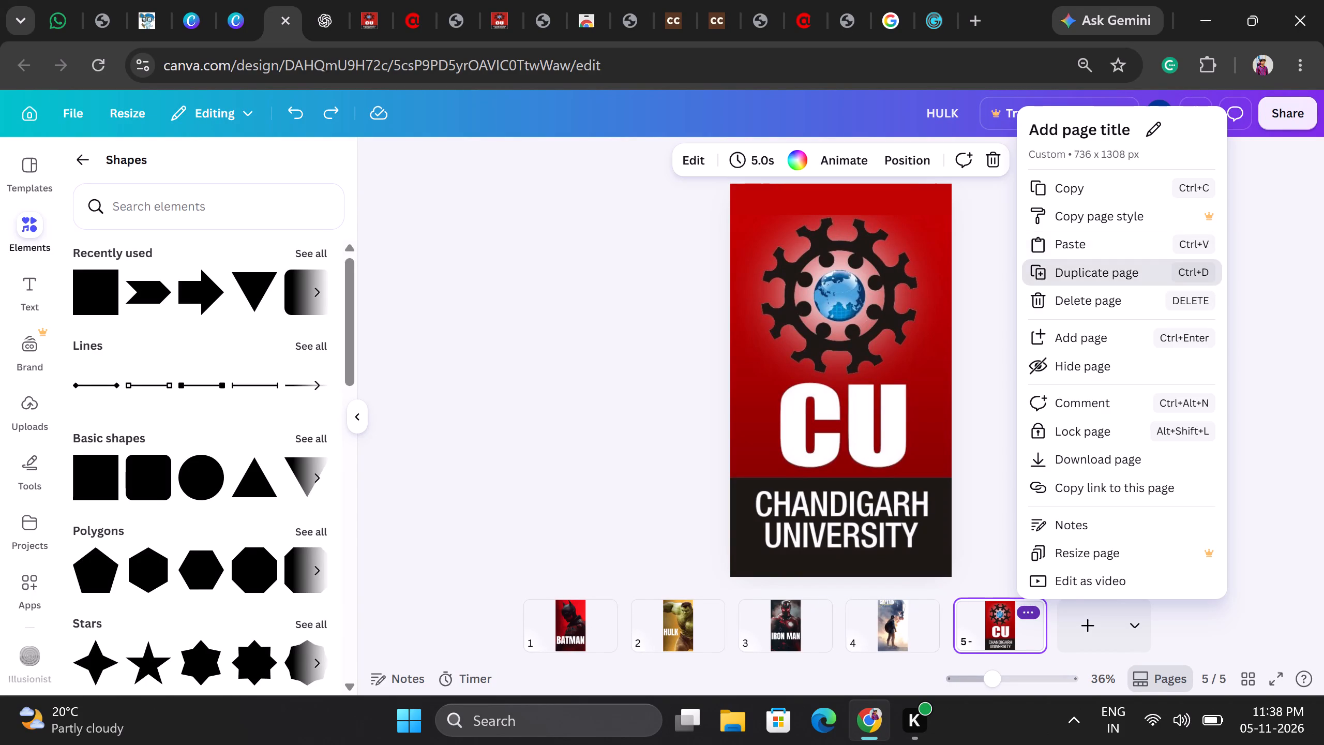
pyautogui.click(1124, 484)
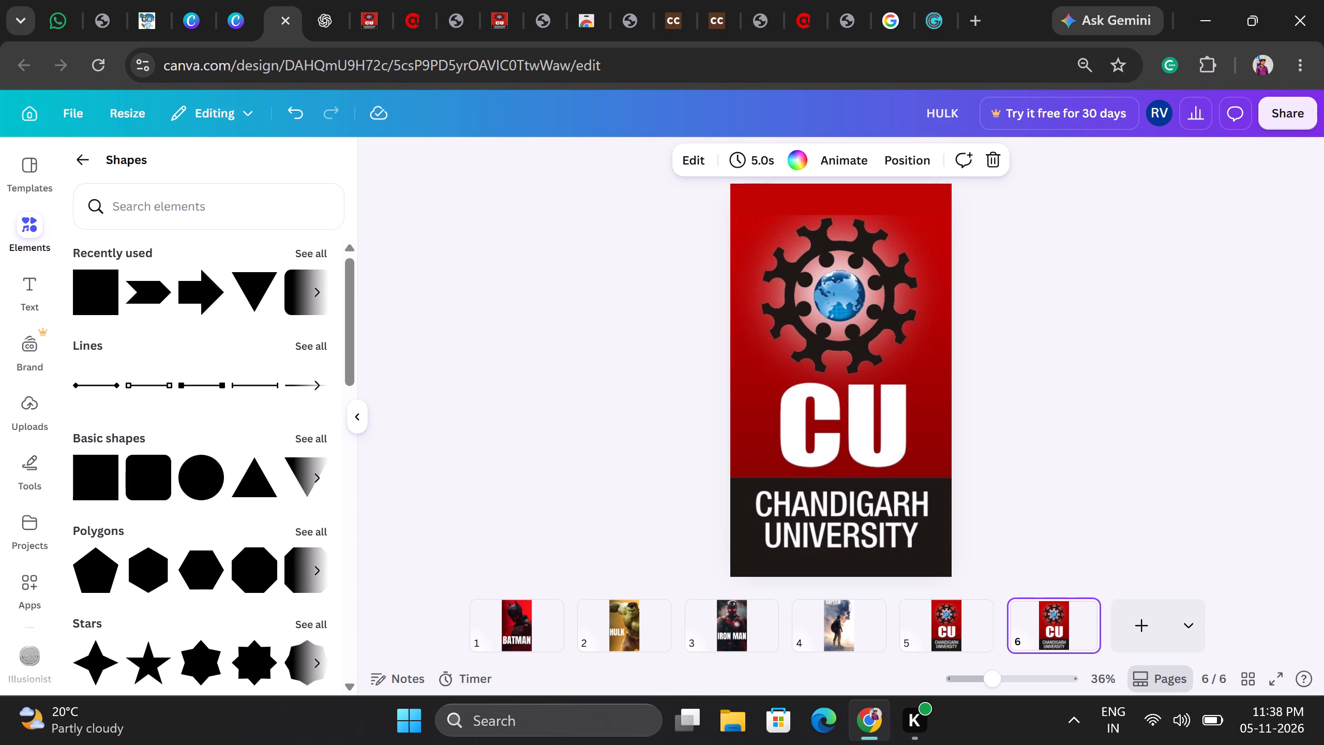
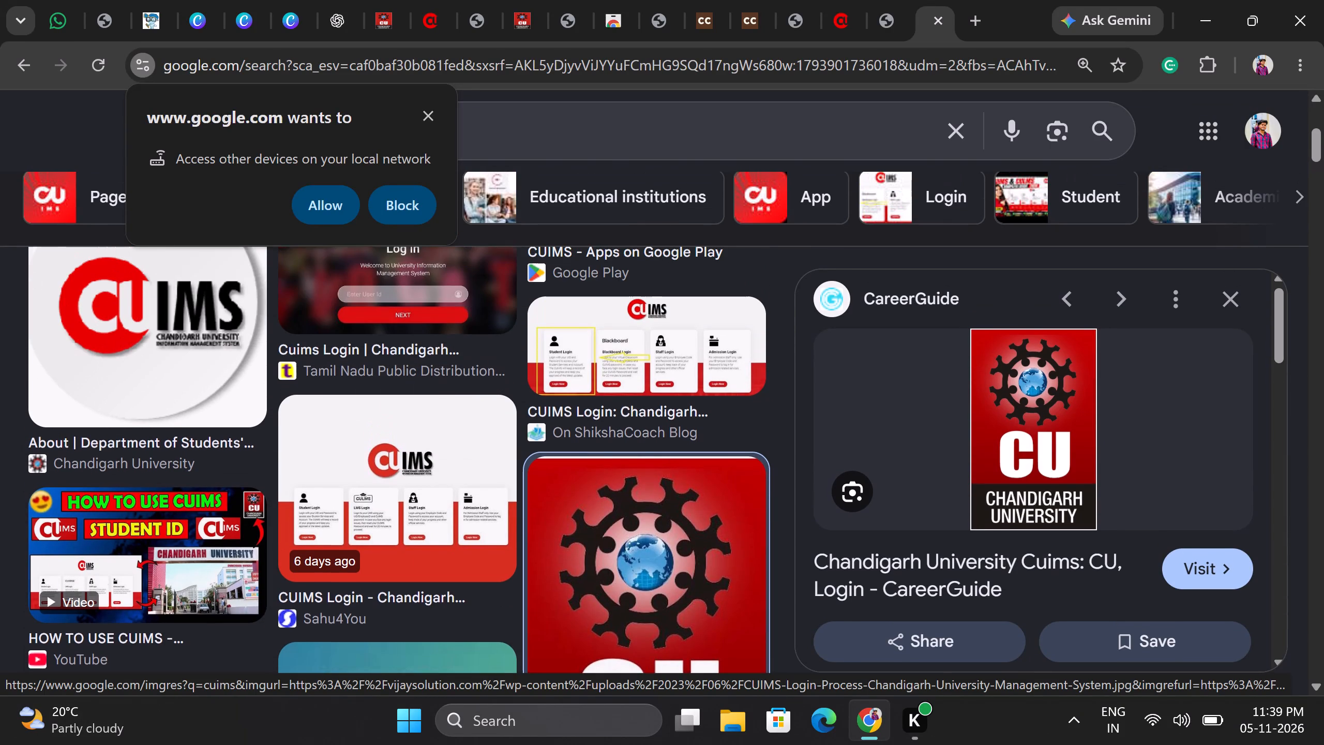
# Narrow the cuims image results to App and browse them for usable Chandigarh University artwork.
pyautogui.scroll(3, 165, 620)
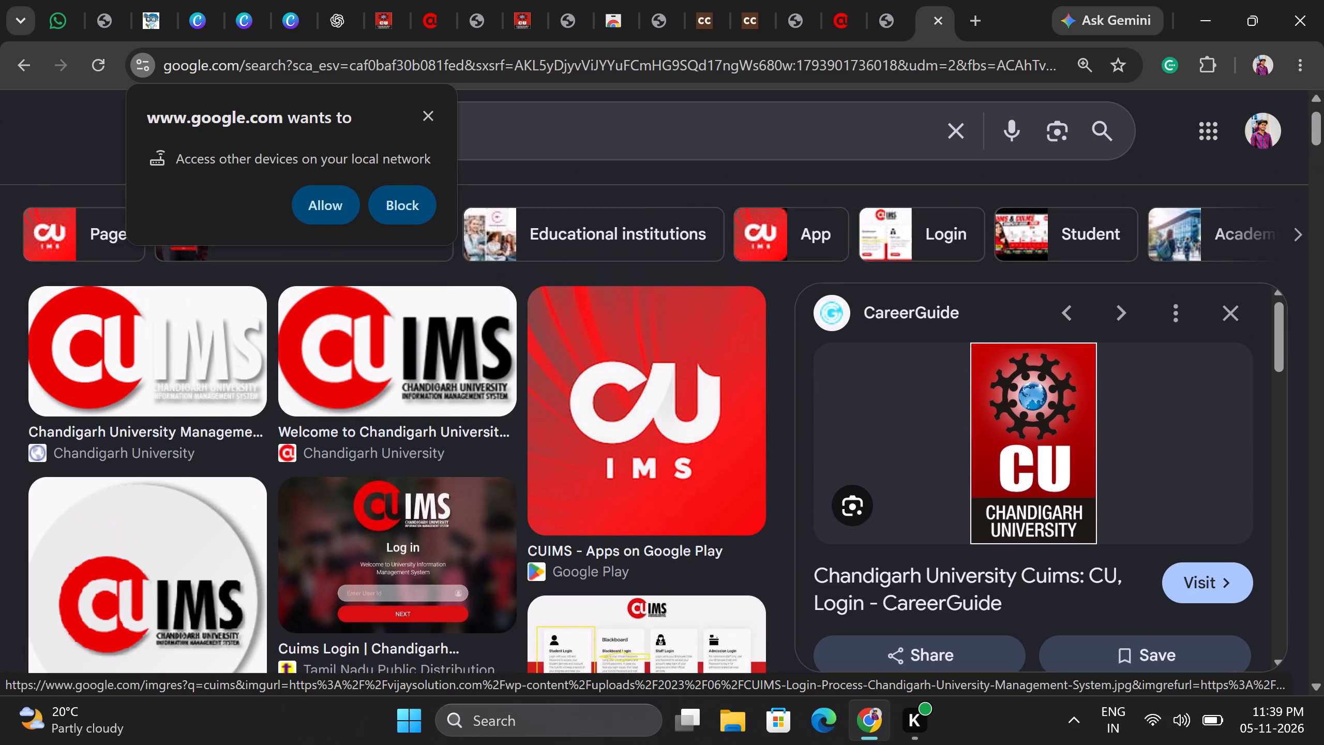
pyautogui.scroll(3, 165, 620)
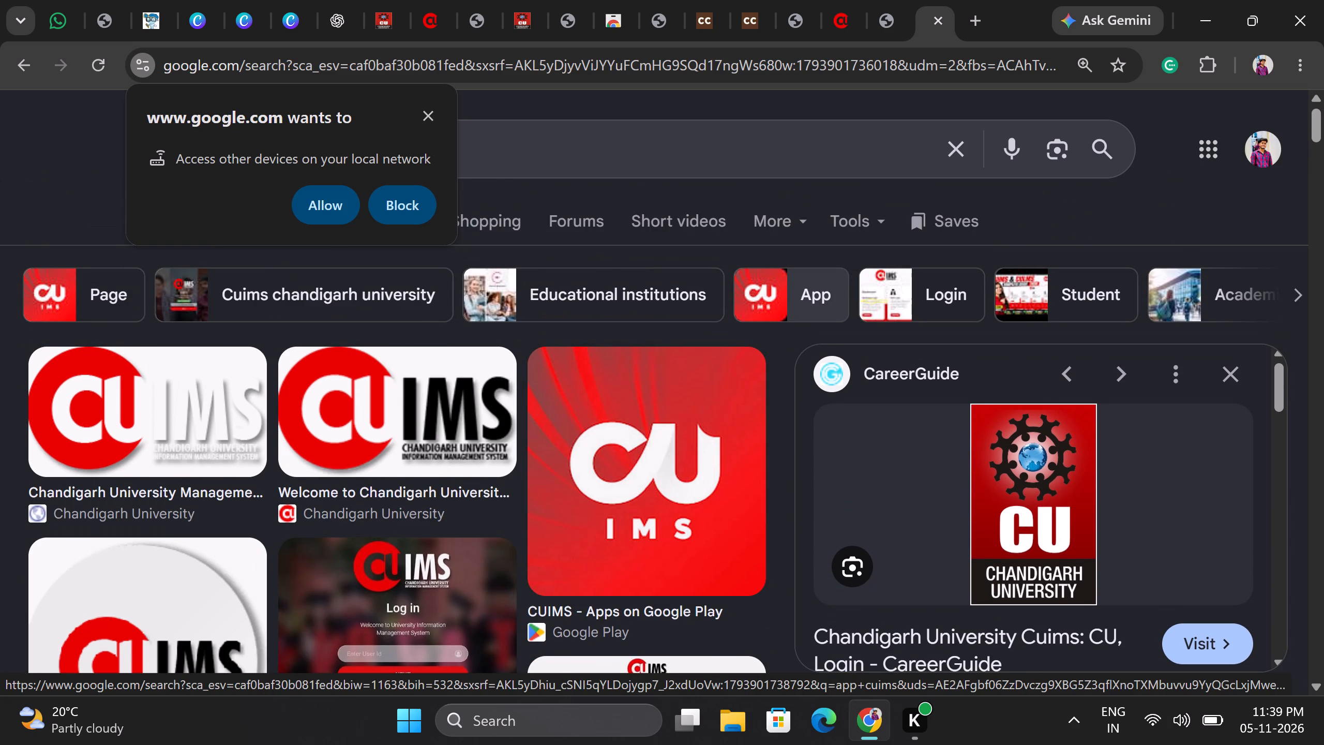
pyautogui.click(797, 292)
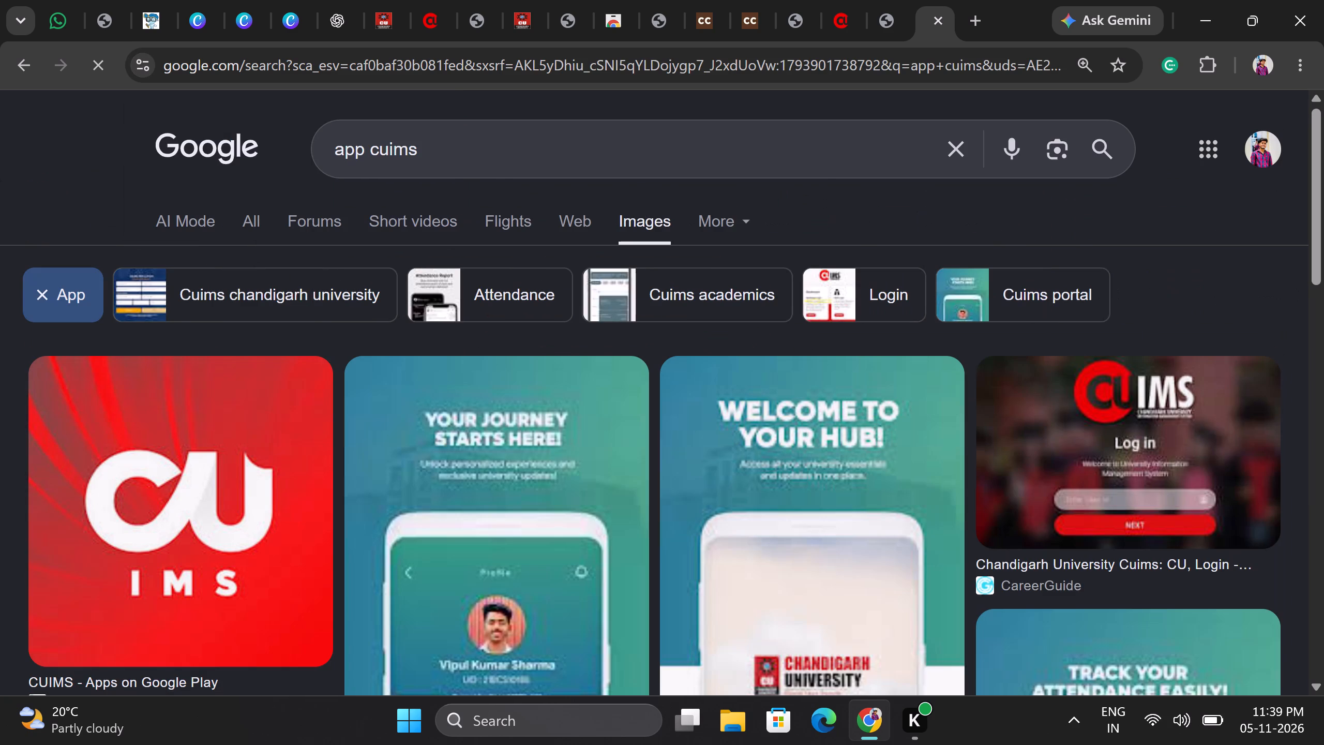
pyautogui.scroll(-3, 573, 399)
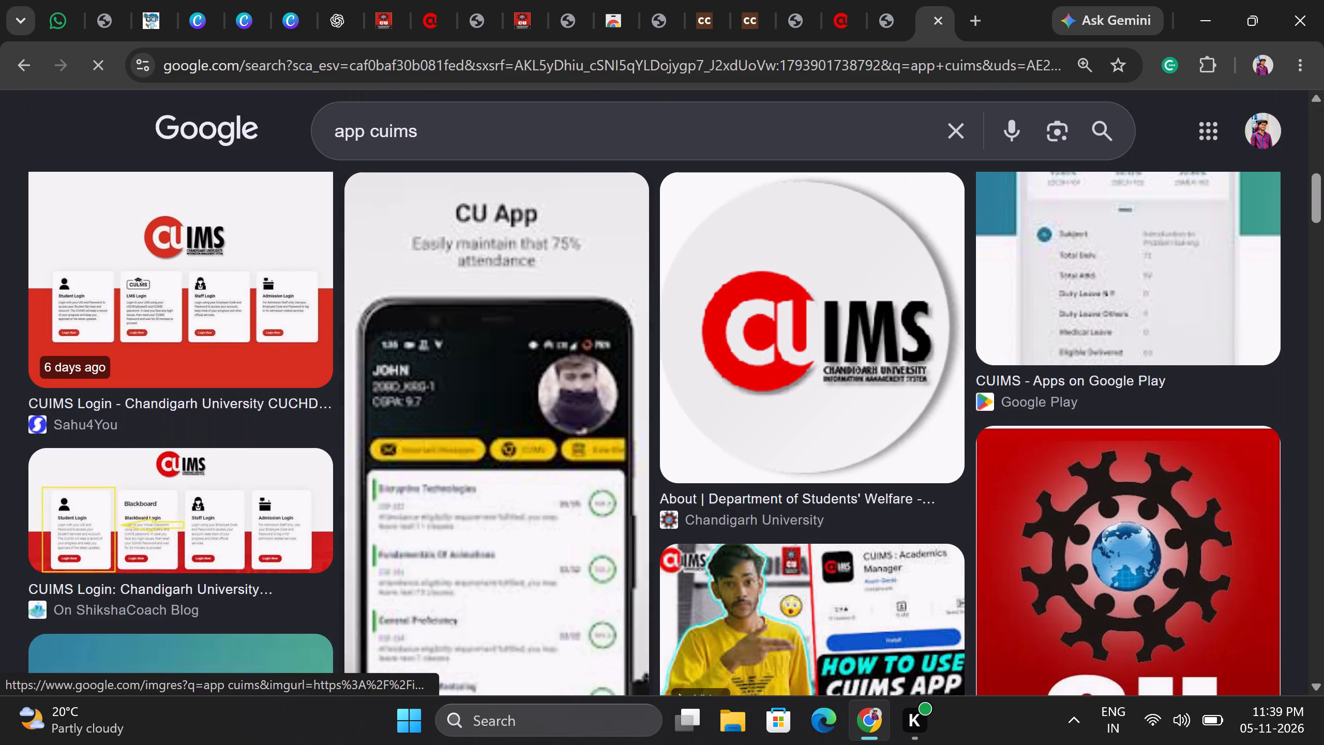
pyautogui.scroll(-1, 573, 399)
pyautogui.scroll(-1, 863, 539)
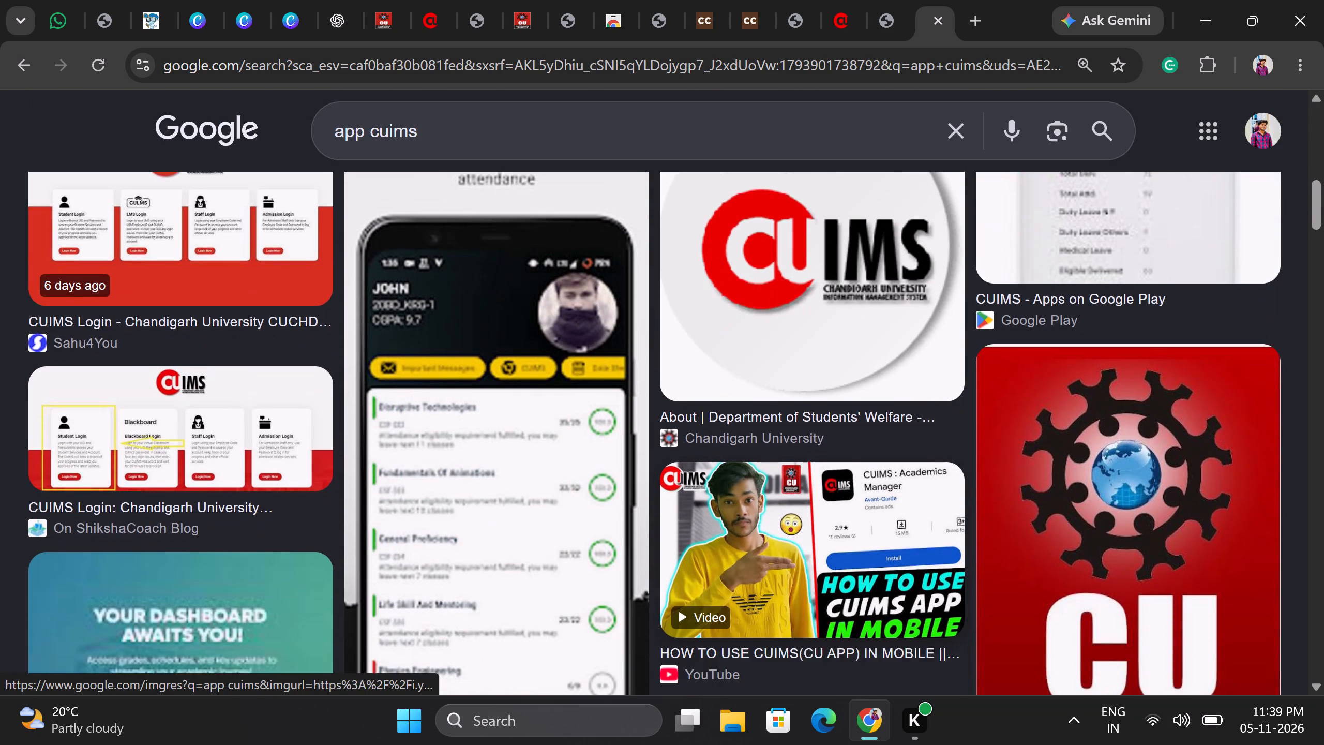
pyautogui.scroll(-3, 863, 539)
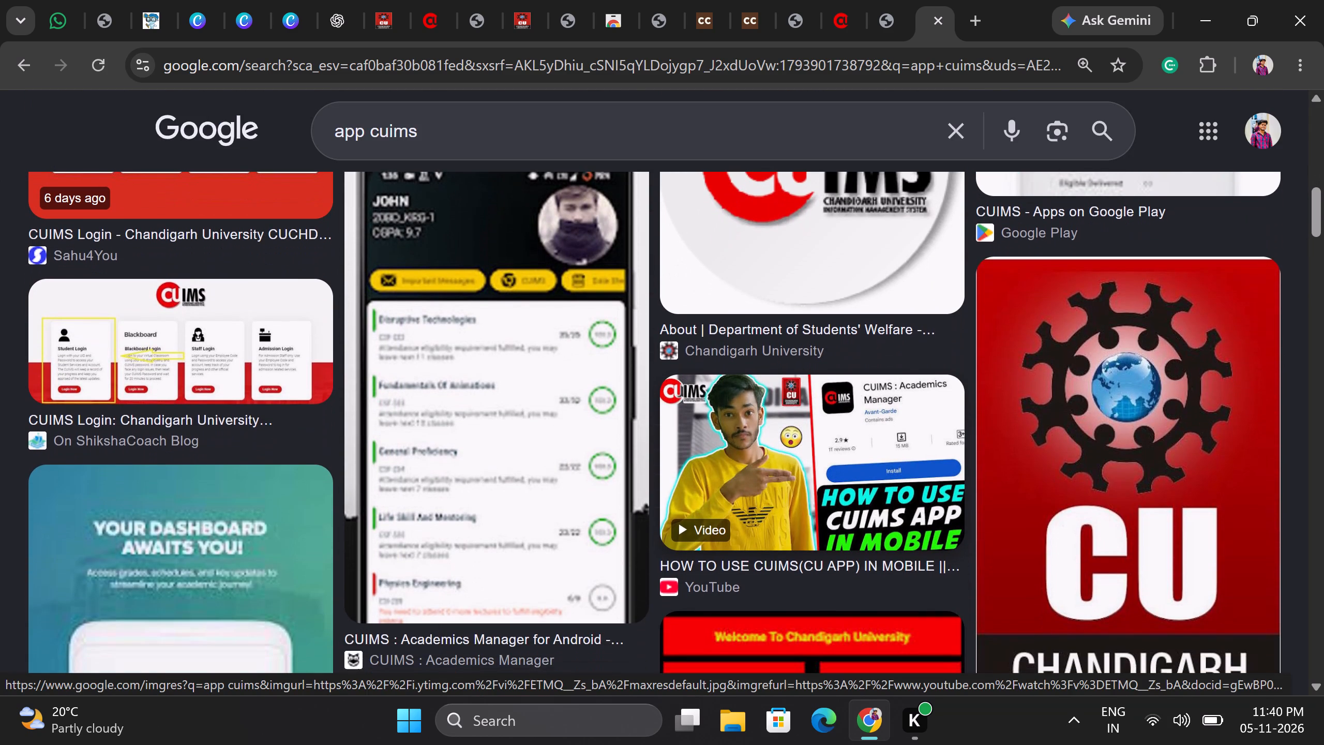
pyautogui.scroll(-2, 863, 539)
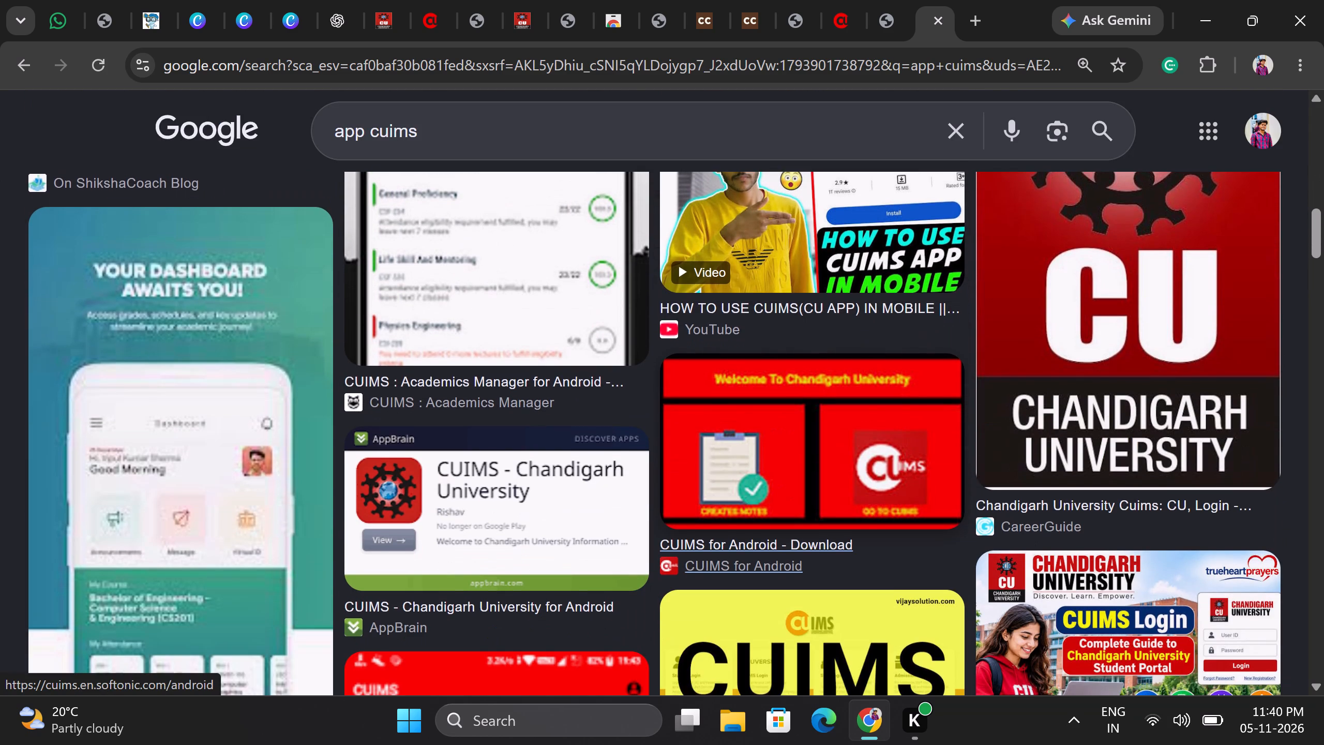
pyautogui.scroll(-2, 863, 539)
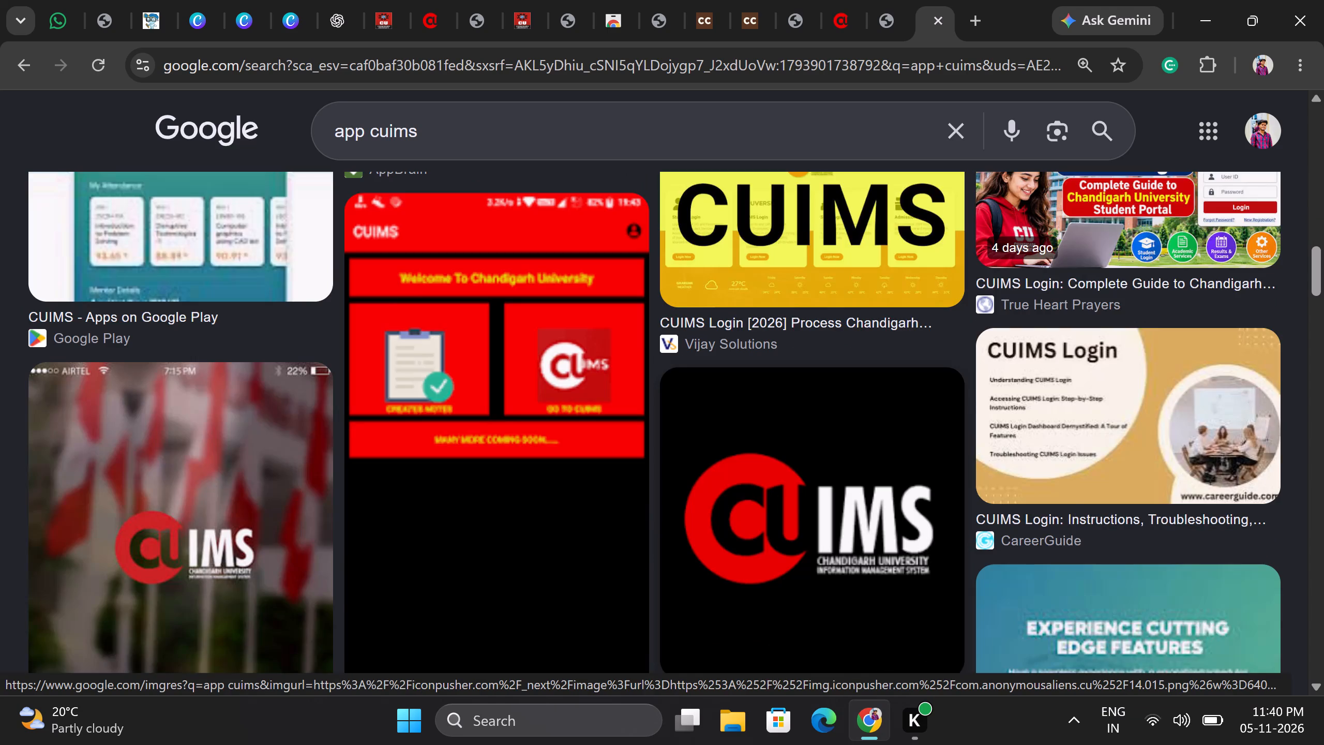
pyautogui.scroll(-2, 863, 539)
pyautogui.scroll(1, 863, 539)
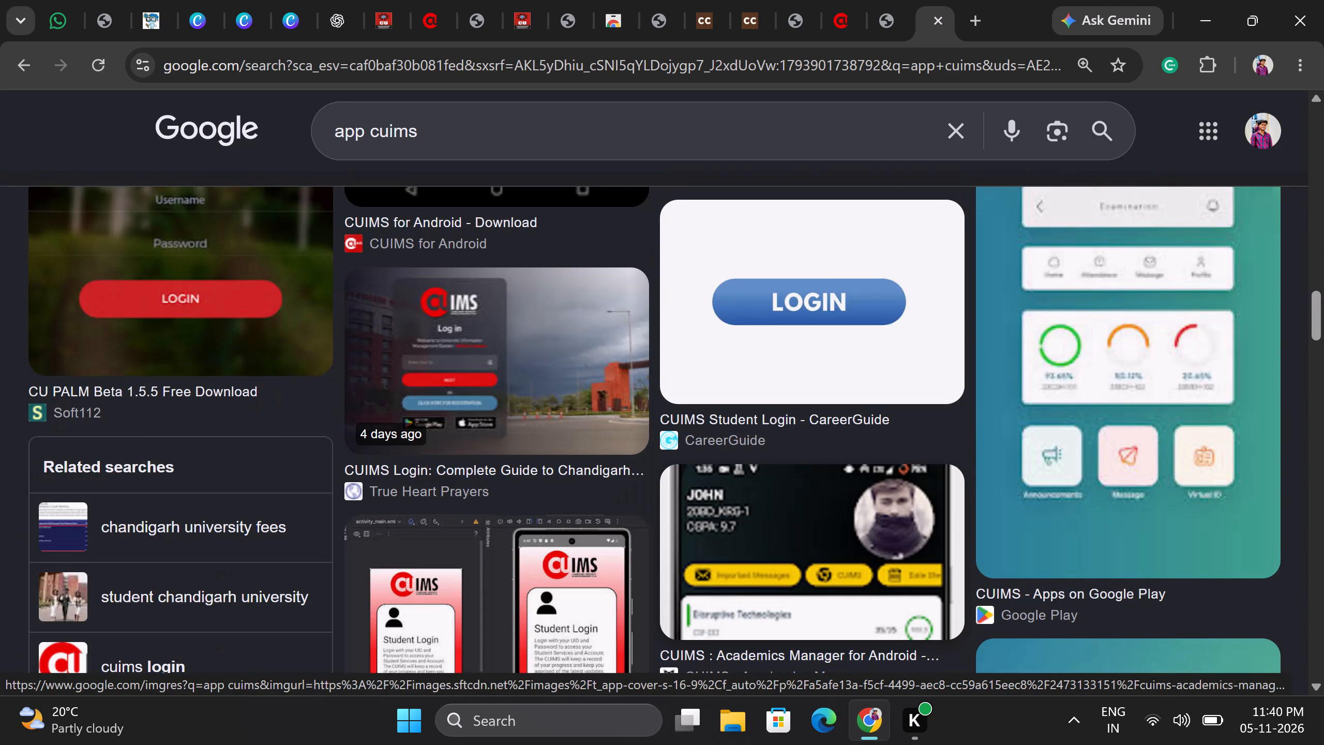
pyautogui.scroll(5, 863, 539)
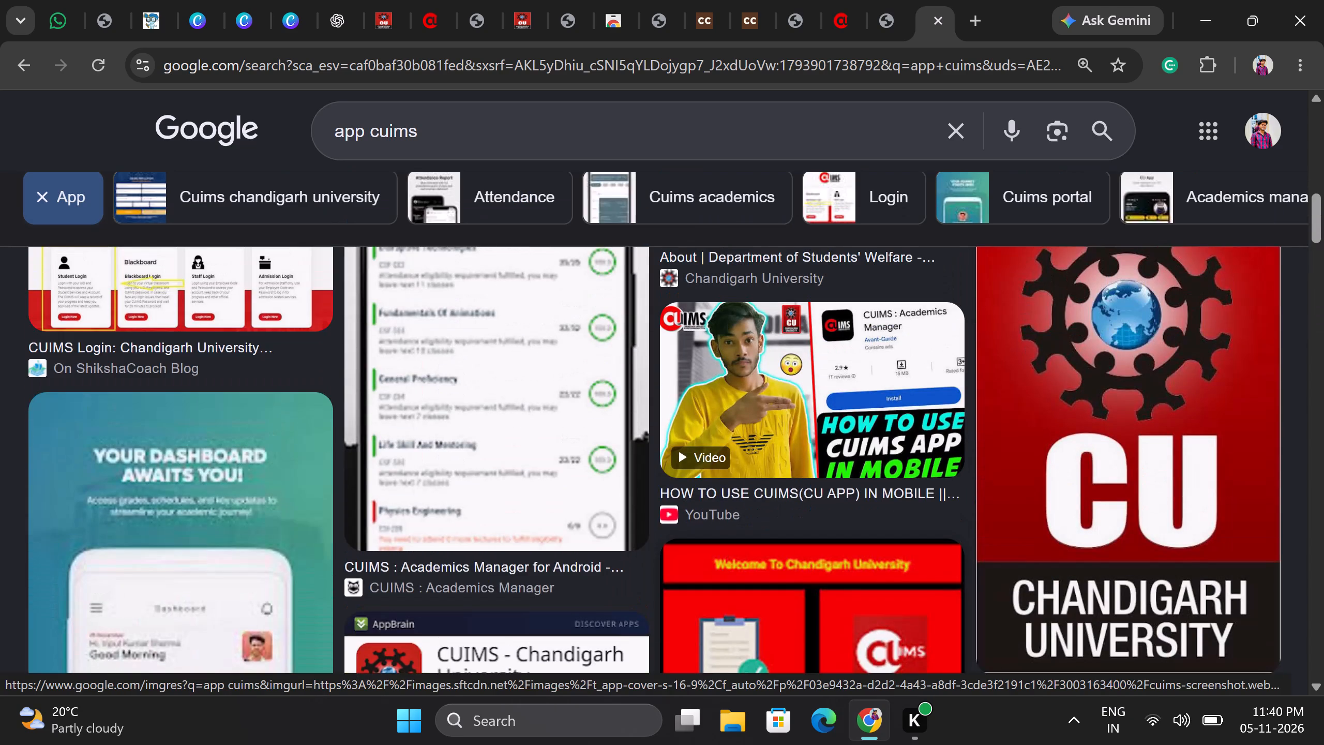
pyautogui.scroll(7, 863, 539)
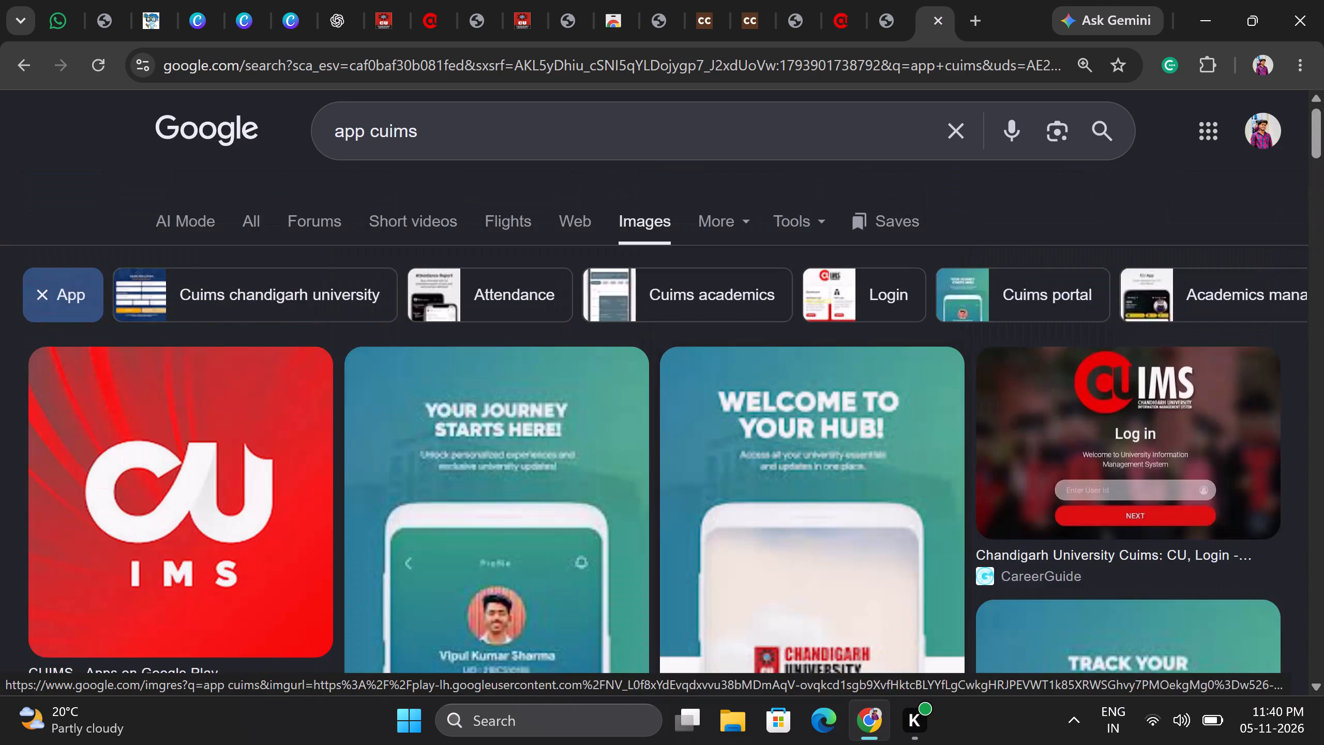
# Replace the image search query with "avengers endgame" and run the search.
pyautogui.click(529, 157)
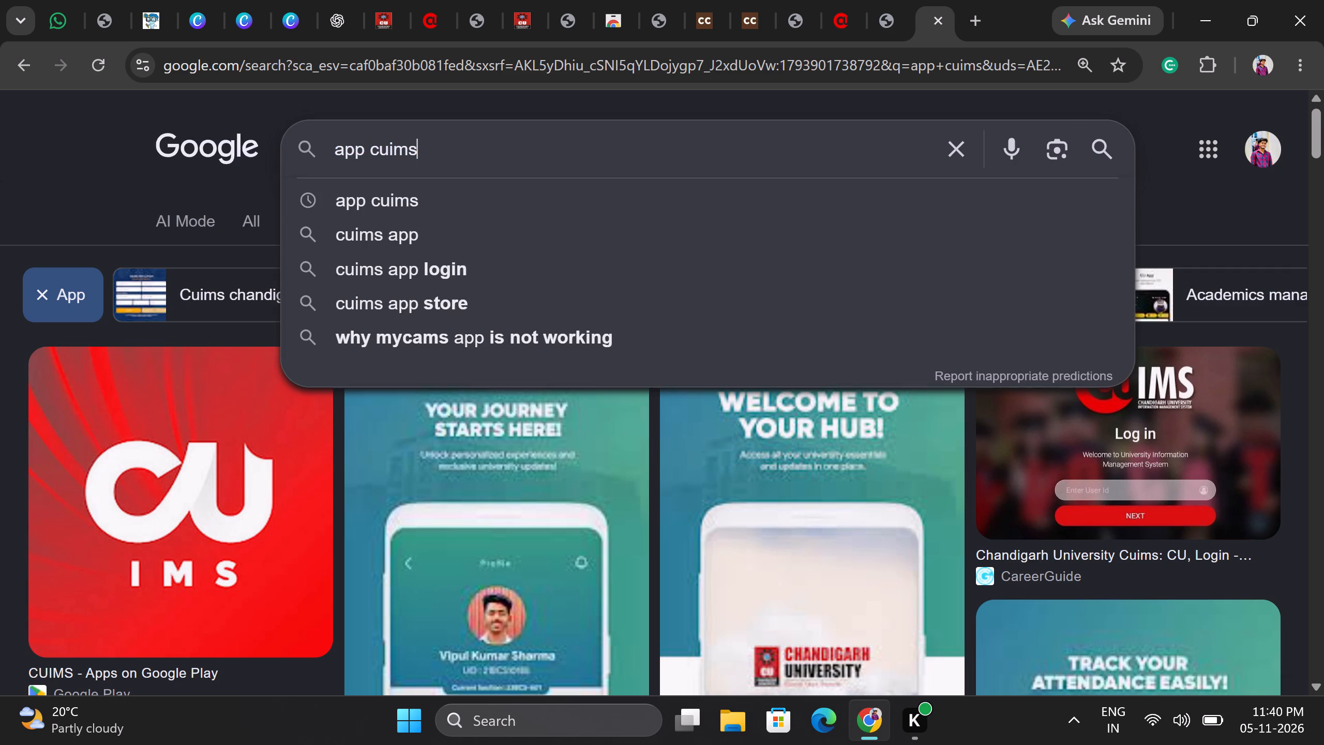
pyautogui.click(510, 139)
pyautogui.press('BackSpace')
pyautogui.press('BackSpace')
pyautogui.press('BackSpace')
pyautogui.press('BackSpace')
pyautogui.press('BackSpace')
pyautogui.press('BackSpace')
pyautogui.press('BackSpace')
pyautogui.press('BackSpace')
pyautogui.press('BackSpace')
pyautogui.press('BackSpace')
pyautogui.press('BackSpace')
pyautogui.press('BackSpace')
pyautogui.press('BackSpace')
pyautogui.press('BackSpace')
pyautogui.press('BackSpace')
pyautogui.press('BackSpace')
pyautogui.press('BackSpace')
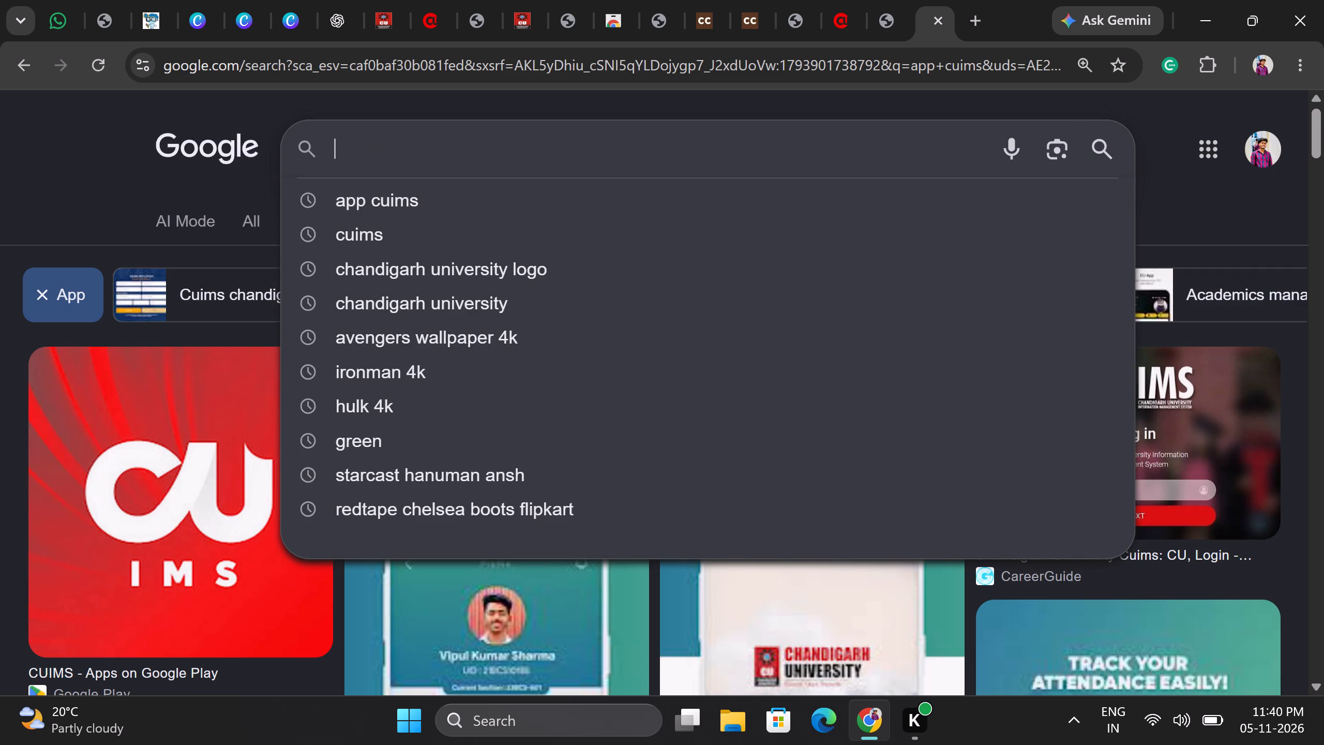
pyautogui.write('avengers')
pyautogui.press('space')
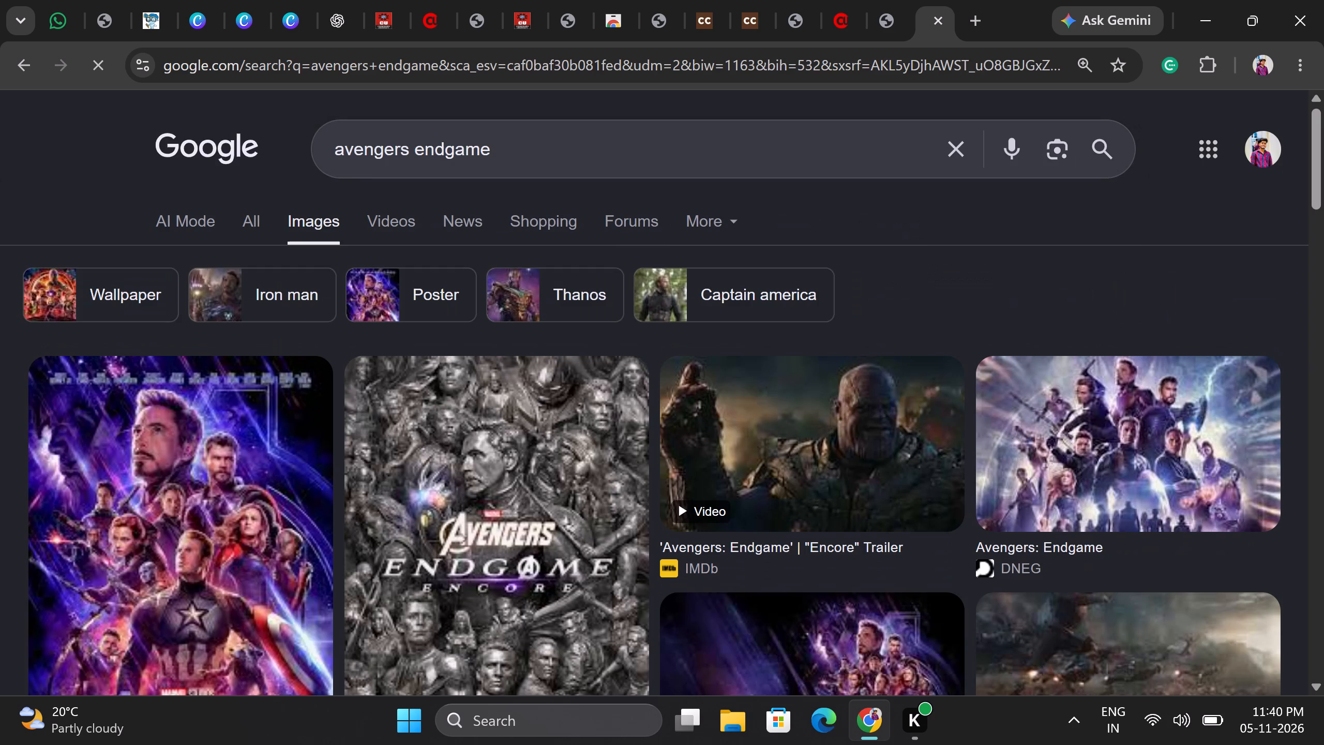
# Switch the avengers endgame search to all results and open the Marvel.com movie page for Avengers: Endgame.
pyautogui.click(257, 230)
pyautogui.scroll(-1, 341, 605)
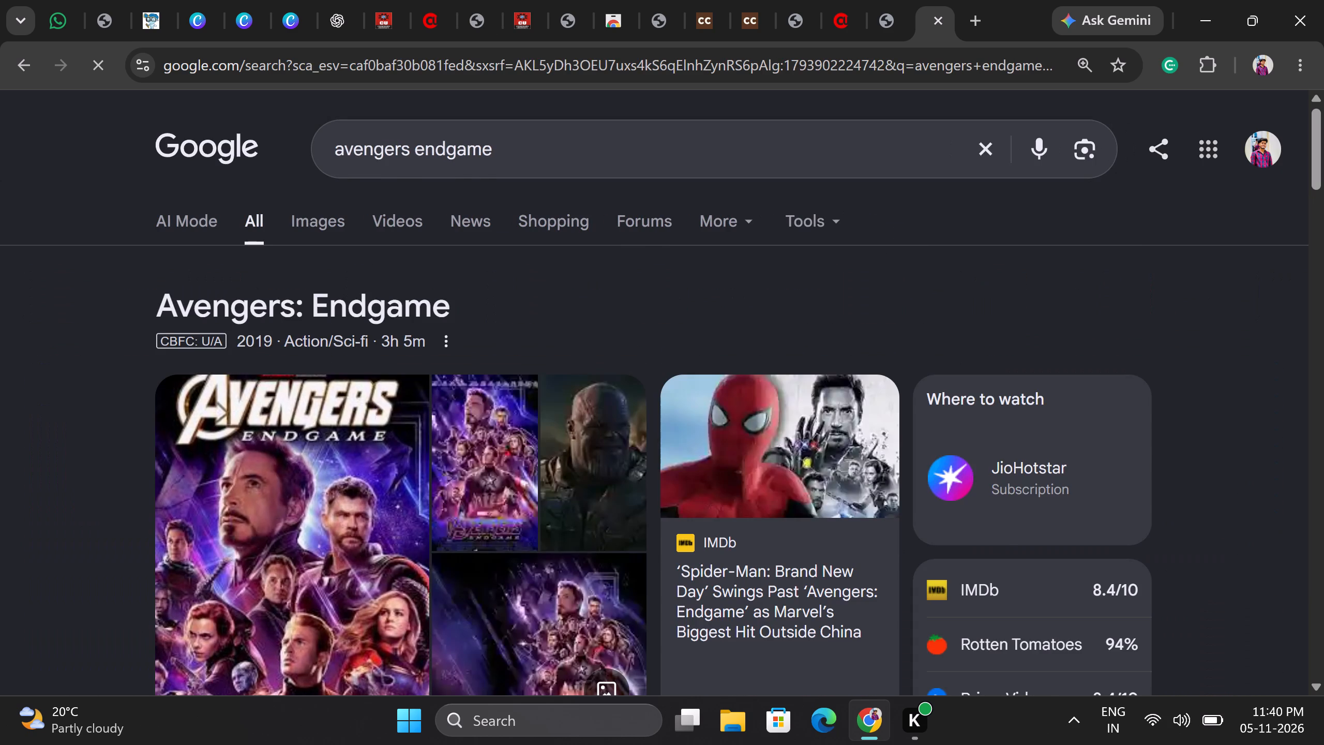
pyautogui.scroll(-3, 341, 605)
pyautogui.scroll(1, 341, 605)
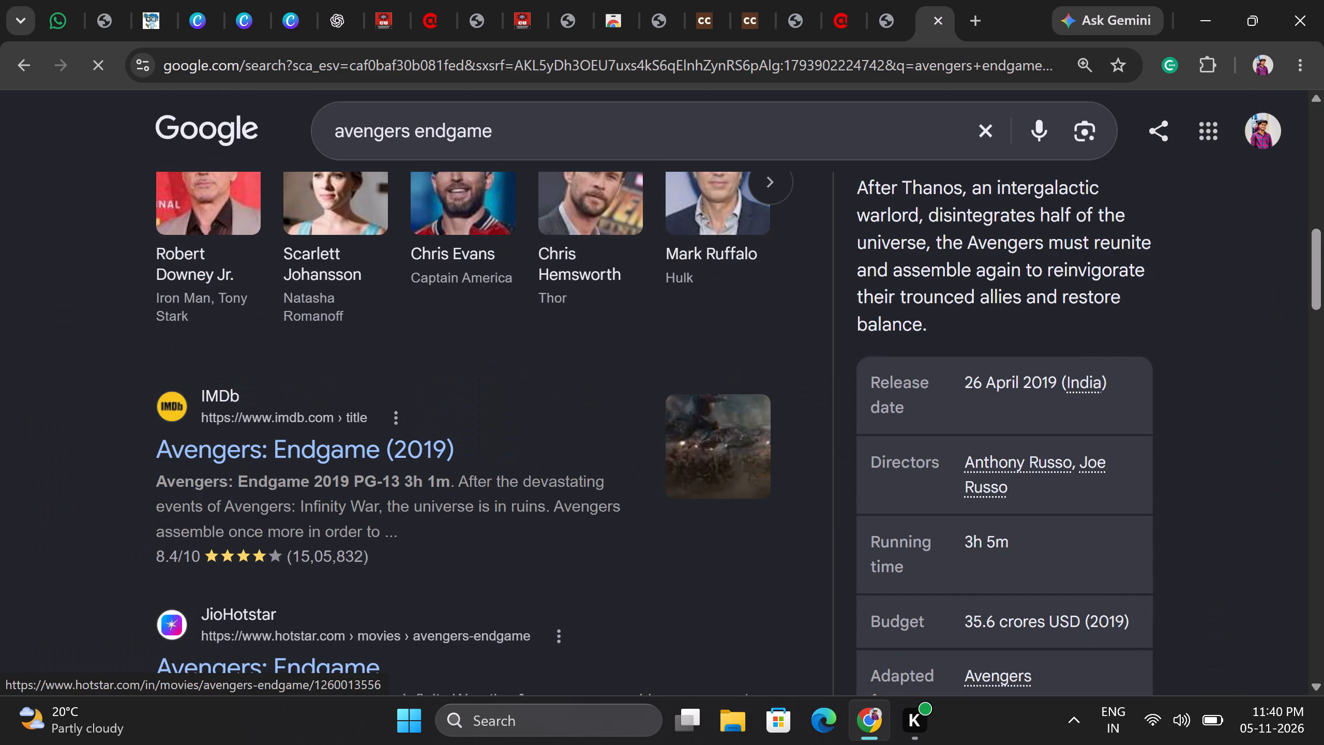
pyautogui.scroll(1, 341, 605)
pyautogui.scroll(-3, 341, 605)
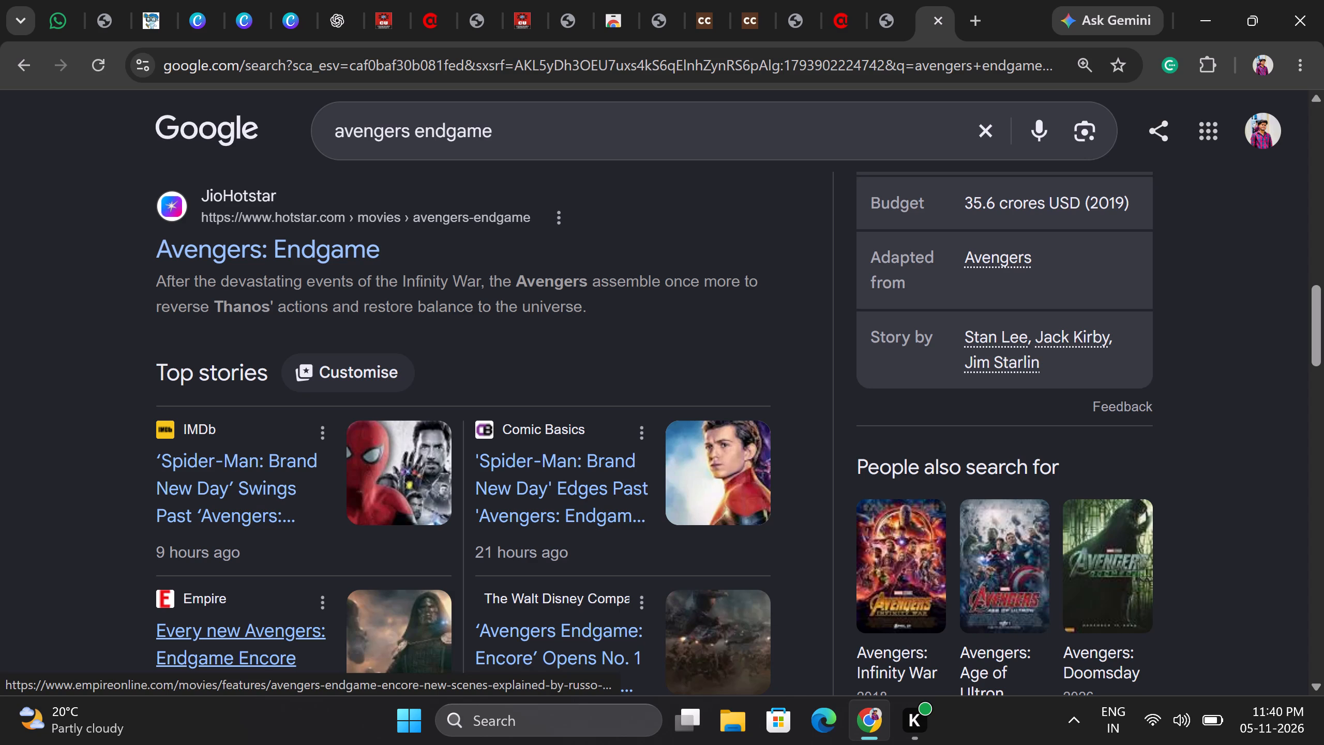
pyautogui.scroll(-4, 341, 605)
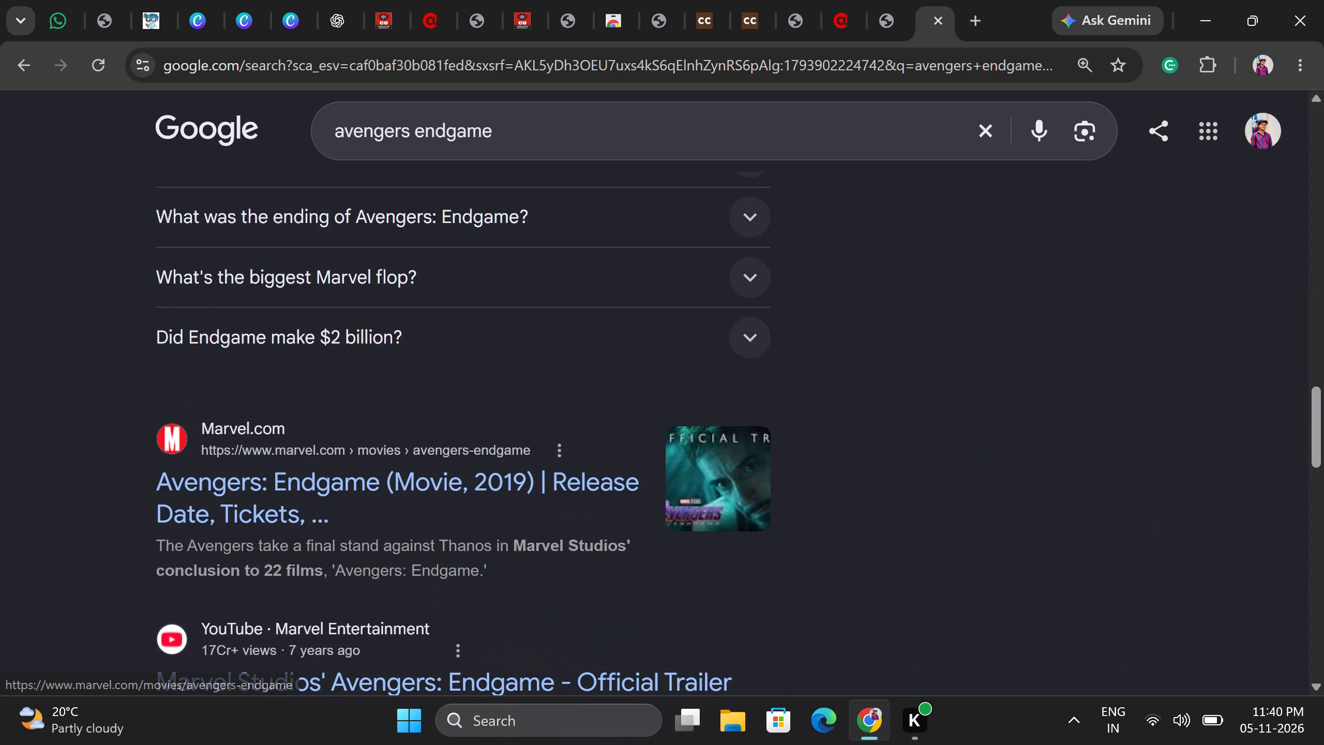
pyautogui.scroll(-1, 341, 605)
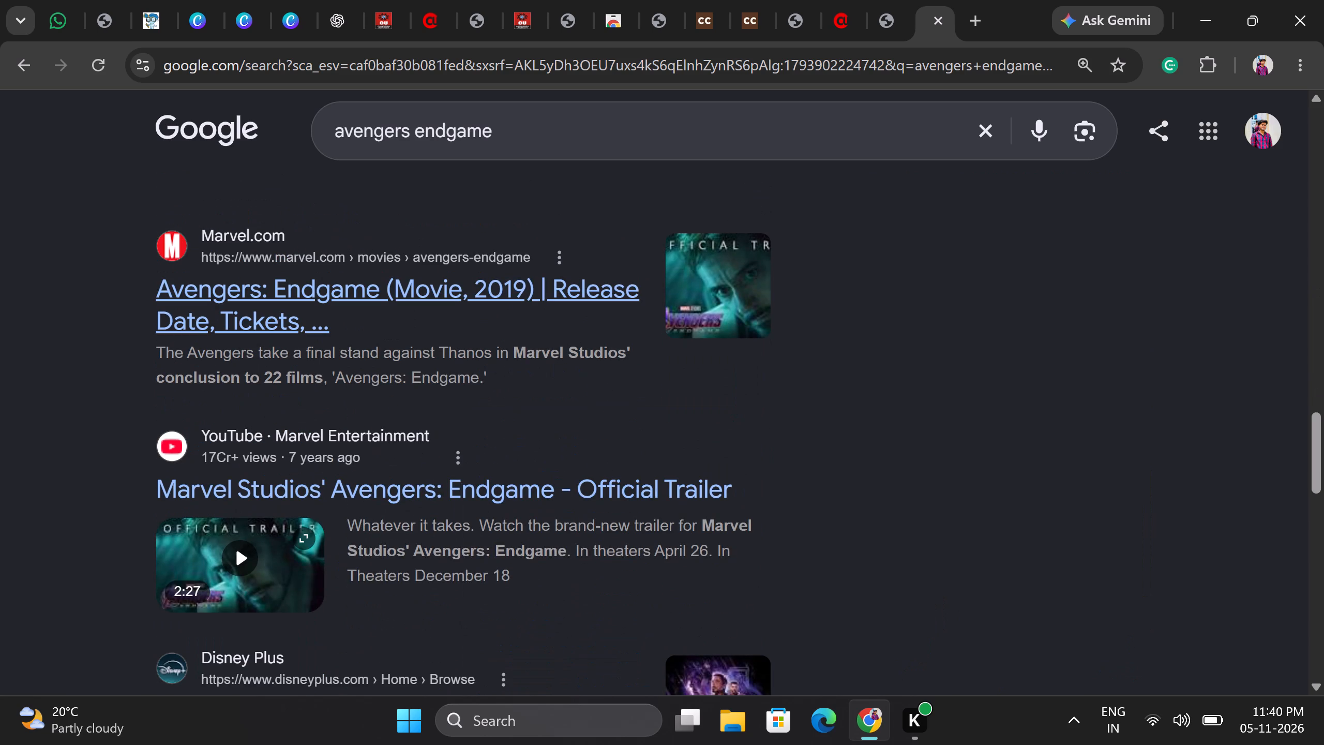
pyautogui.scroll(-2, 363, 296)
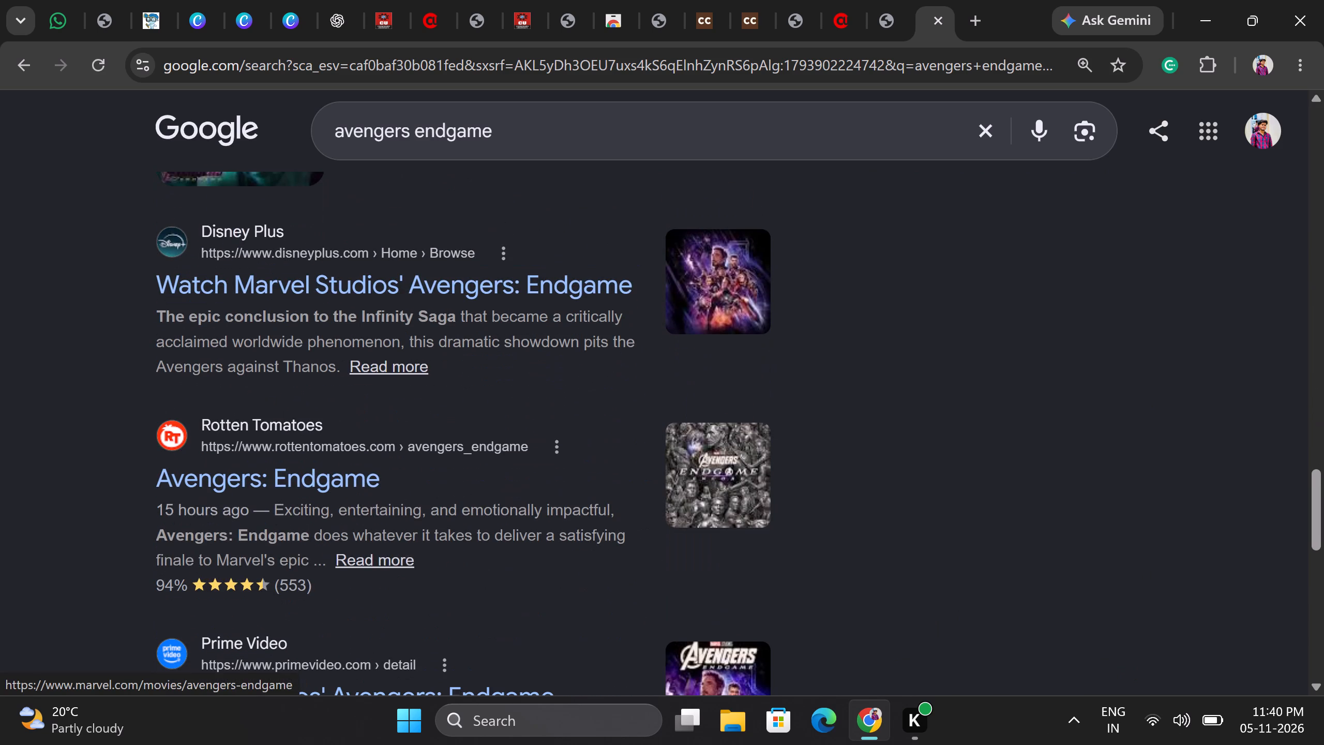
pyautogui.scroll(-3, 363, 296)
pyautogui.scroll(2, 363, 296)
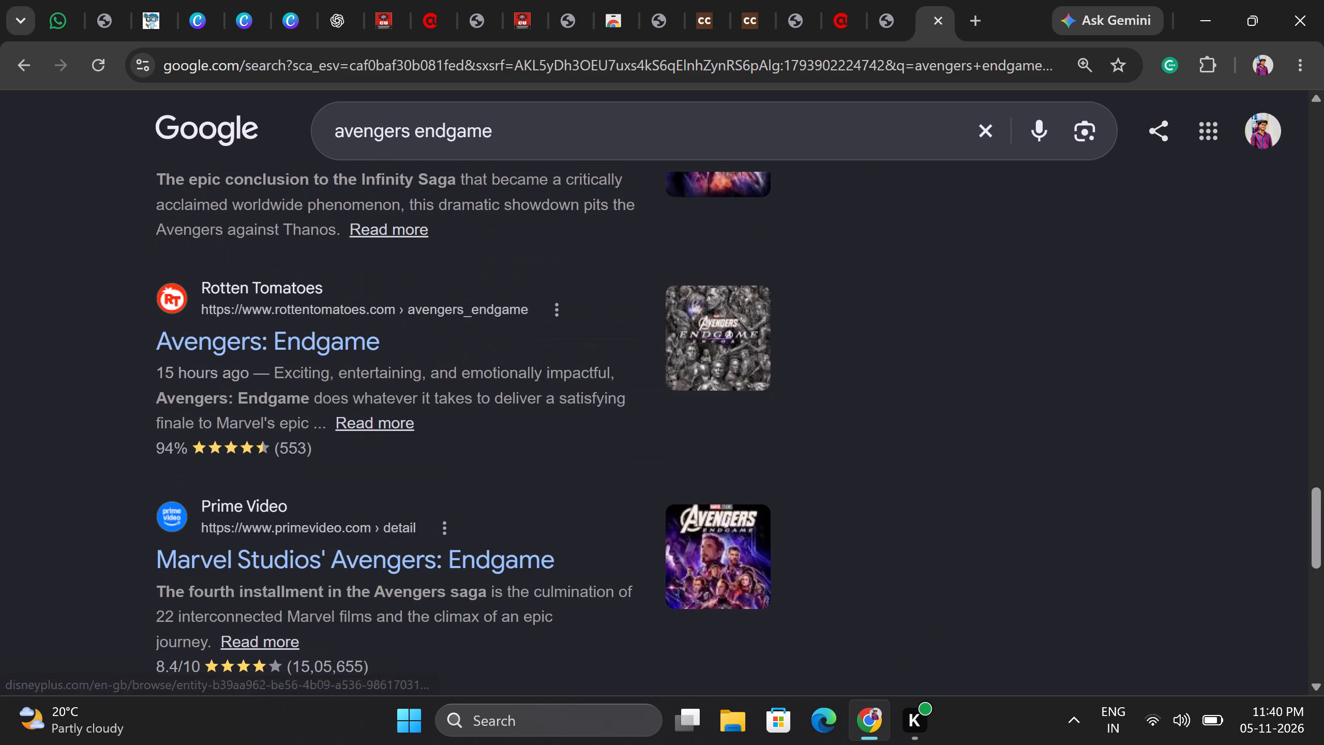
pyautogui.scroll(3, 363, 296)
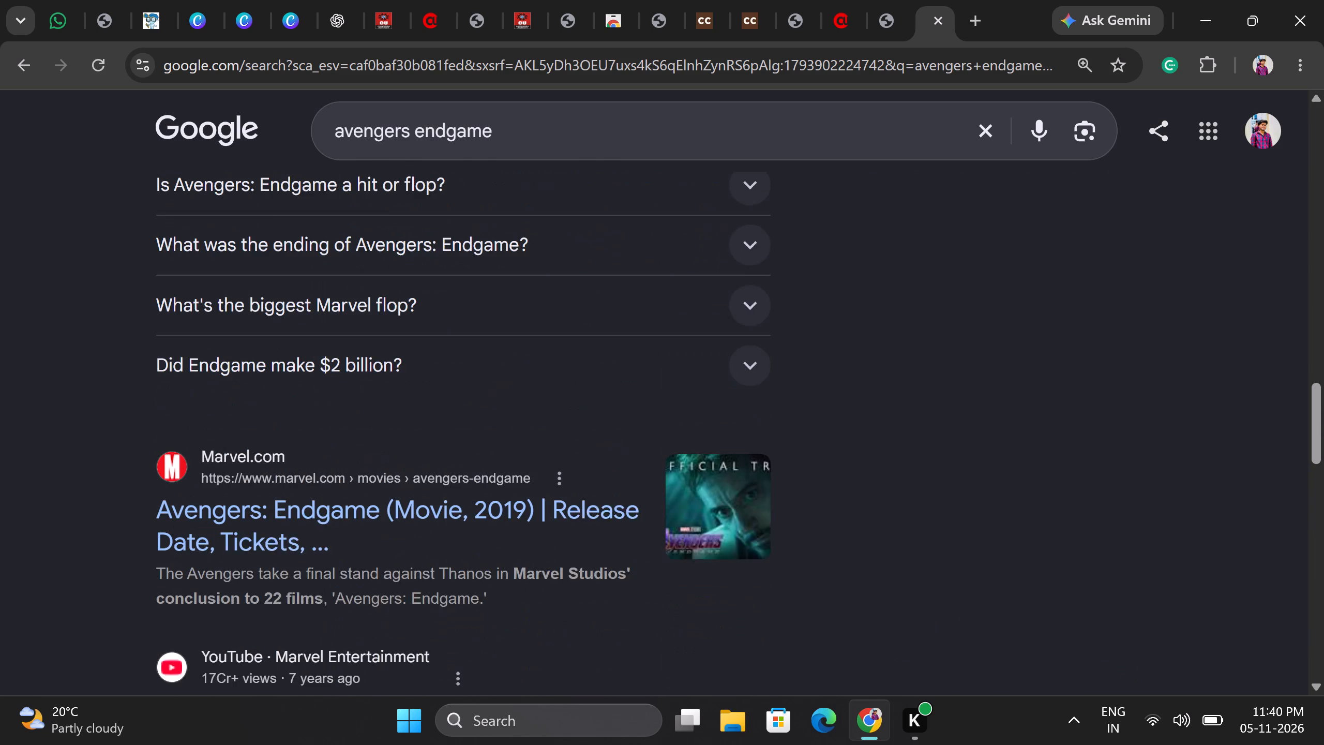
pyautogui.scroll(-1, 363, 296)
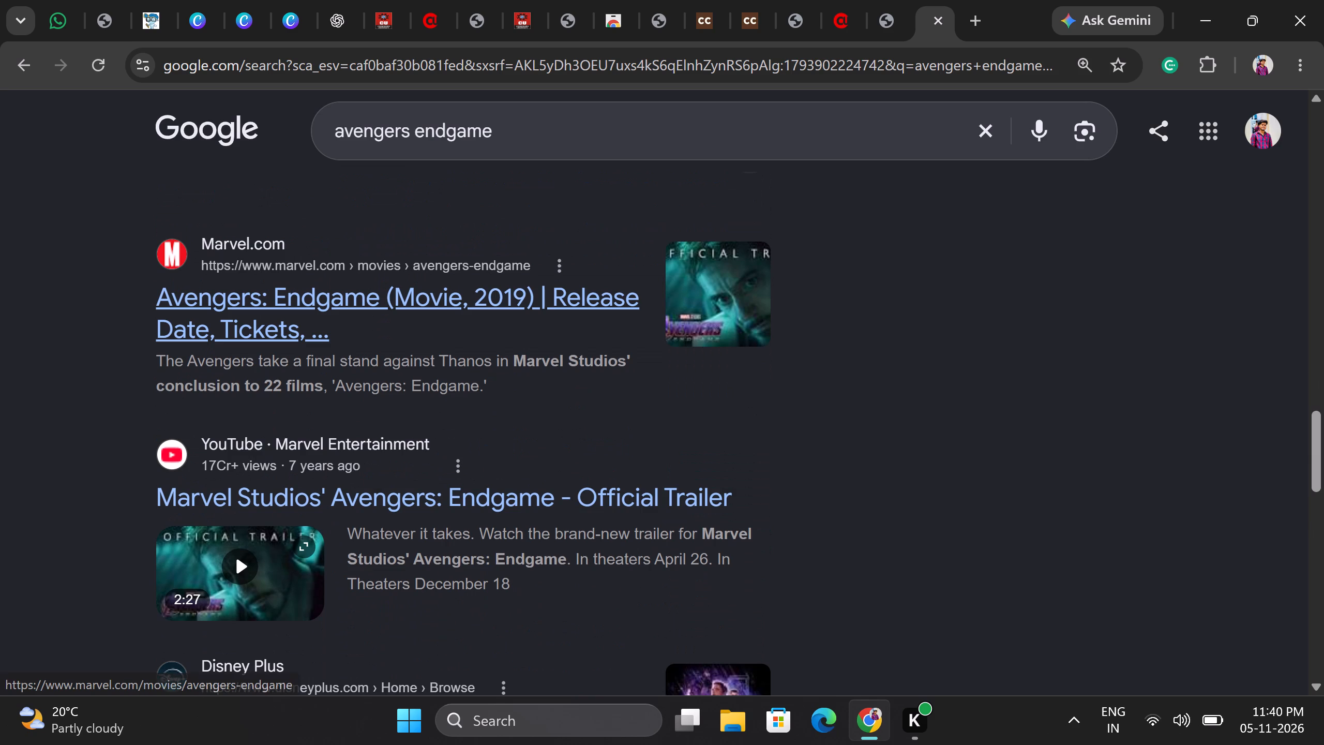
pyautogui.click(309, 293)
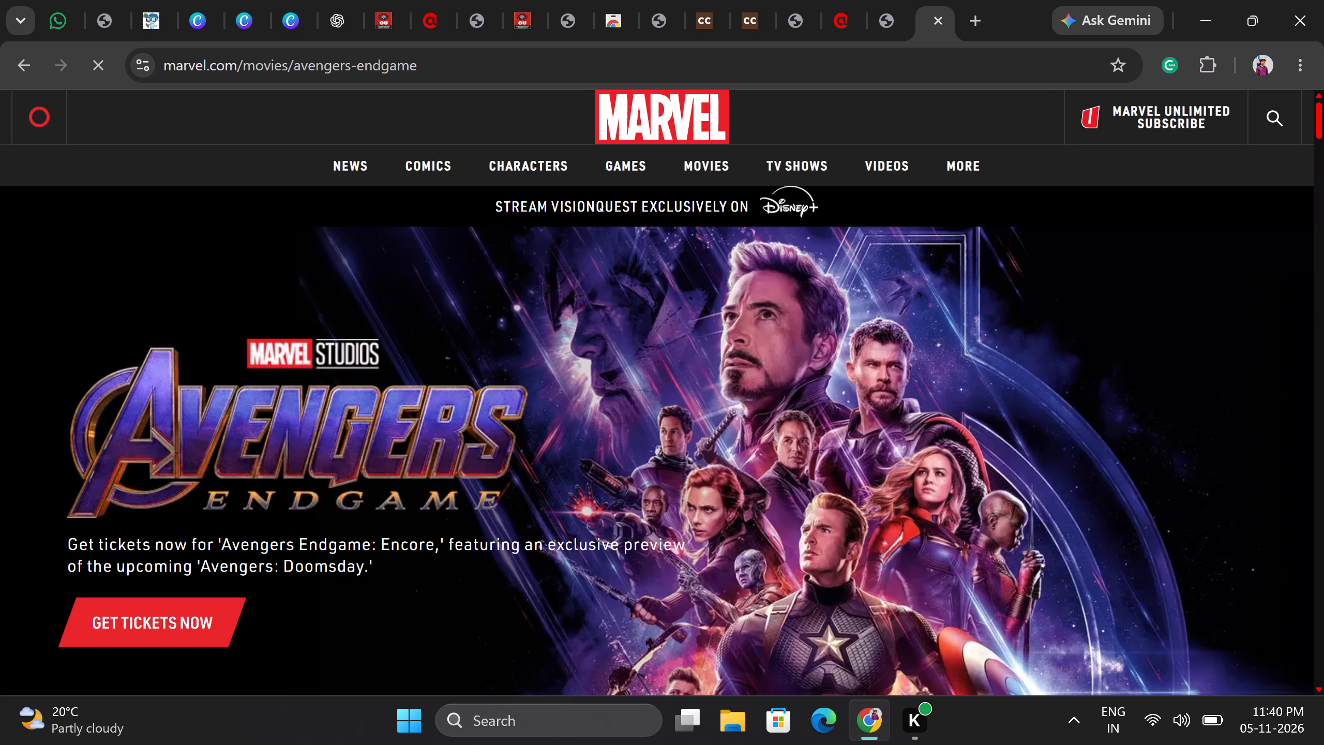
# Bring the red Marvel logo from the movie page into Canva's blank page 6 and place it centred near the top.
pyautogui.moveTo(673, 124); pyautogui.dragTo(606, 136)
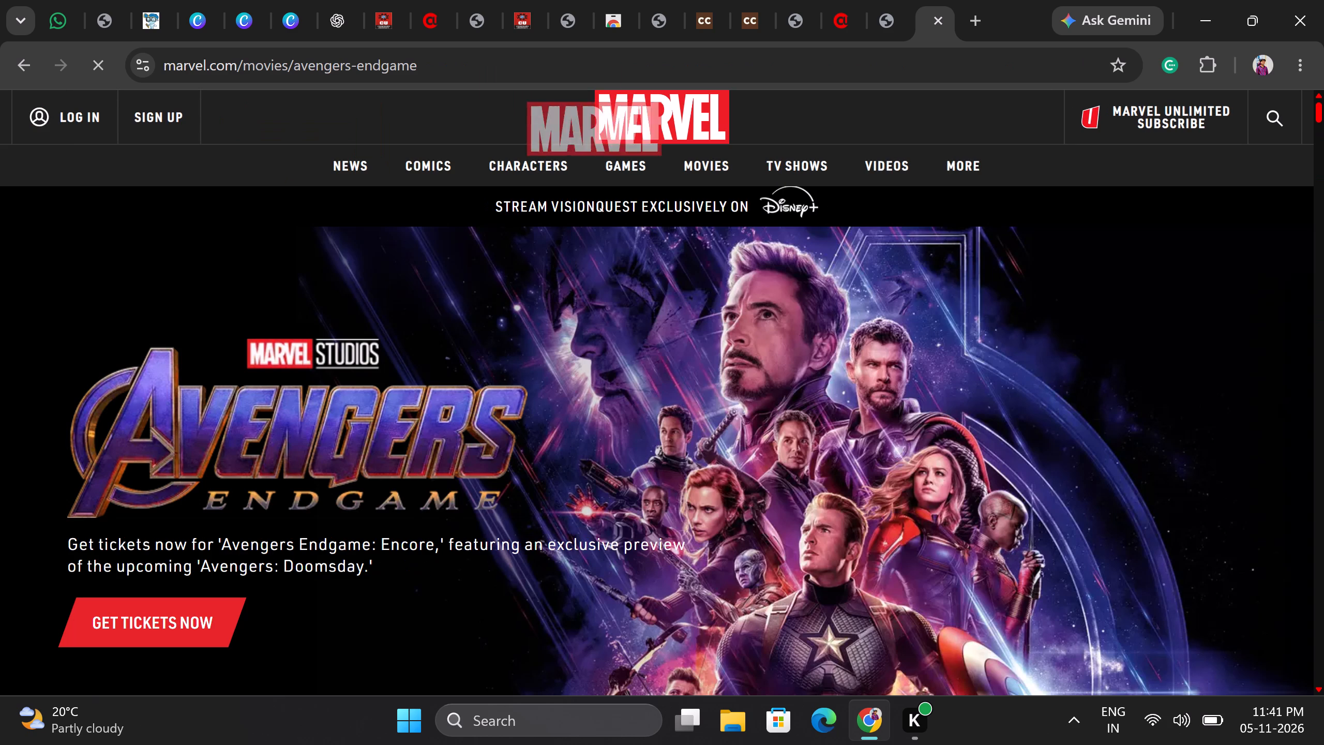
pyautogui.moveTo(606, 136); pyautogui.dragTo(289, 1)
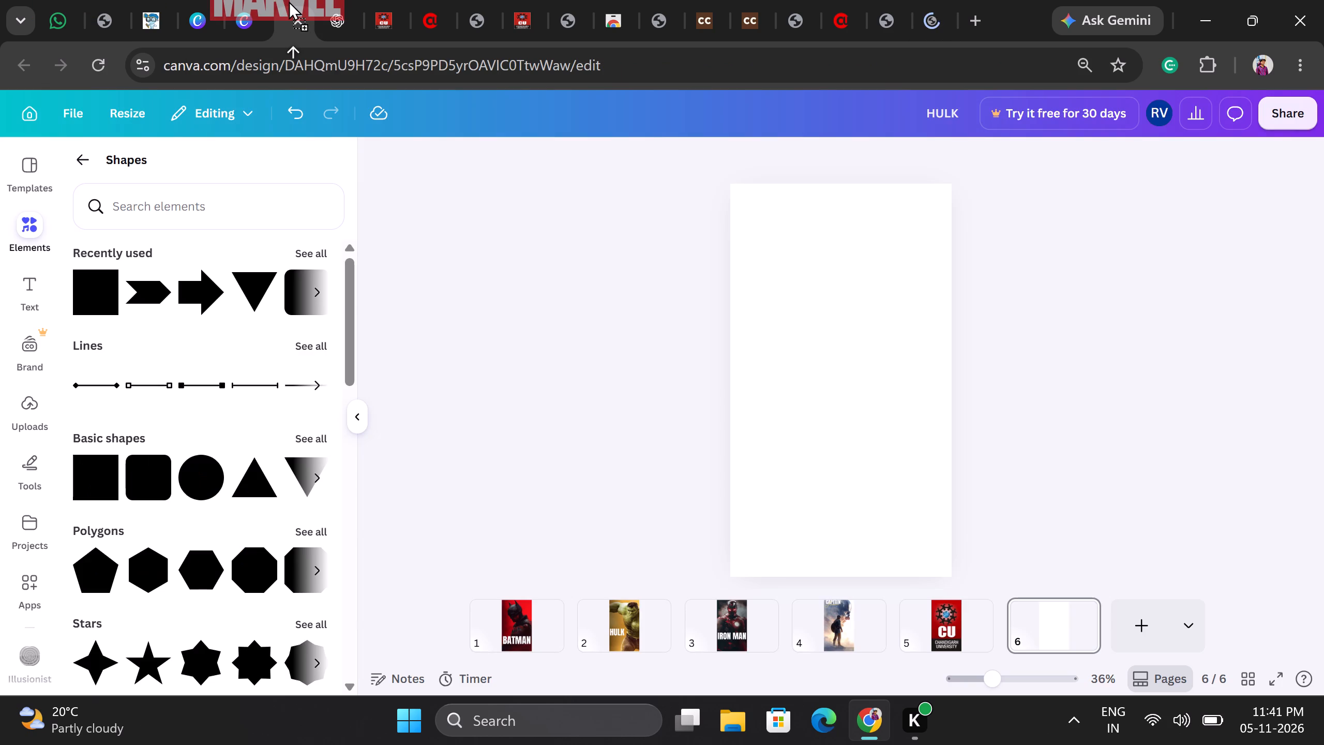
pyautogui.moveTo(289, 1); pyautogui.dragTo(841, 312)
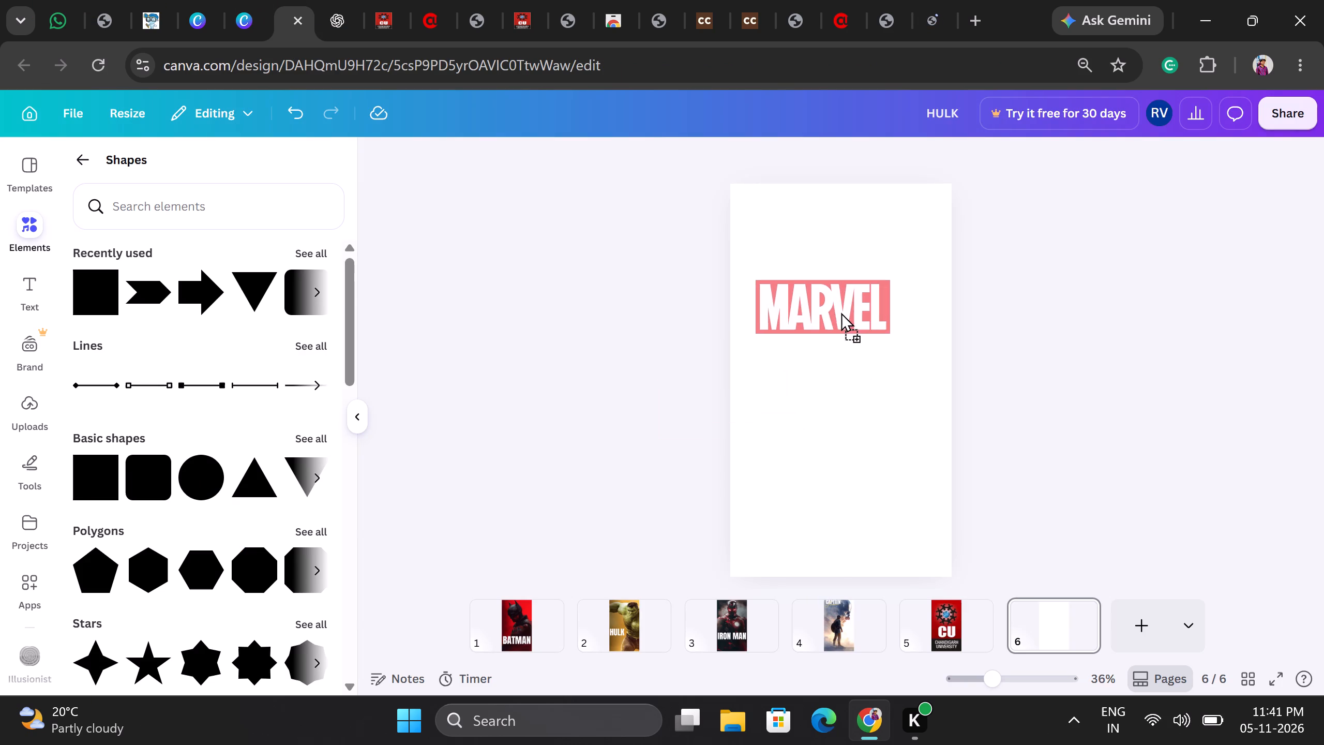
pyautogui.moveTo(841, 312); pyautogui.dragTo(841, 239)
pyautogui.moveTo(848, 391); pyautogui.dragTo(847, 230)
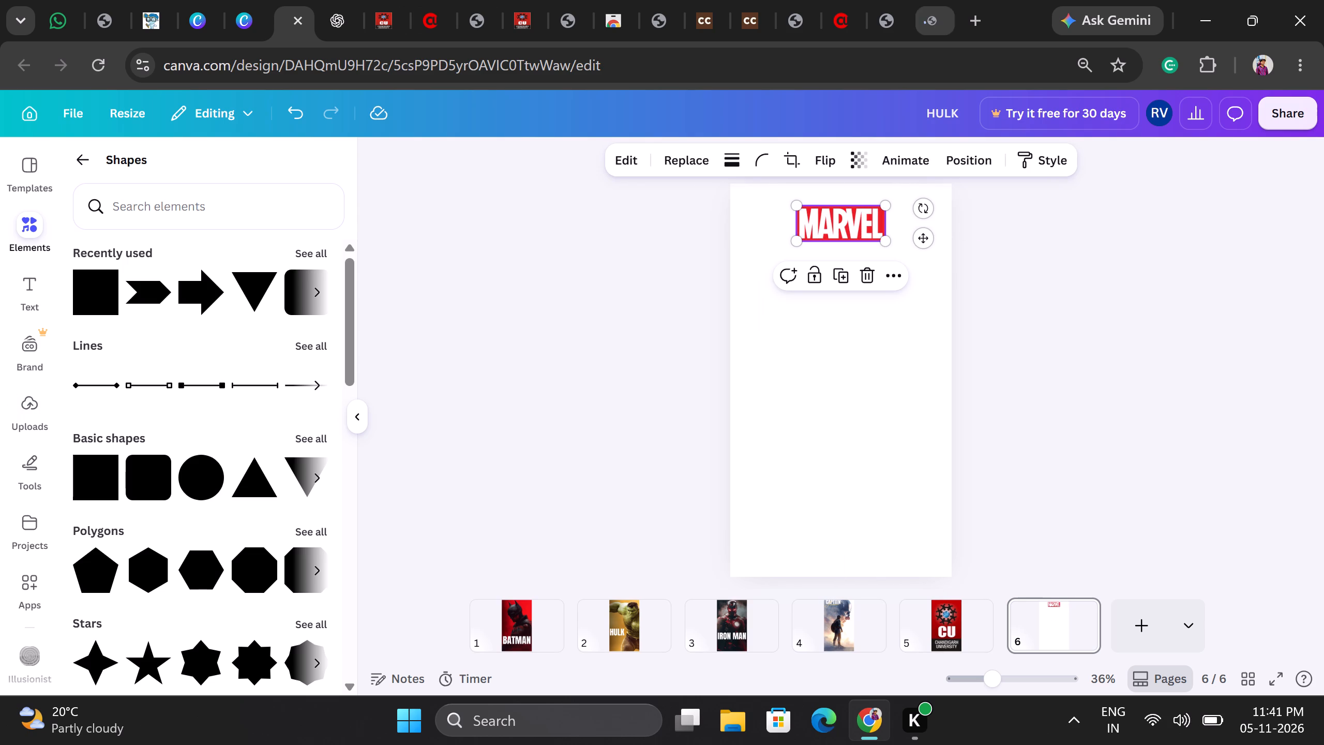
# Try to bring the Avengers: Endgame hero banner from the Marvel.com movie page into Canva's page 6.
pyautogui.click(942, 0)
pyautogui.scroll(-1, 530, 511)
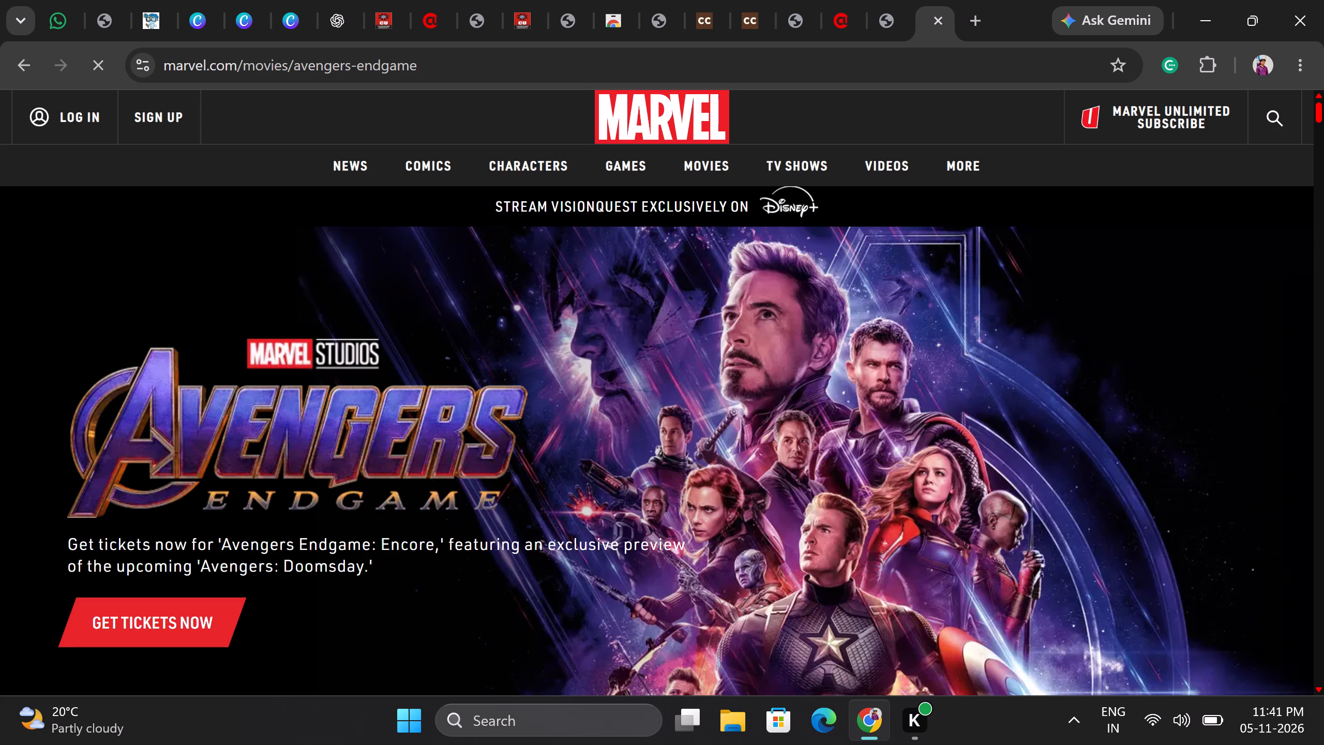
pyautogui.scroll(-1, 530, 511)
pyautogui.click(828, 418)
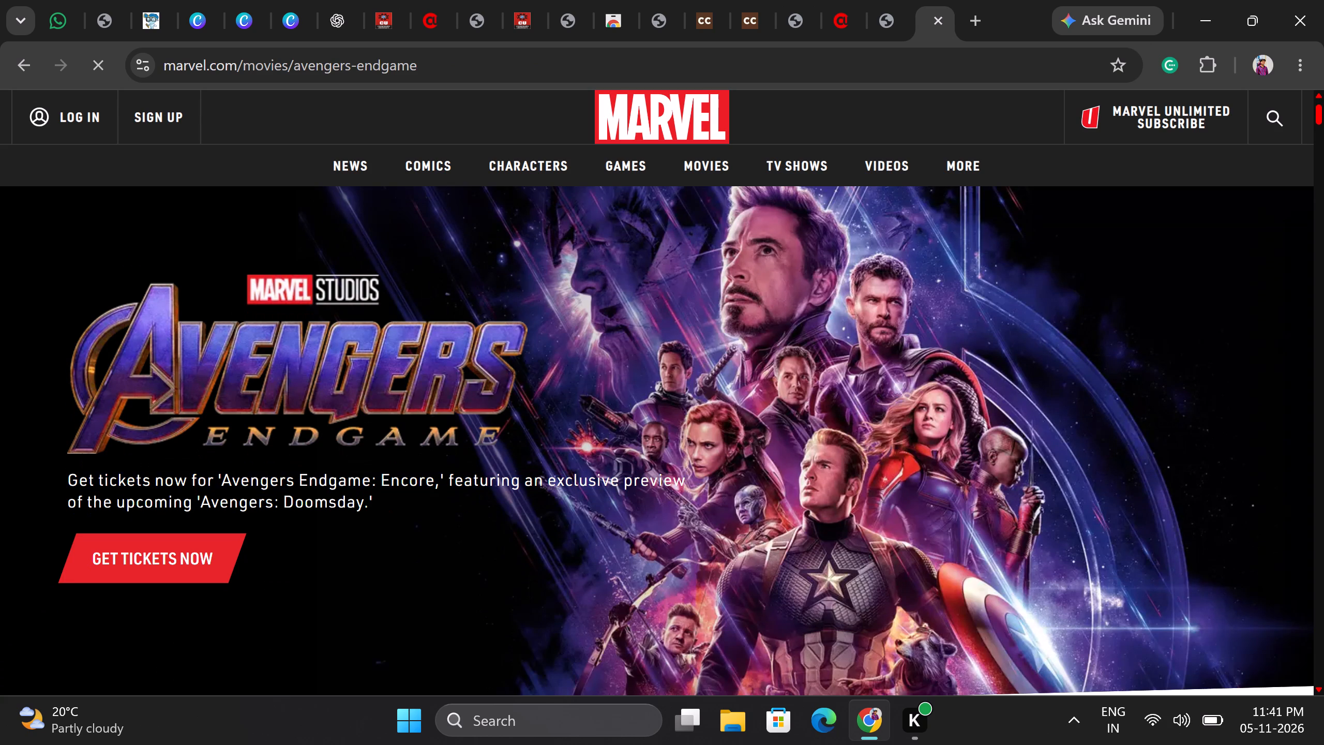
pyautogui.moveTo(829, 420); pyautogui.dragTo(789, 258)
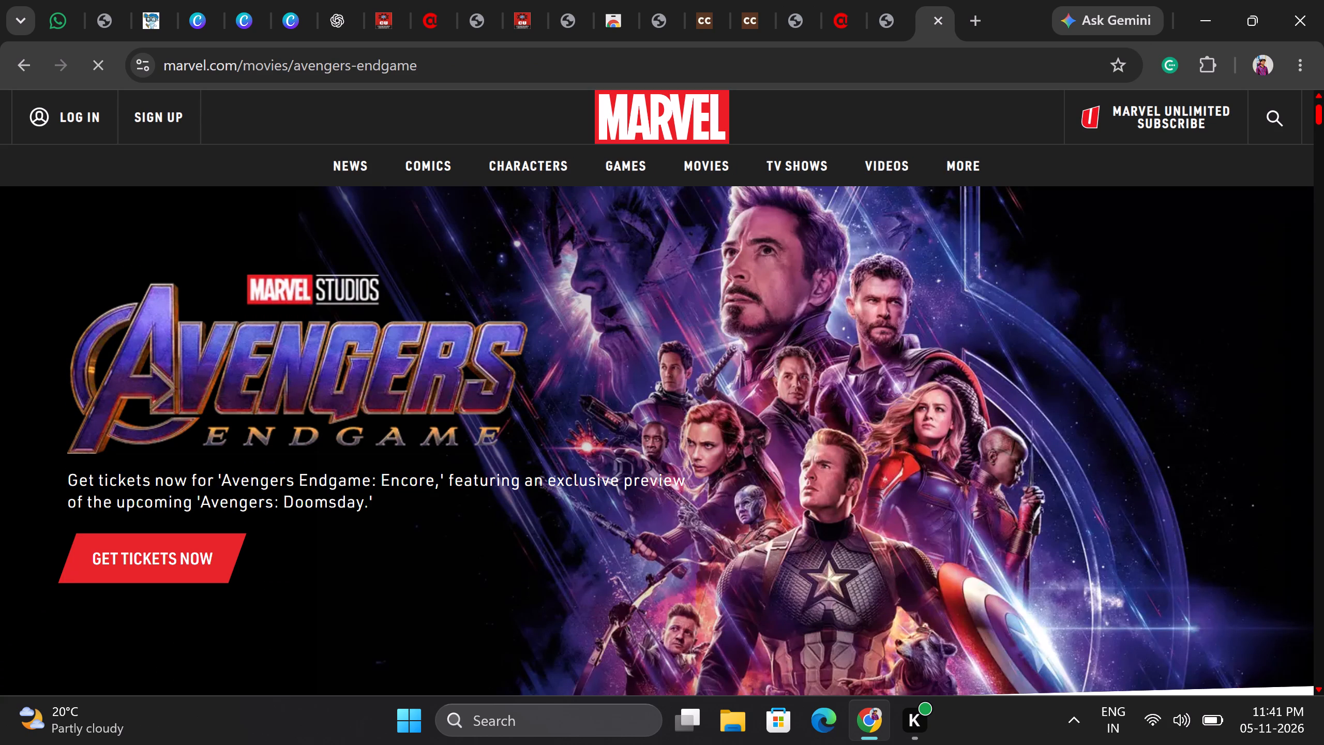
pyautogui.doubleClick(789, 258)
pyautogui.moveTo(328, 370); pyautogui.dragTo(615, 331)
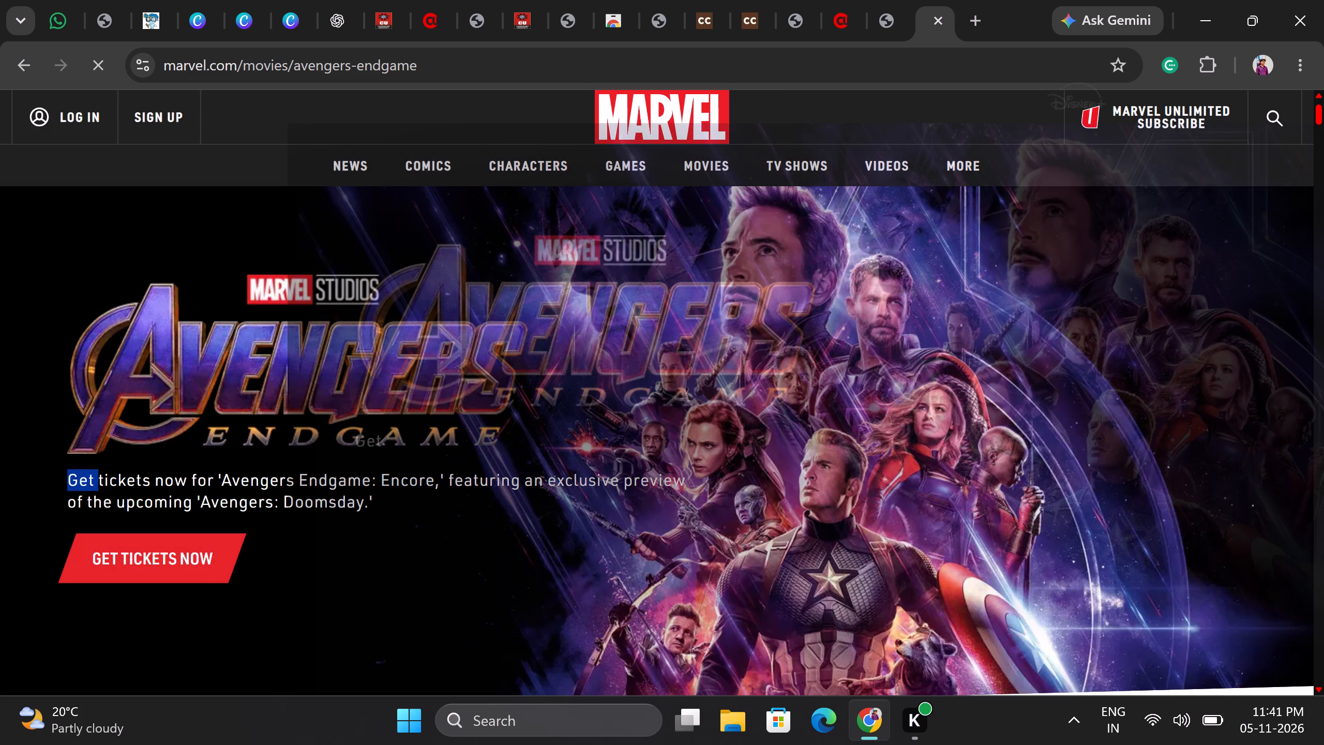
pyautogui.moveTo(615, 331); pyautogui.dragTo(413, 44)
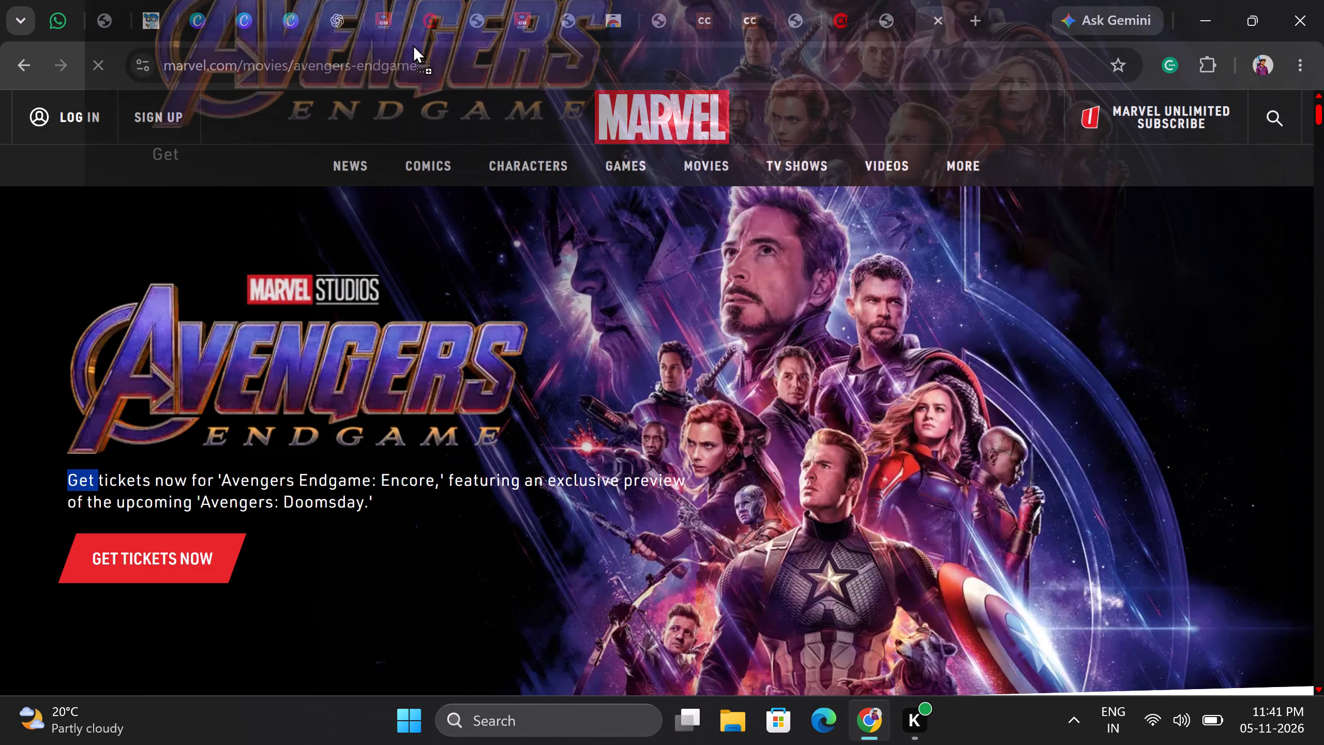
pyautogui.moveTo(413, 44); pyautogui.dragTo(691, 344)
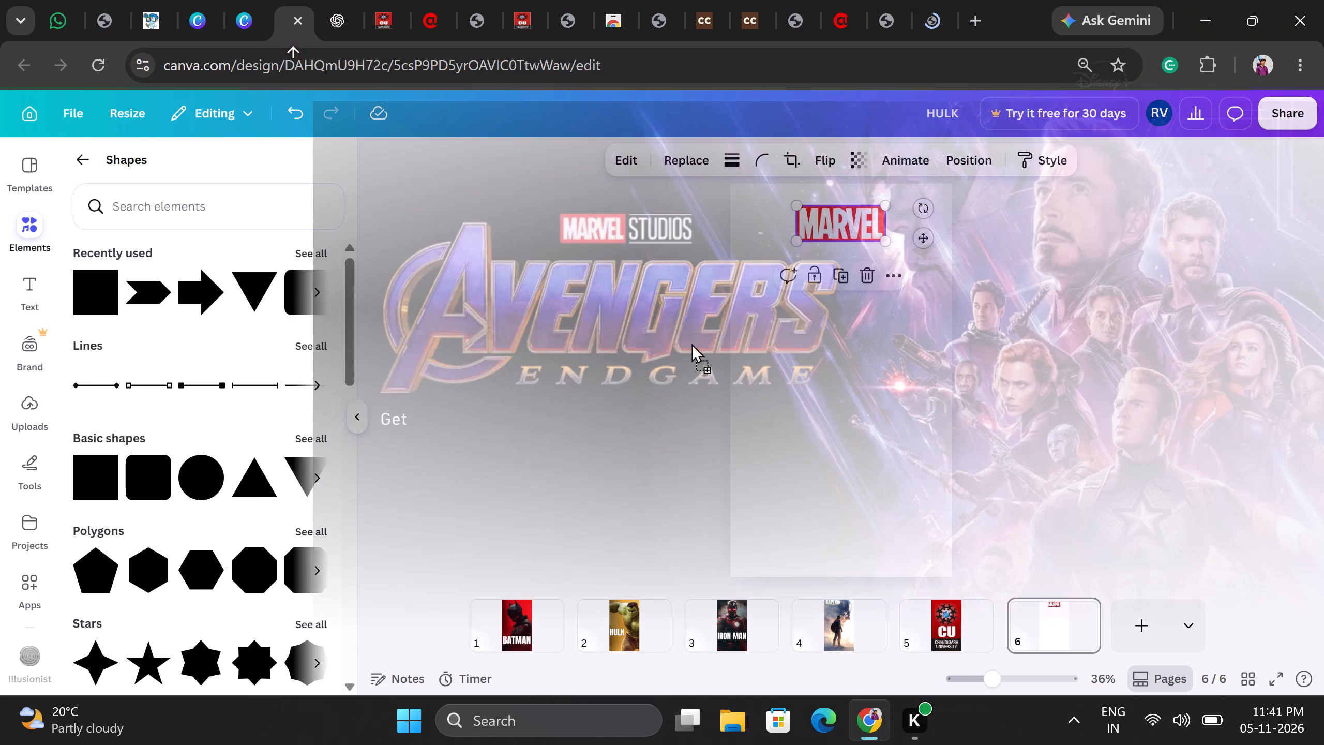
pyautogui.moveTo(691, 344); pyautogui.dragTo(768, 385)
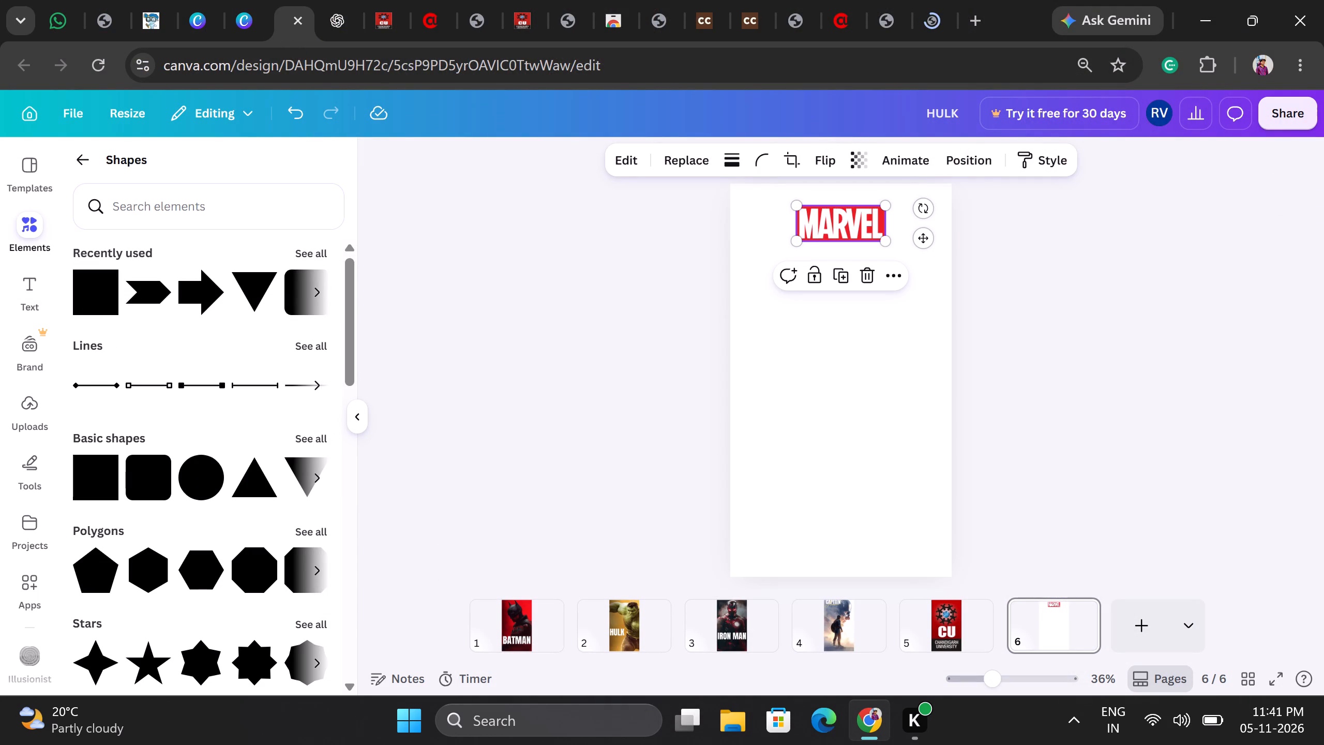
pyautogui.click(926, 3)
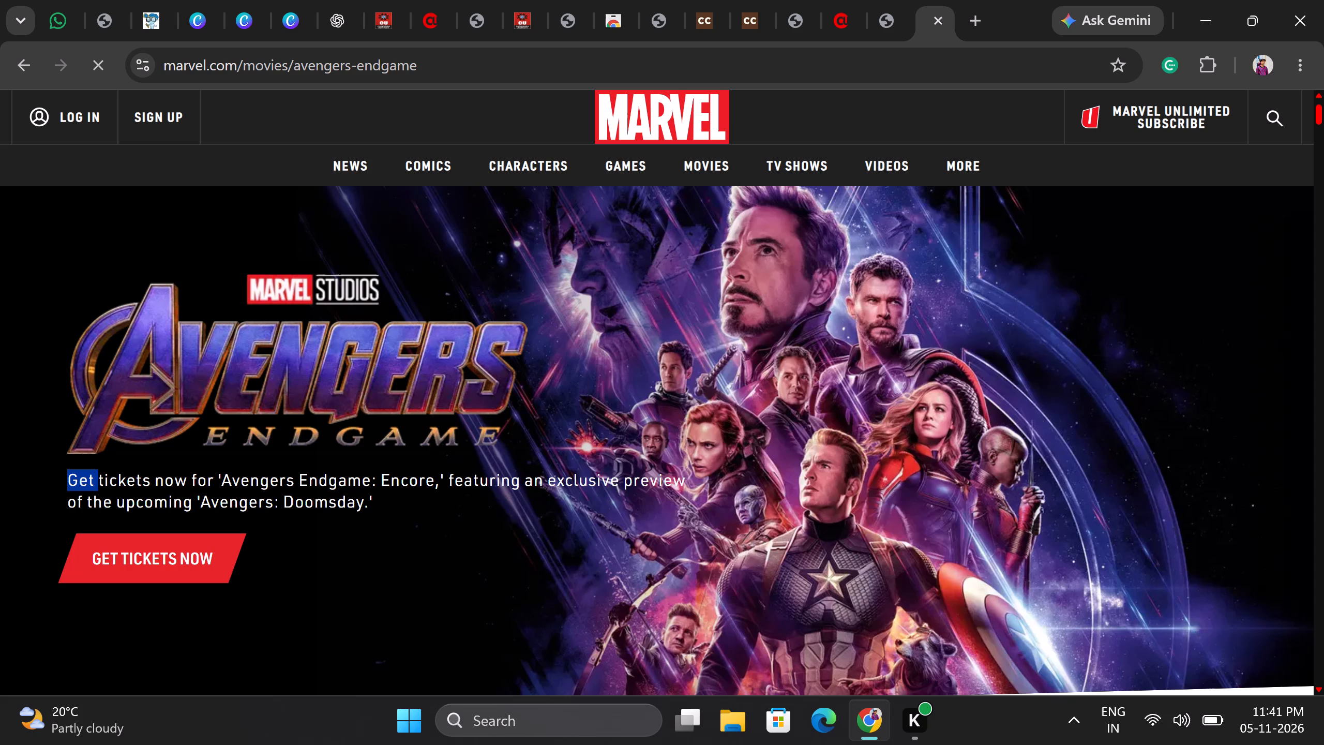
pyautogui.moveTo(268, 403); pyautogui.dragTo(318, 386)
# Look through the Marvel.com movie page, including related movies and character posters, for usable Endgame artwork.
pyautogui.scroll(-3, 318, 386)
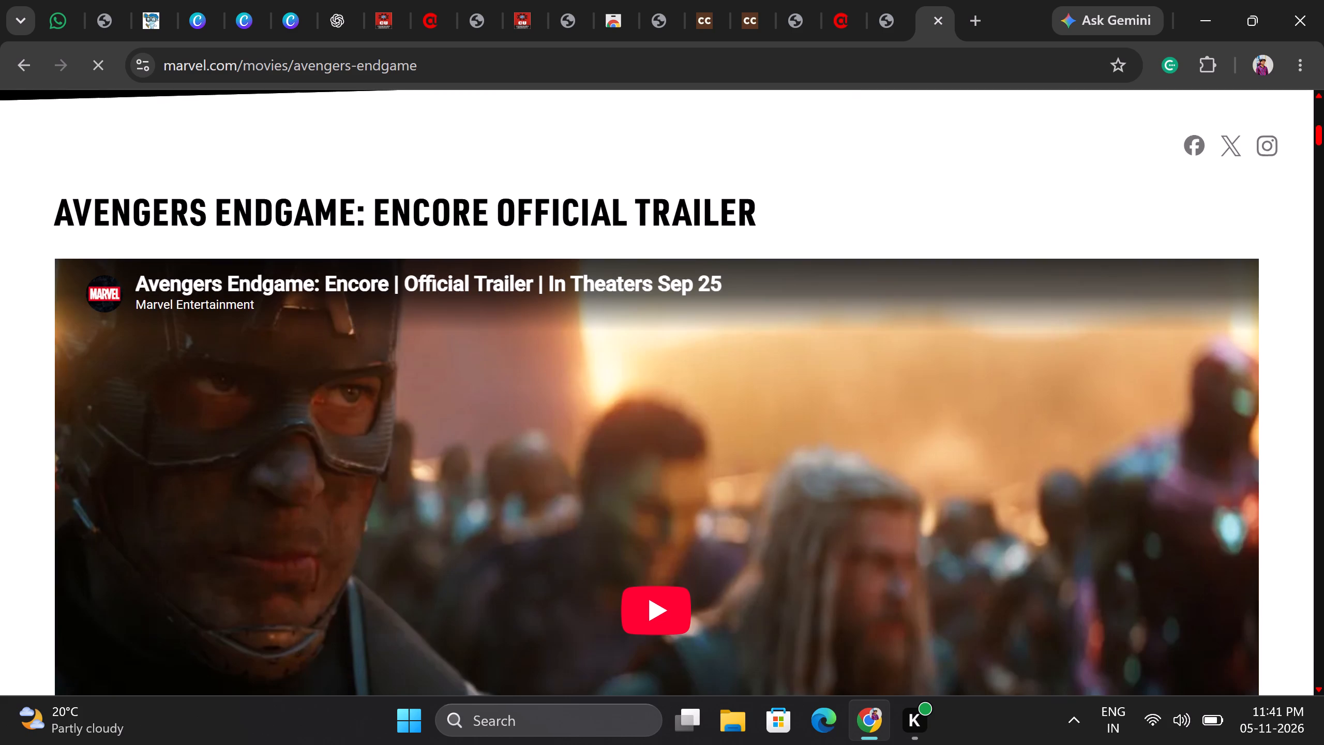
pyautogui.scroll(3, 318, 386)
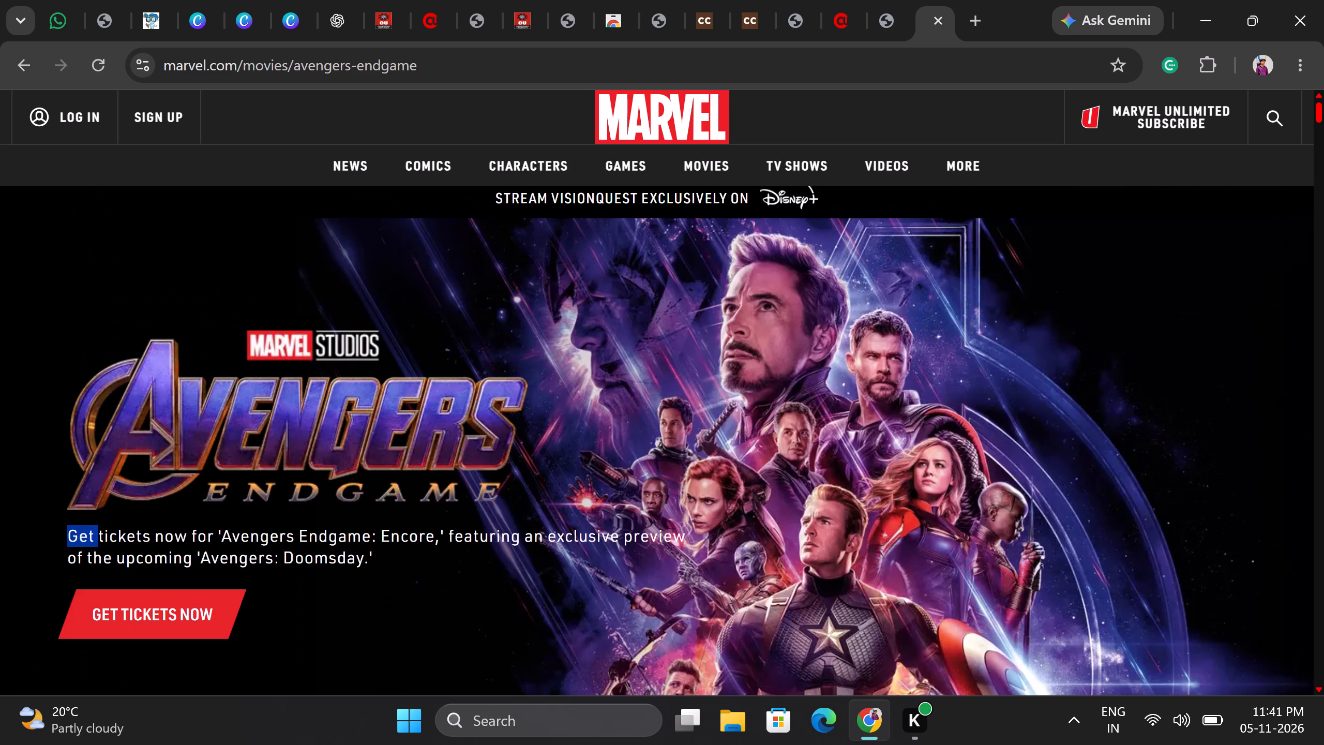
pyautogui.scroll(2, 745, 407)
pyautogui.scroll(-11, 745, 407)
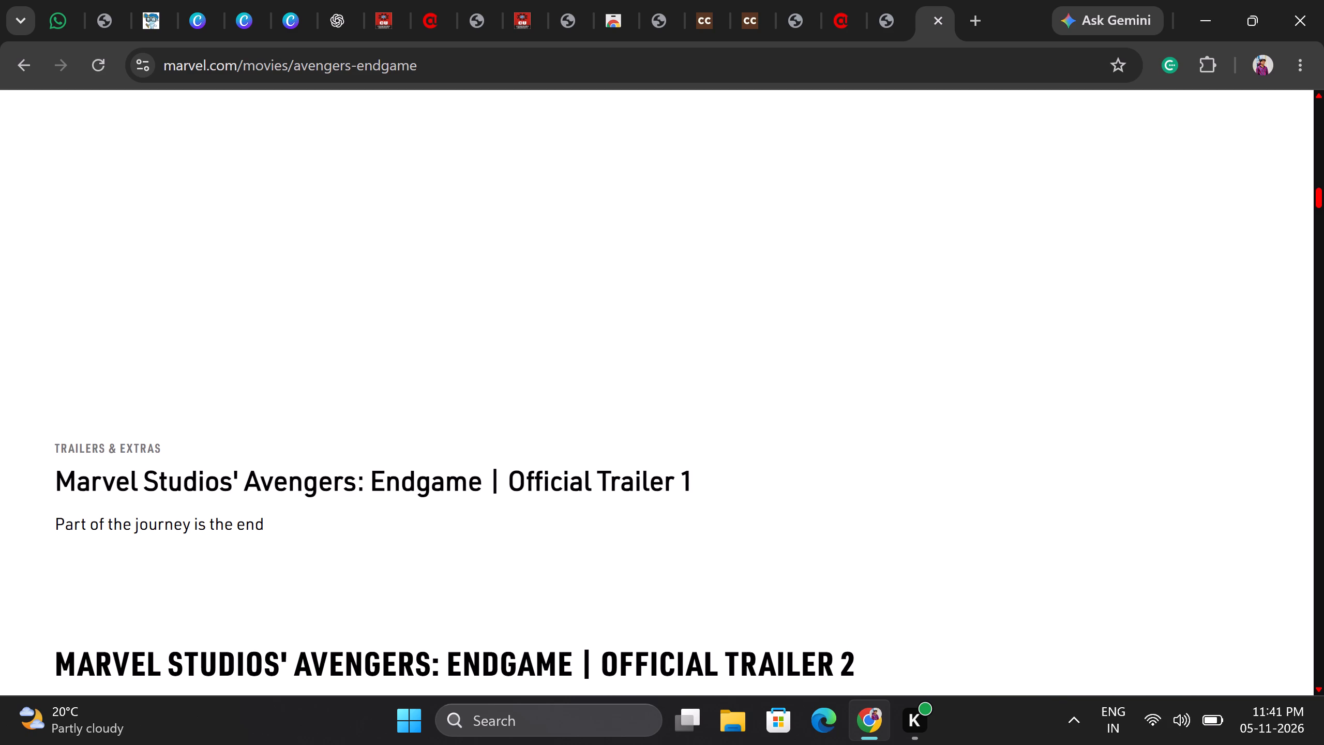
pyautogui.scroll(-5, 745, 407)
pyautogui.scroll(3, 745, 407)
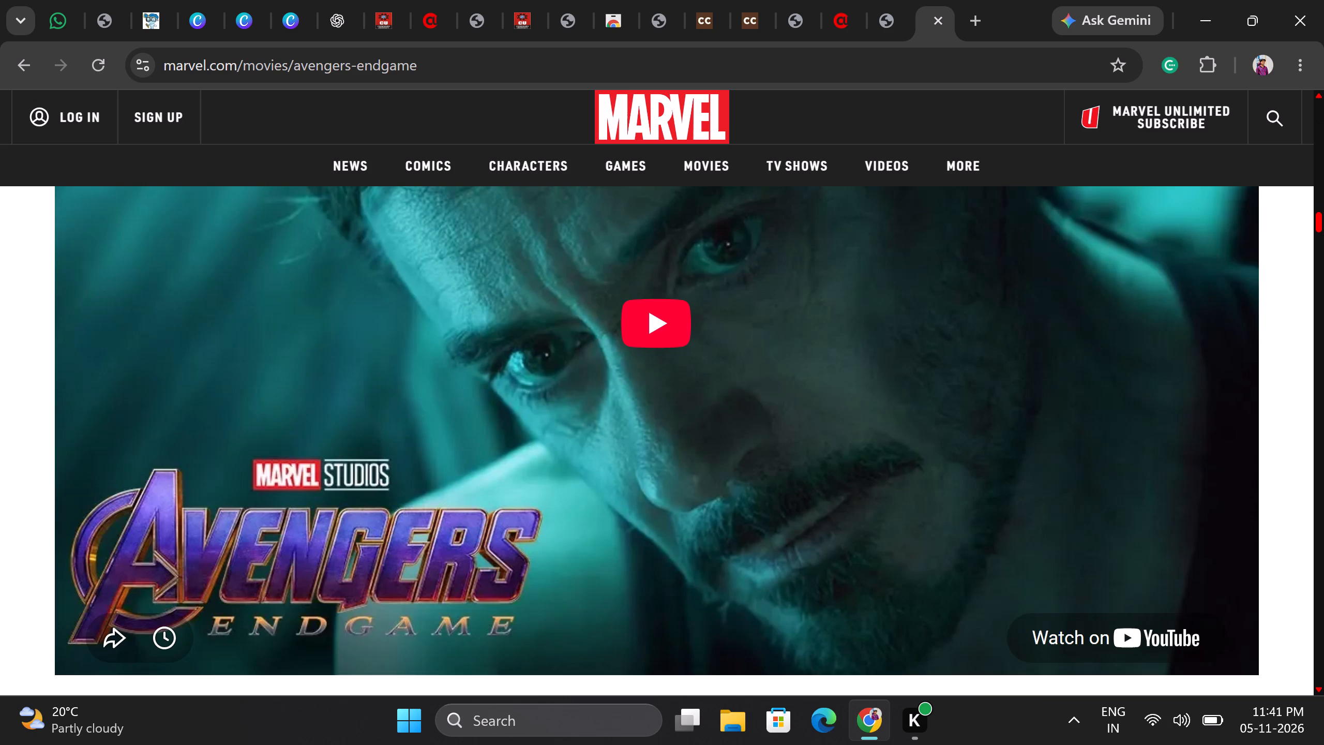
pyautogui.scroll(-4, 745, 407)
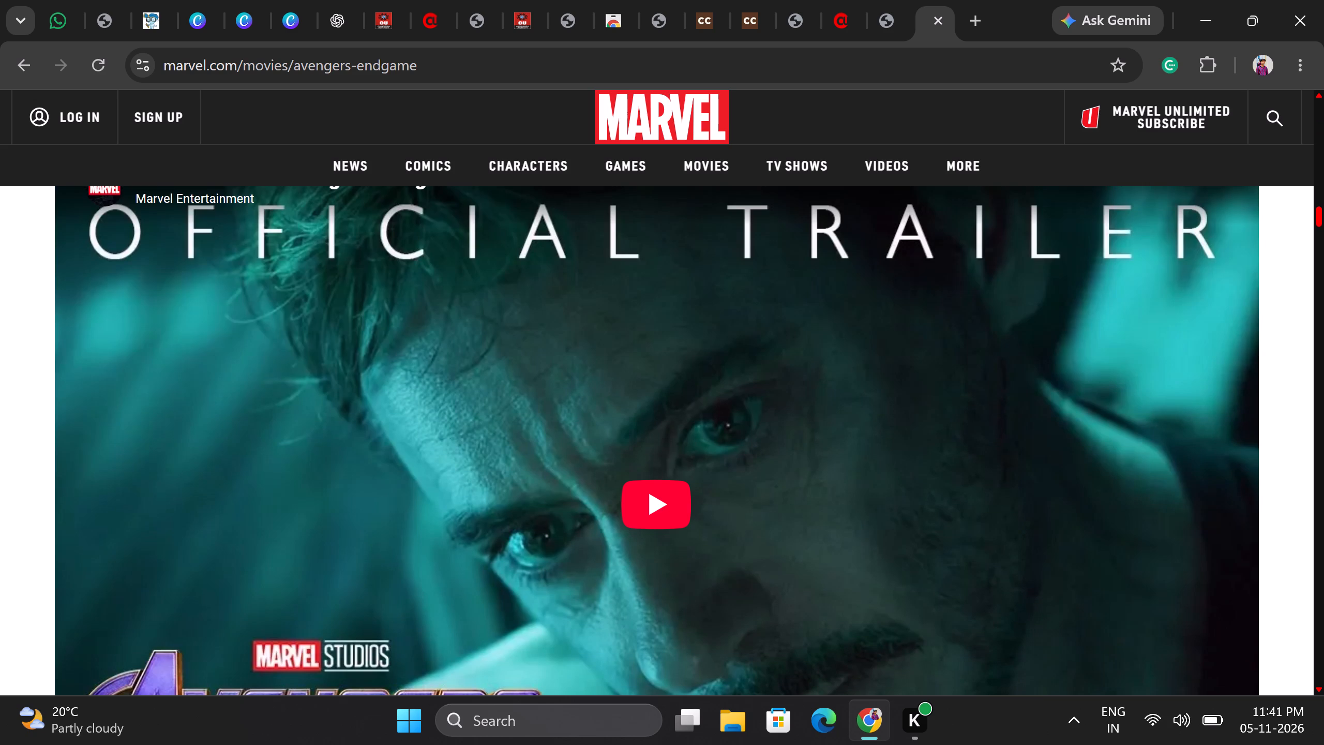
pyautogui.scroll(-8, 745, 407)
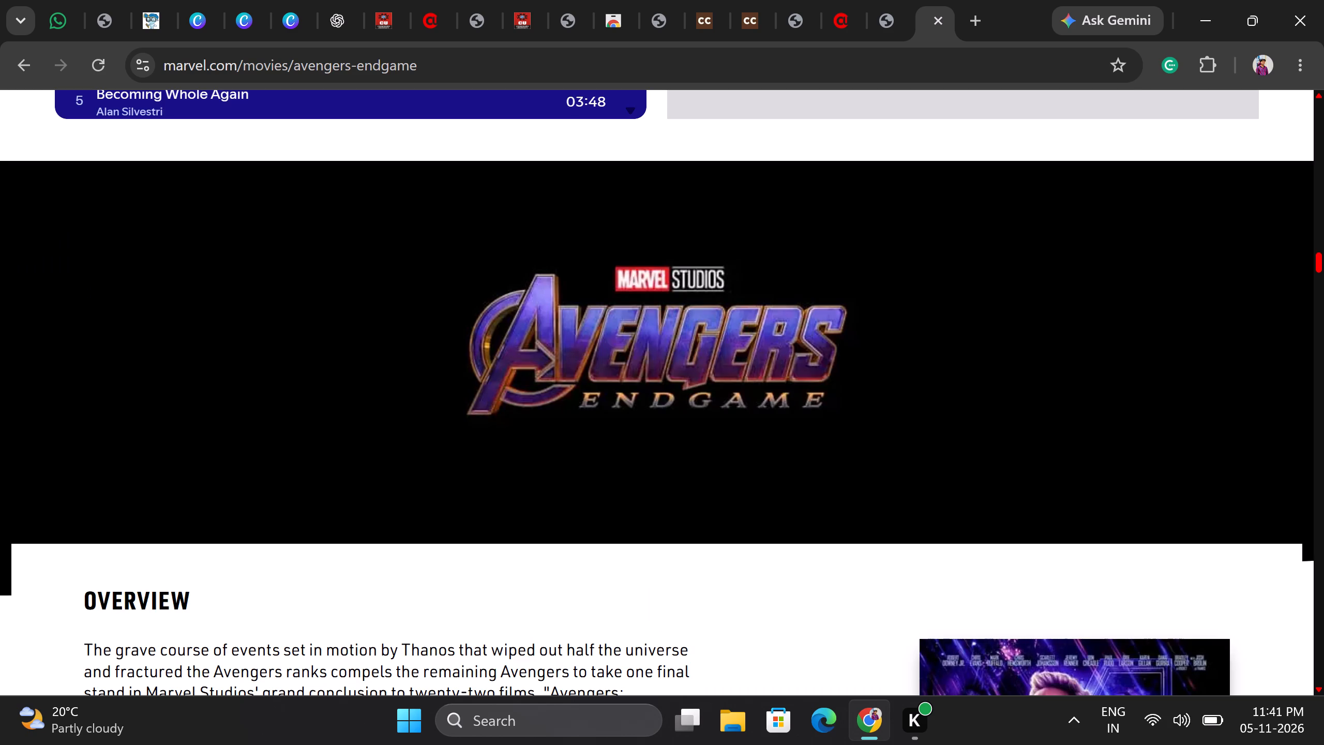
pyautogui.scroll(-3, 617, 390)
pyautogui.scroll(2, 617, 390)
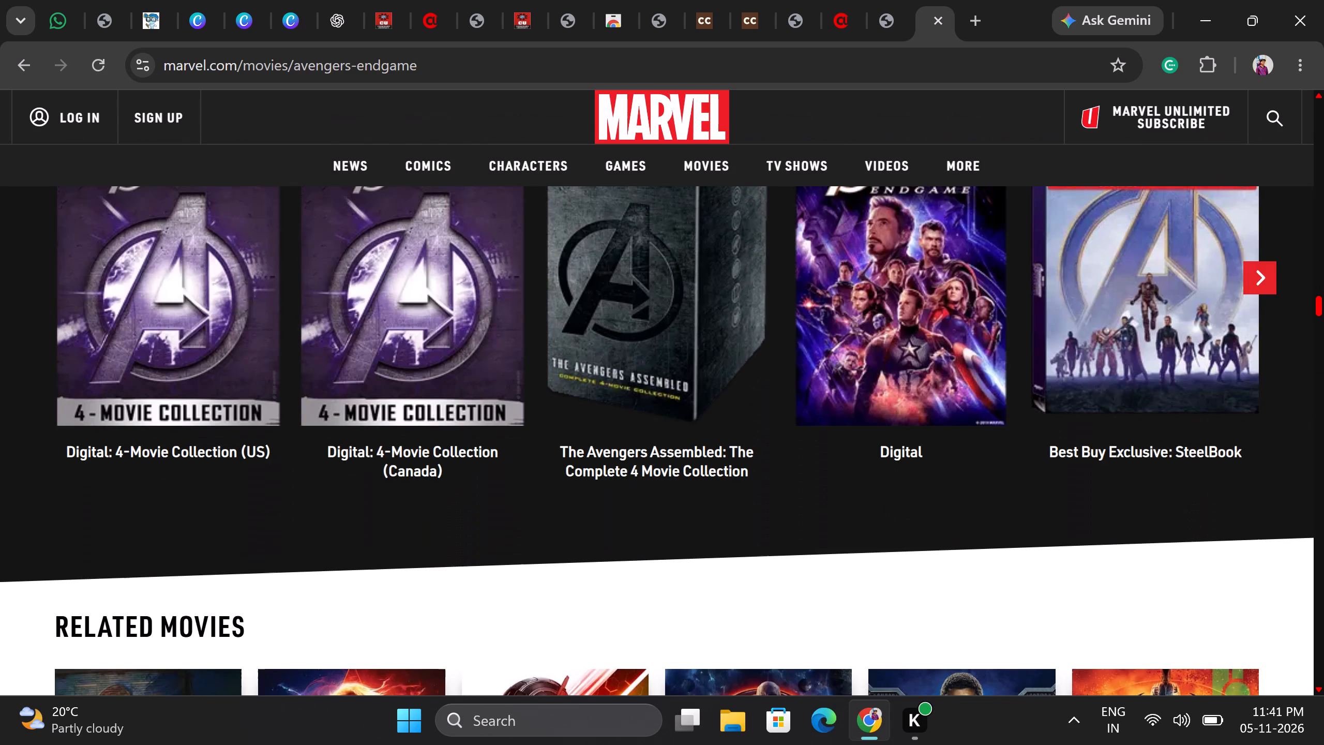
pyautogui.scroll(-2, 617, 390)
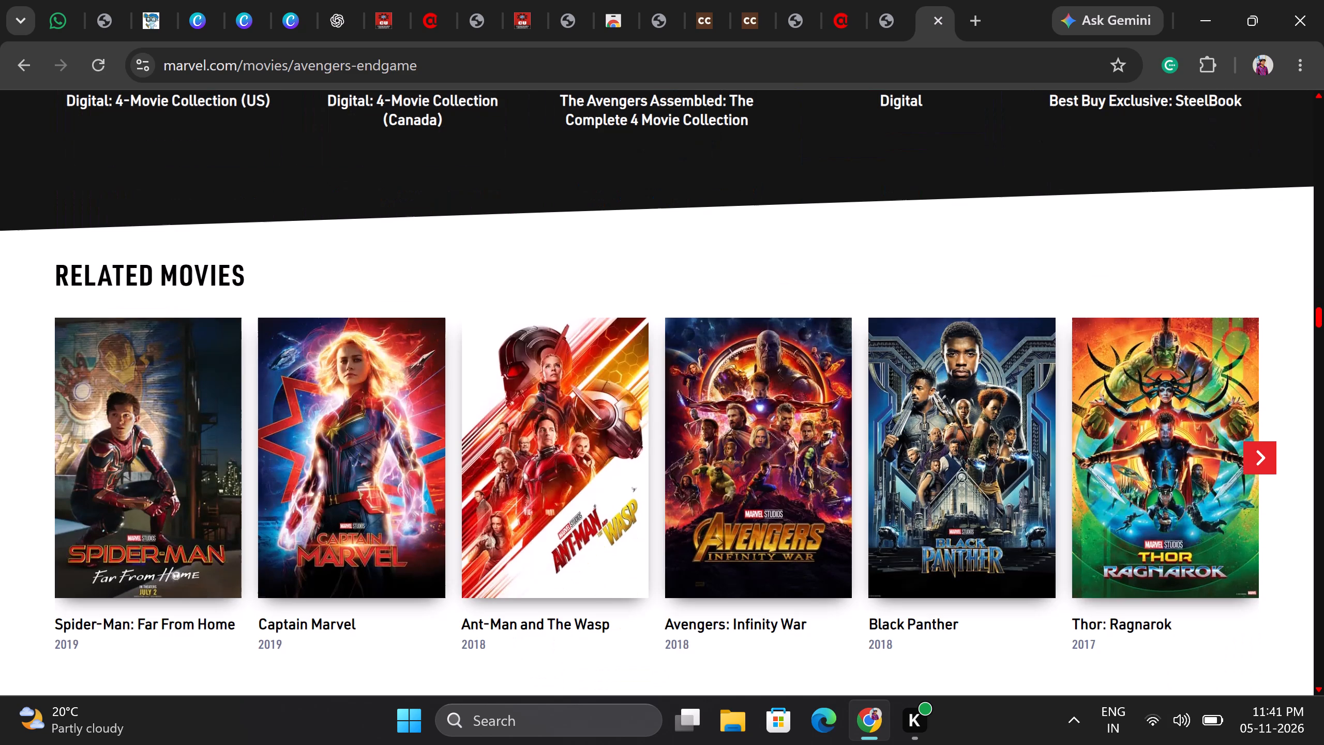
pyautogui.scroll(-2, 617, 390)
pyautogui.scroll(2, 617, 390)
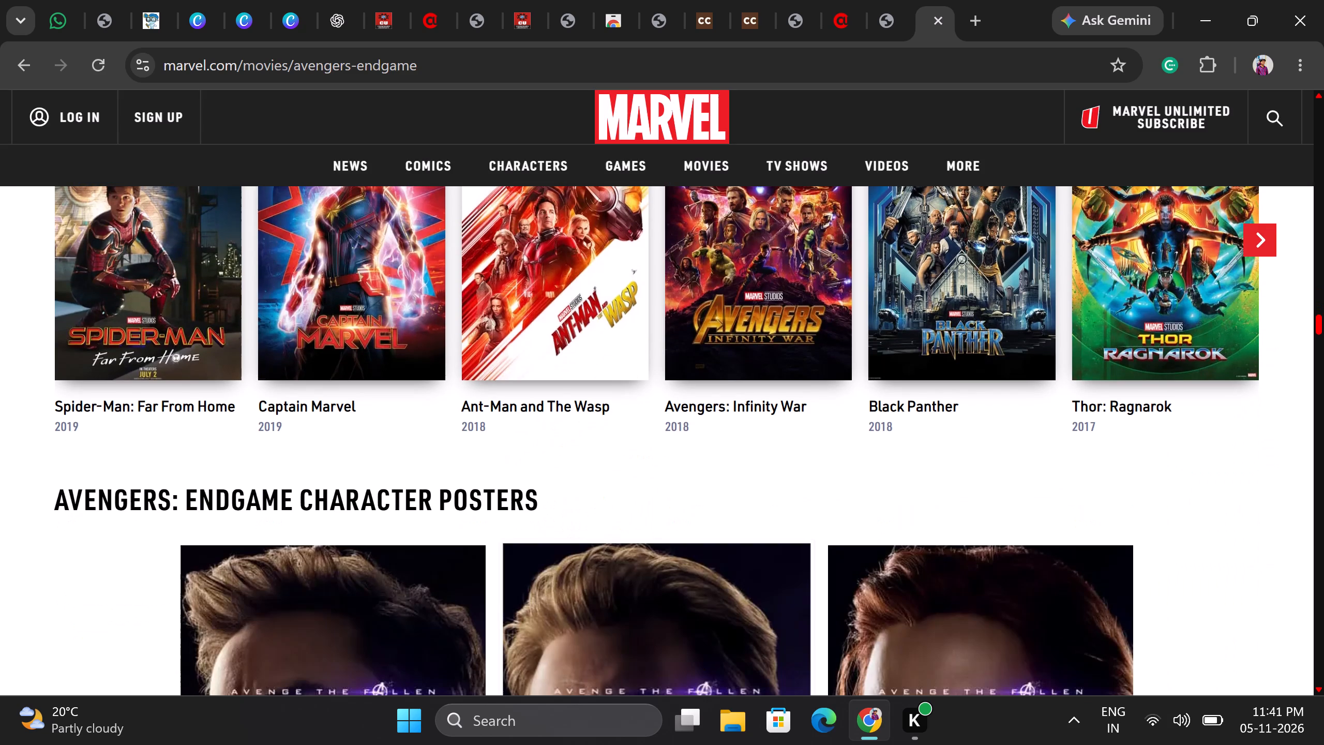
pyautogui.scroll(1, 617, 390)
pyautogui.scroll(-3, 147, 515)
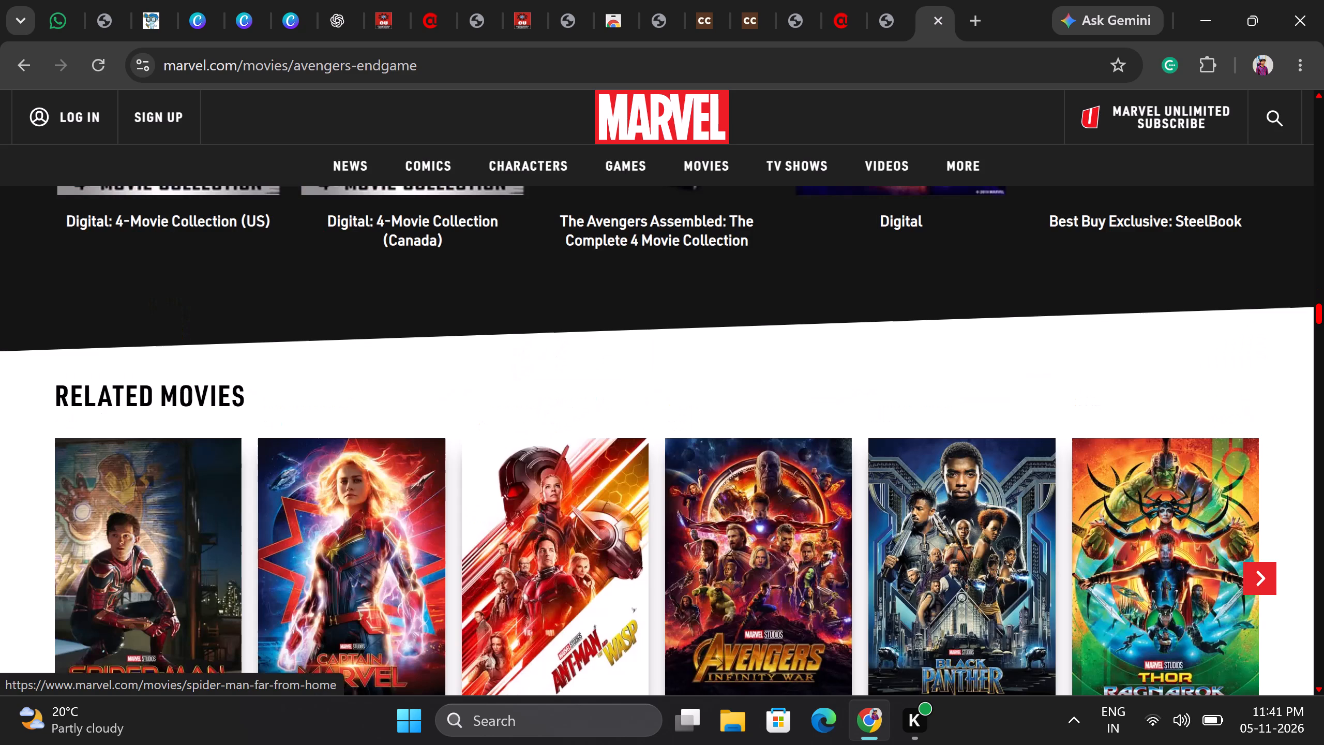
pyautogui.scroll(-11, 147, 516)
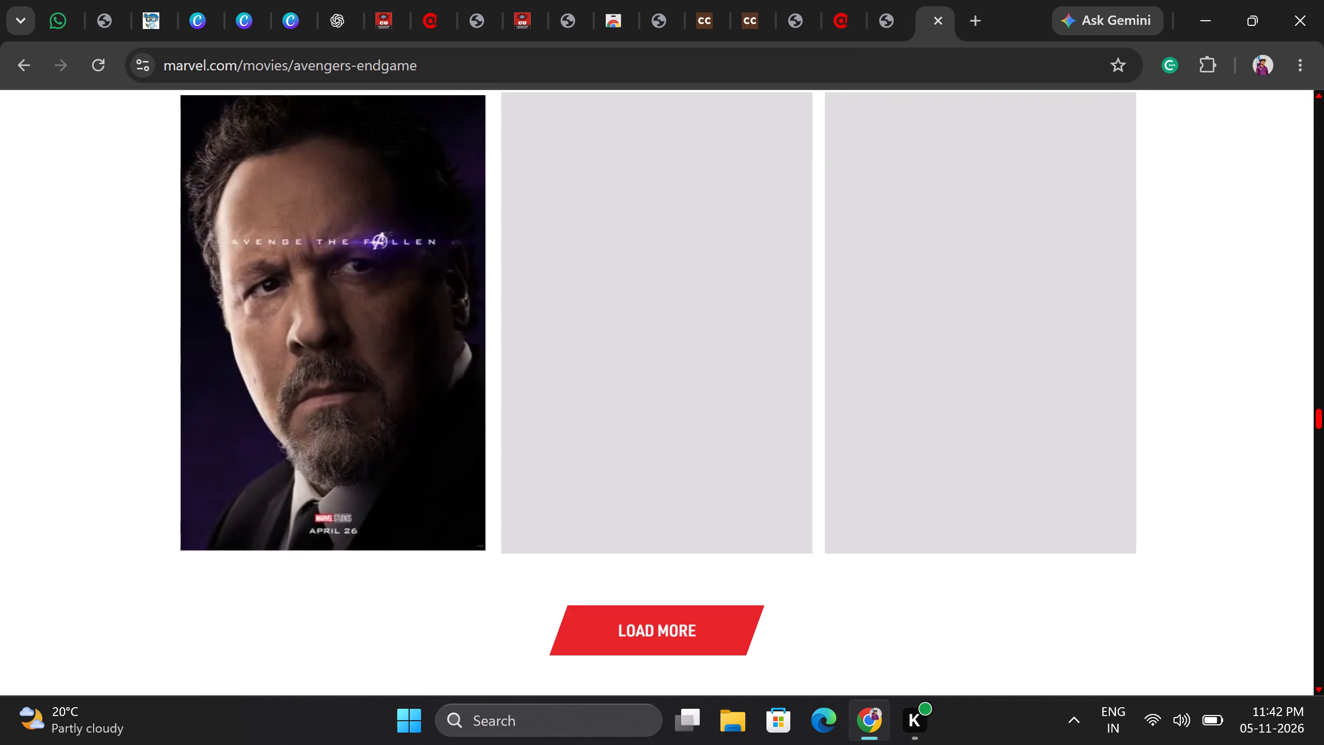
# Go back to the avengers endgame search results and switch them to images.
pyautogui.click(30, 69)
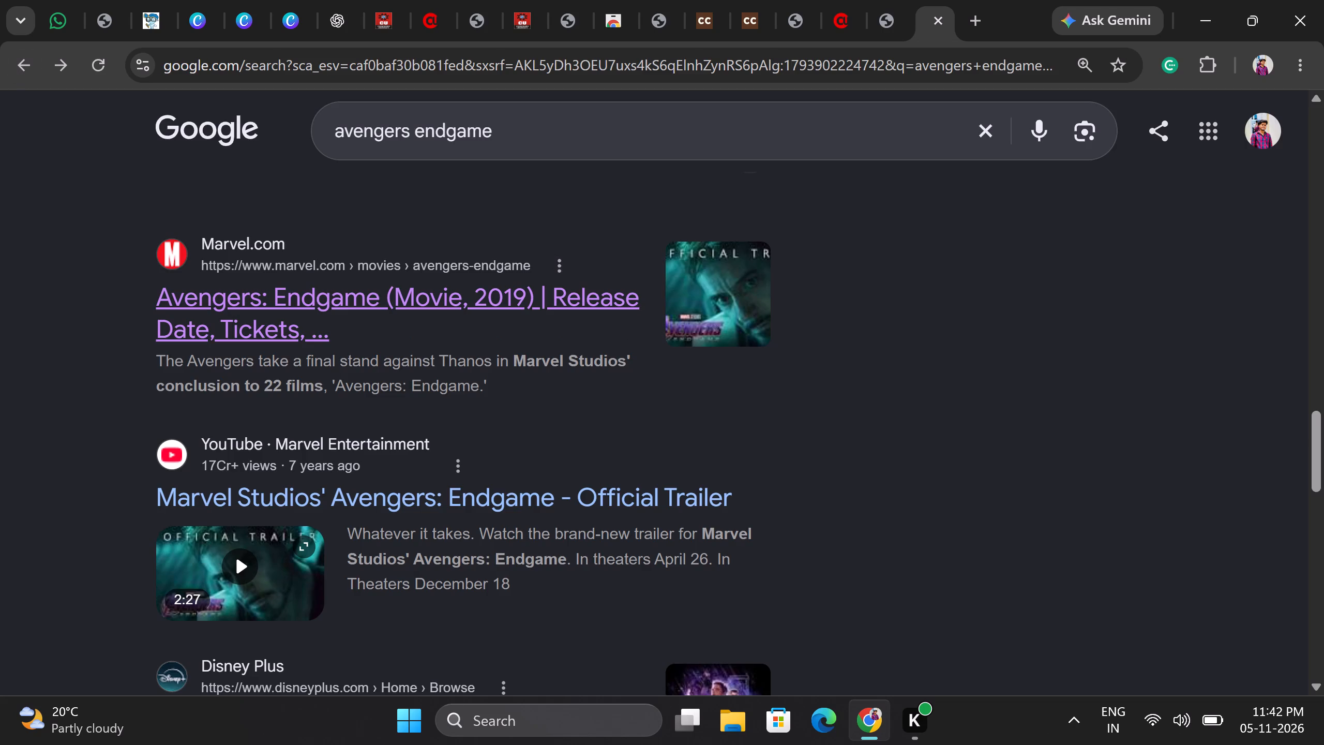
pyautogui.scroll(-3, 516, 394)
pyautogui.scroll(14, 516, 394)
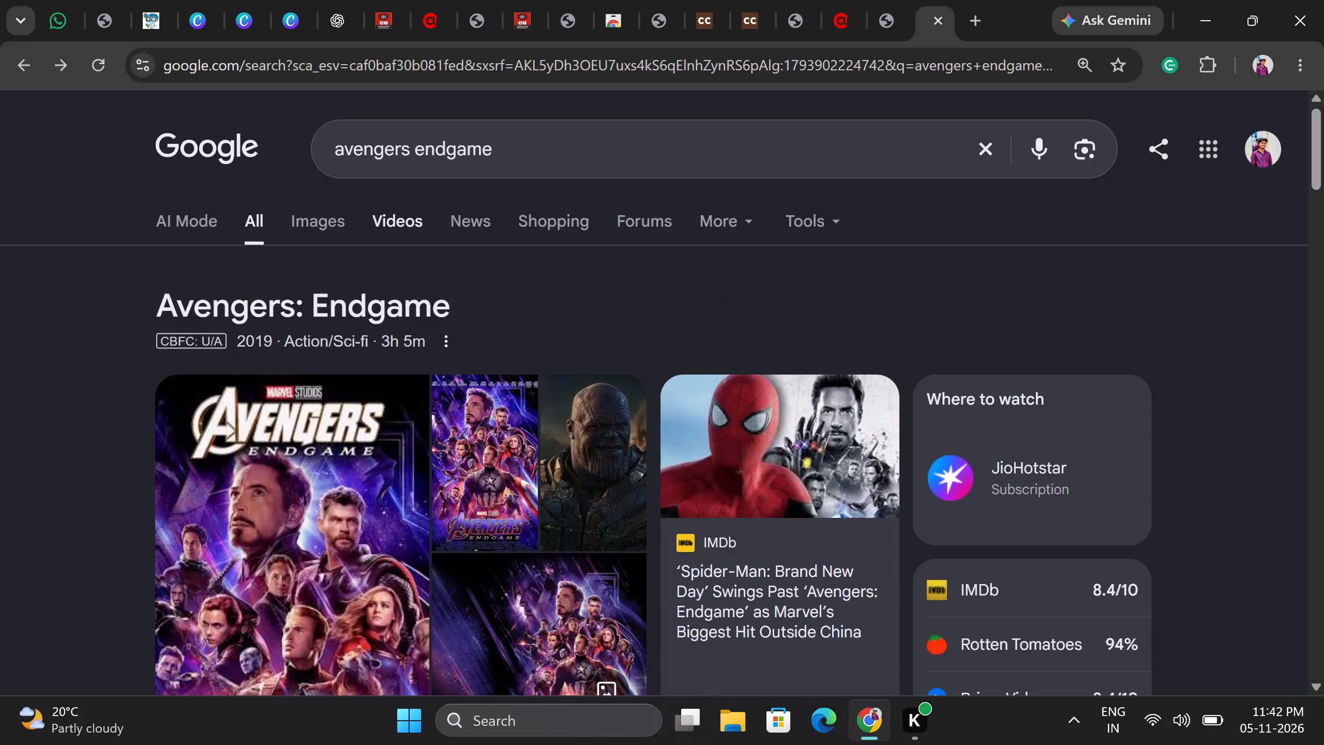
pyautogui.click(306, 229)
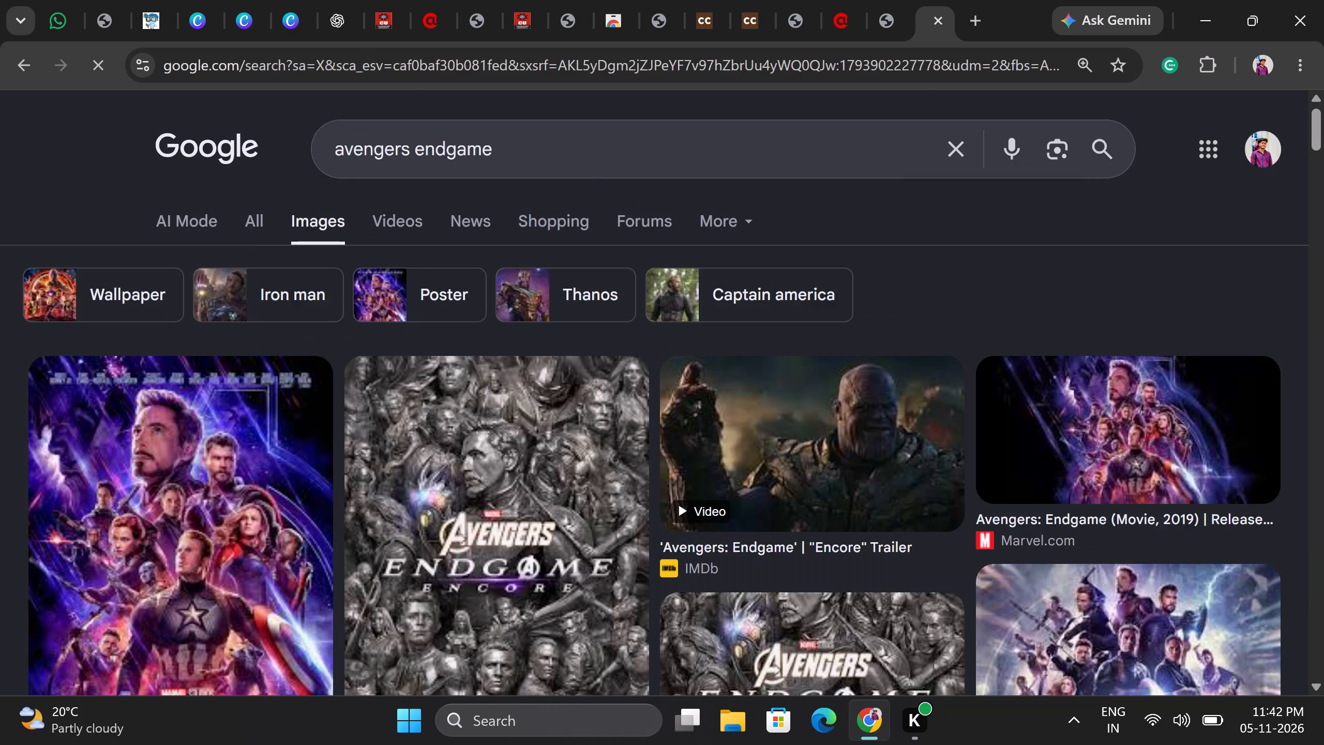
# Browse the avengers endgame images and open the Reddit post containing the white-background poster of the heroes with the Infinity Gauntlet.
pyautogui.scroll(-1, 535, 573)
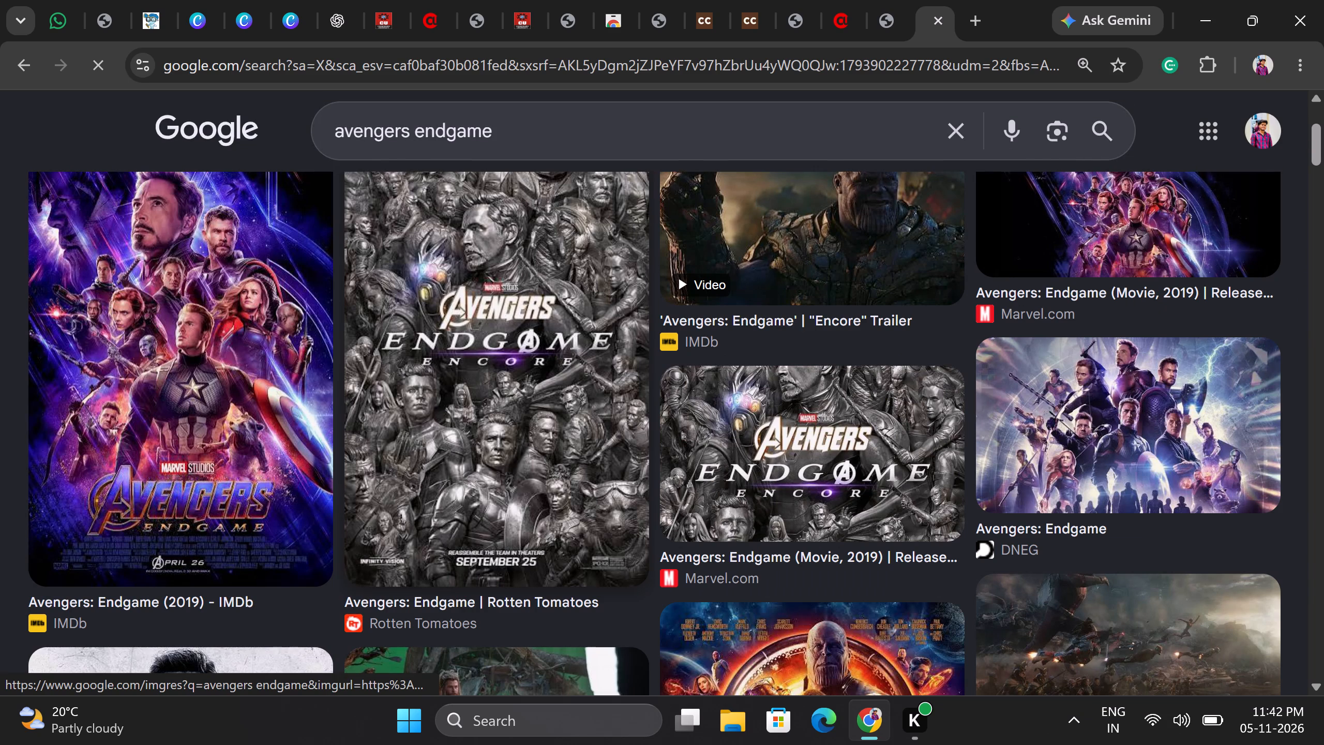
pyautogui.scroll(-3, 908, 520)
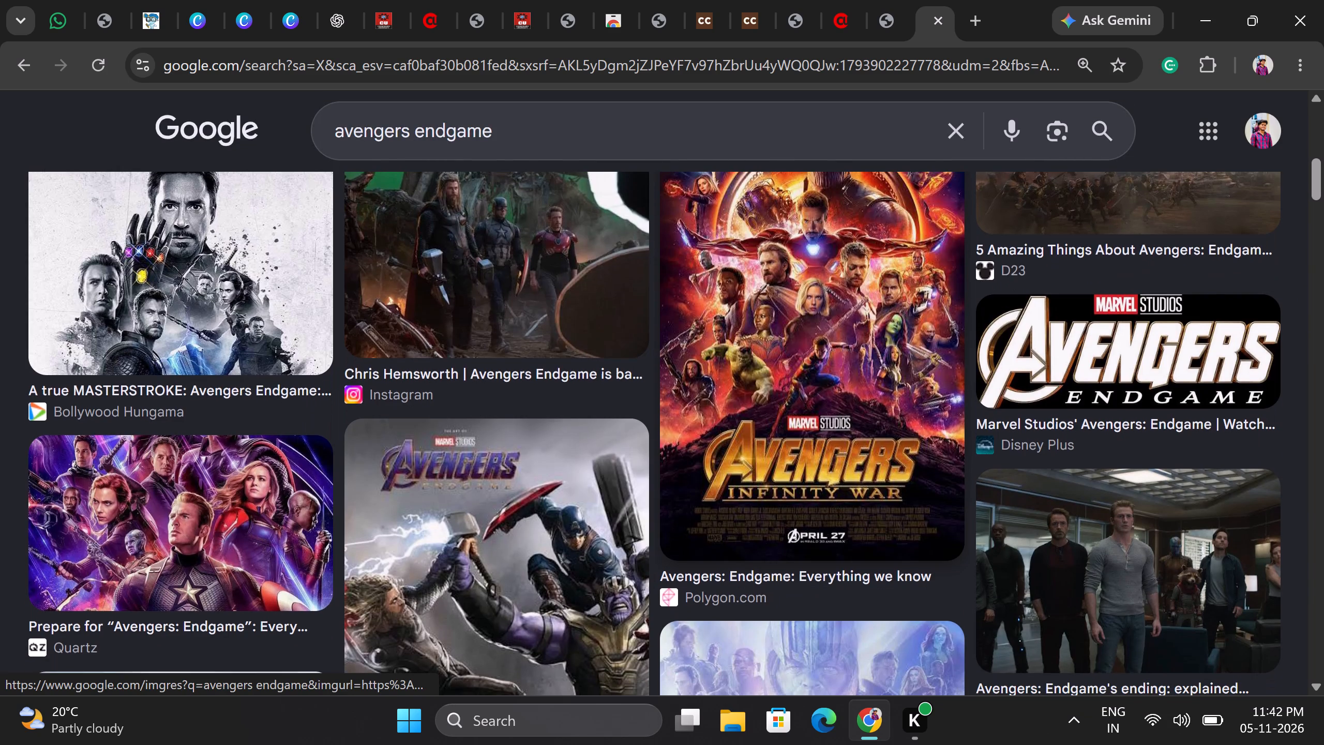
pyautogui.scroll(-1, 908, 520)
pyautogui.scroll(1, 908, 520)
pyautogui.scroll(-1, 908, 520)
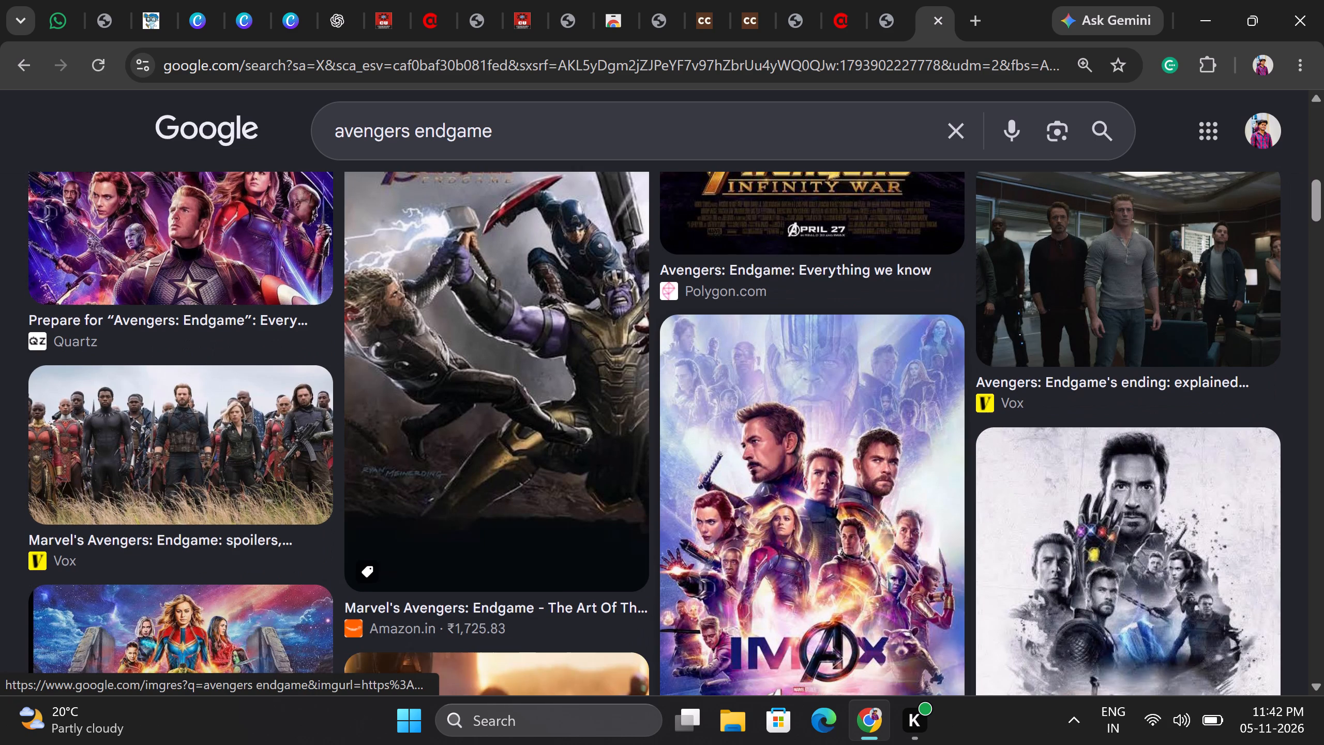
pyautogui.scroll(-3, 908, 520)
pyautogui.scroll(2, 908, 520)
pyautogui.click(1131, 428)
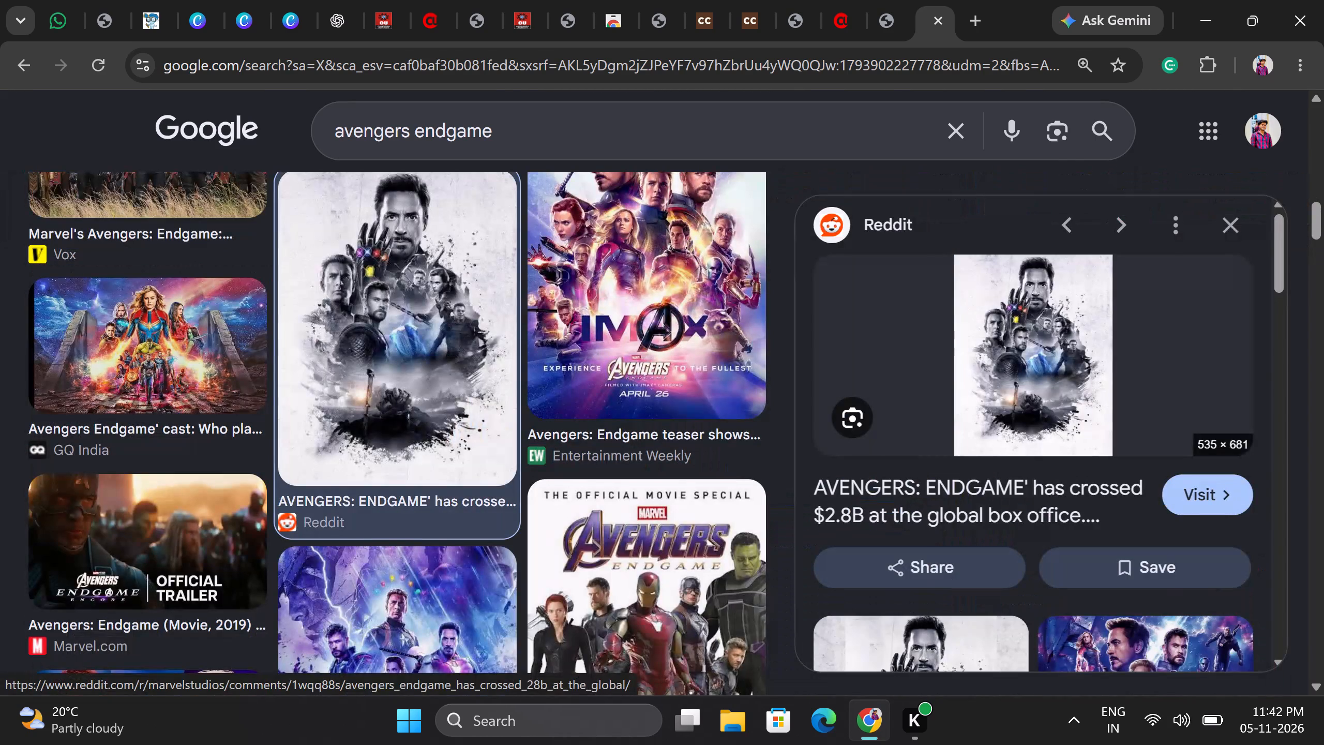
pyautogui.click(1227, 496)
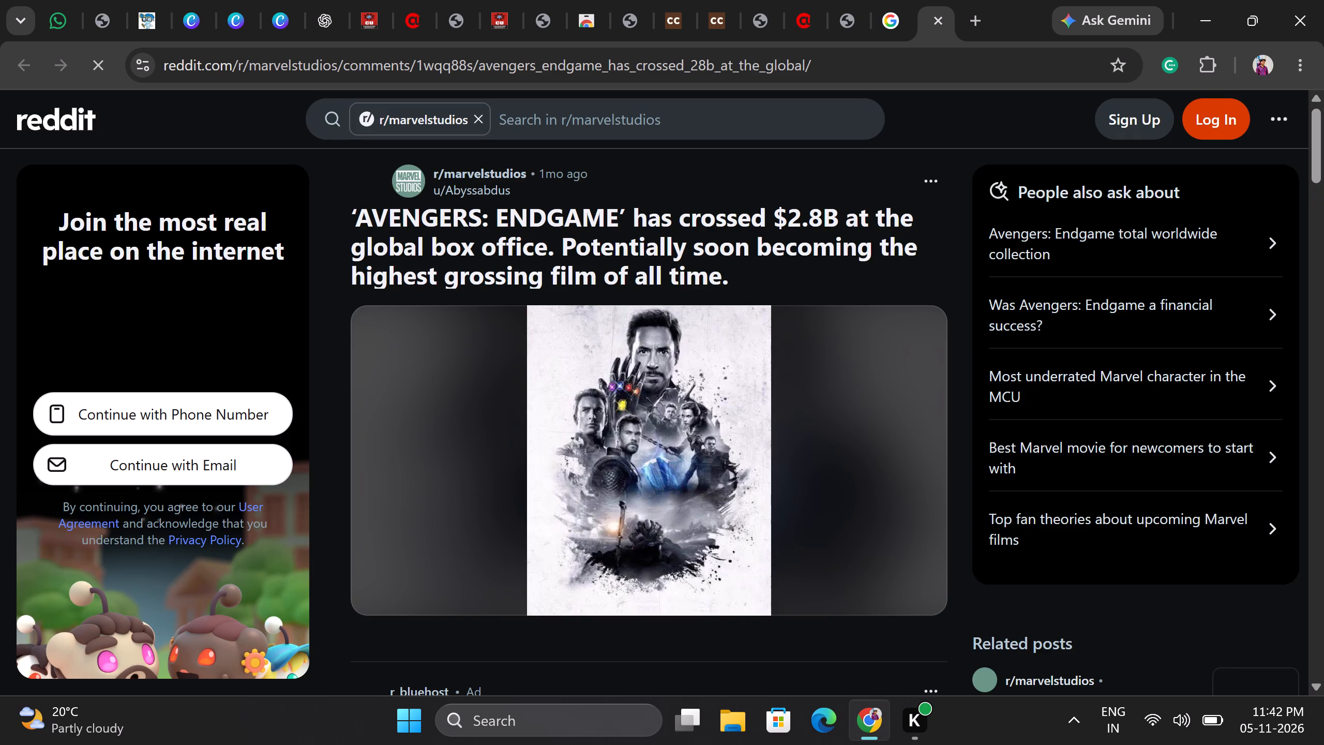
# Bring the white-background Avengers poster from the Reddit post into Canva's page 6, below the Marvel logo.
pyautogui.scroll(-1, 654, 462)
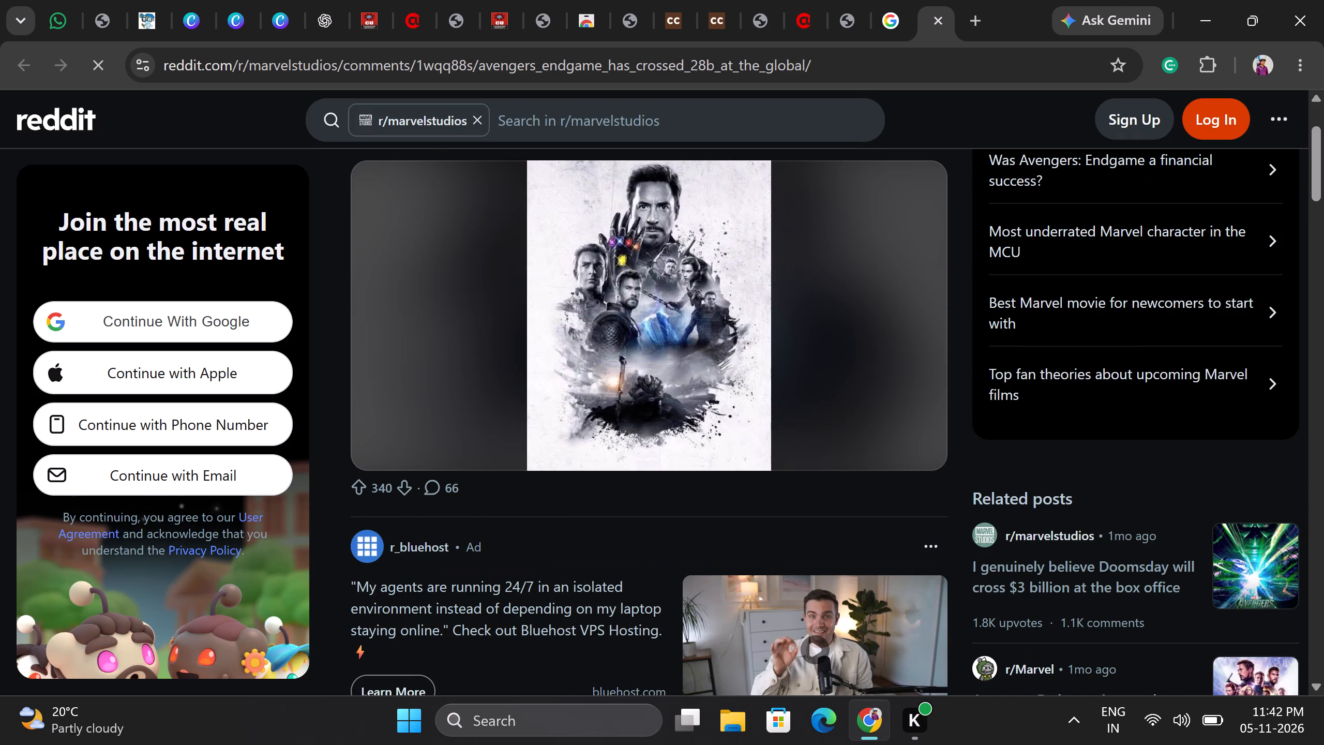
pyautogui.moveTo(621, 261); pyautogui.dragTo(281, 0)
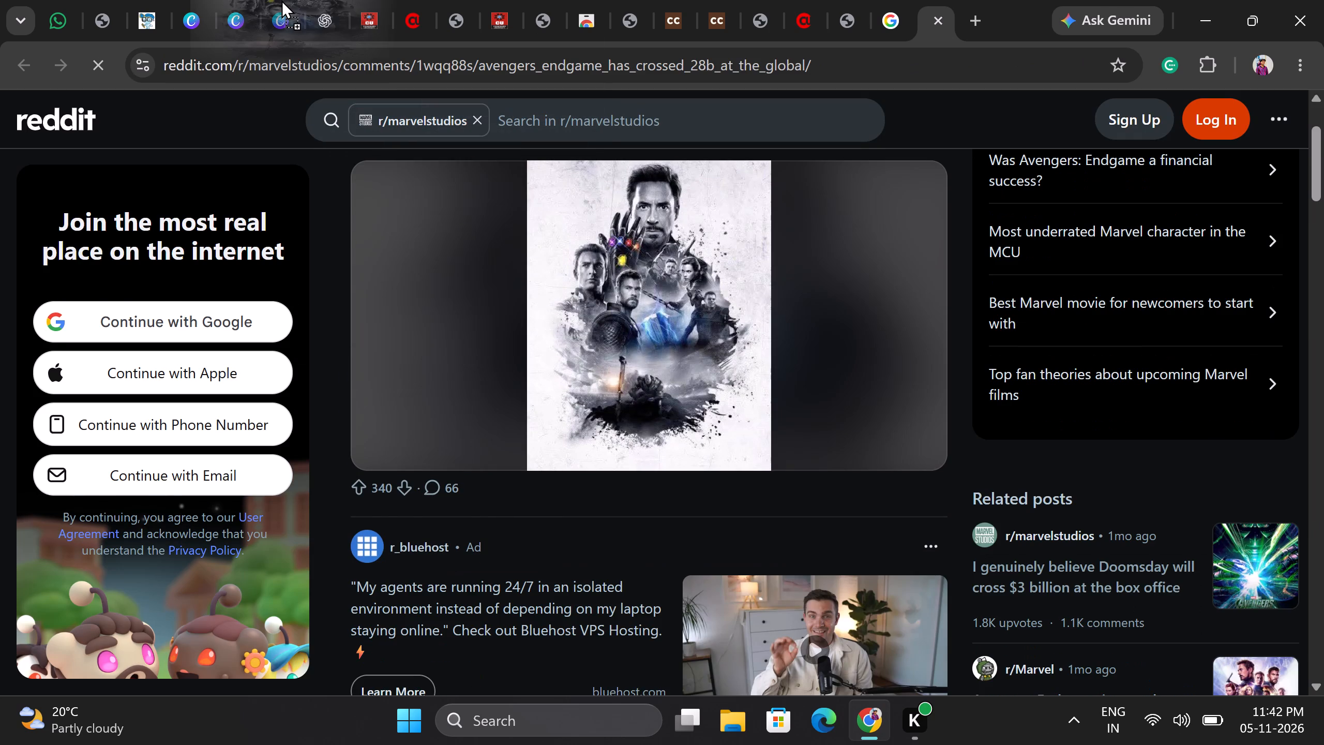
pyautogui.moveTo(281, 0); pyautogui.dragTo(824, 381)
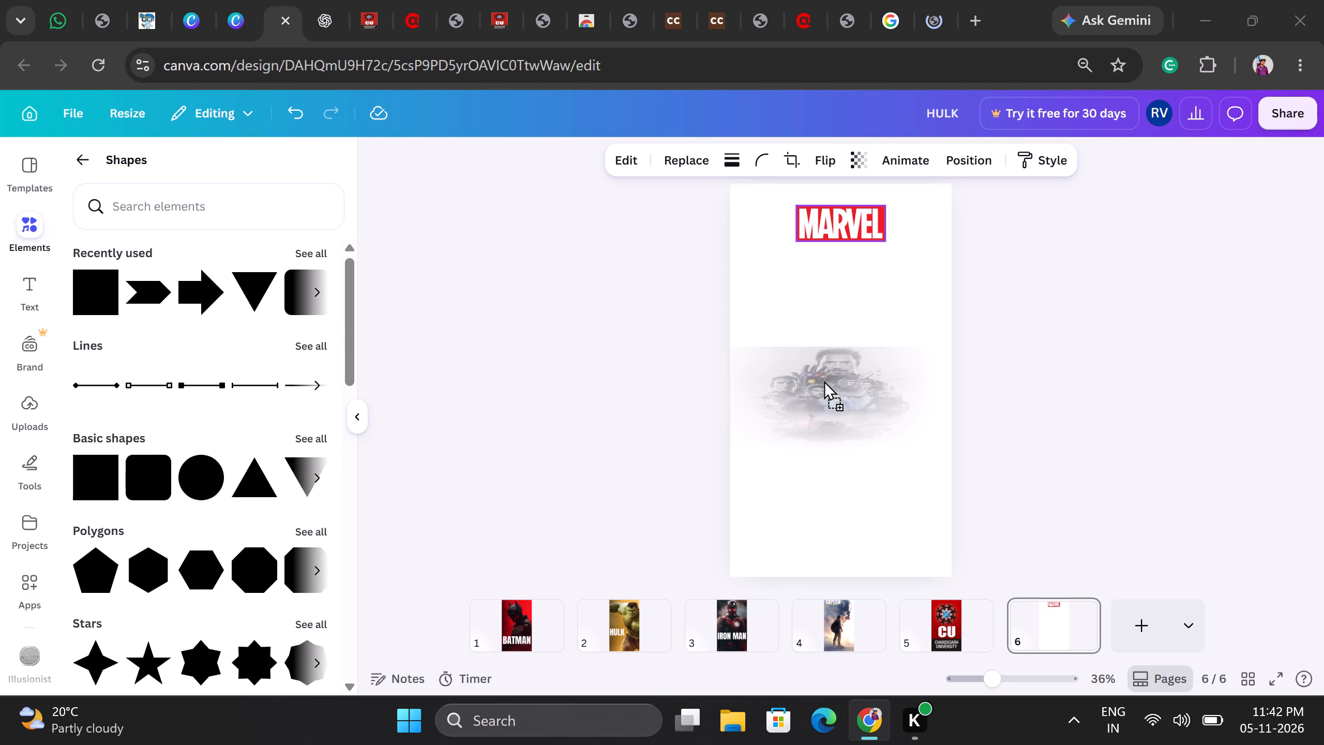
pyautogui.moveTo(824, 381); pyautogui.dragTo(826, 380)
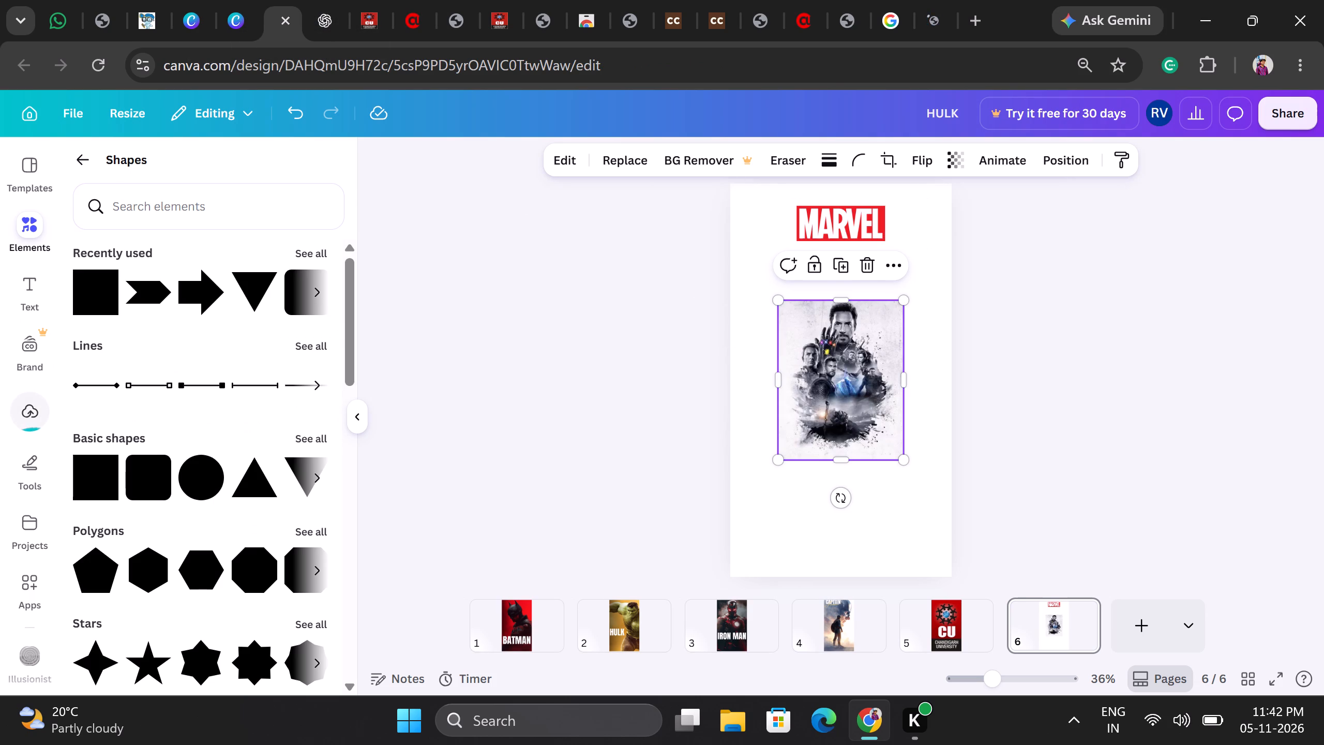
# Move the Avengers poster image to page 6's top-left corner and enlarge it to the full page width.
pyautogui.moveTo(842, 378); pyautogui.dragTo(820, 264)
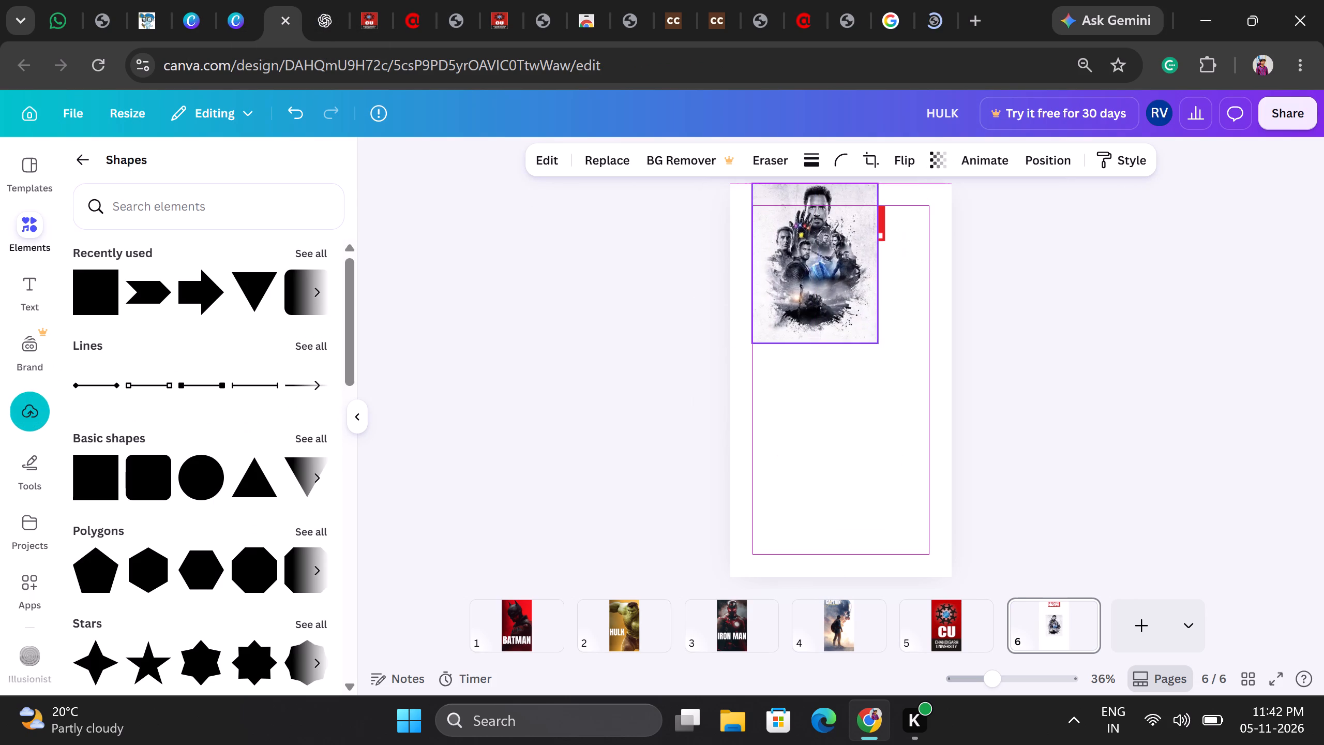
pyautogui.moveTo(820, 264); pyautogui.dragTo(795, 262)
pyautogui.moveTo(855, 345); pyautogui.dragTo(939, 434)
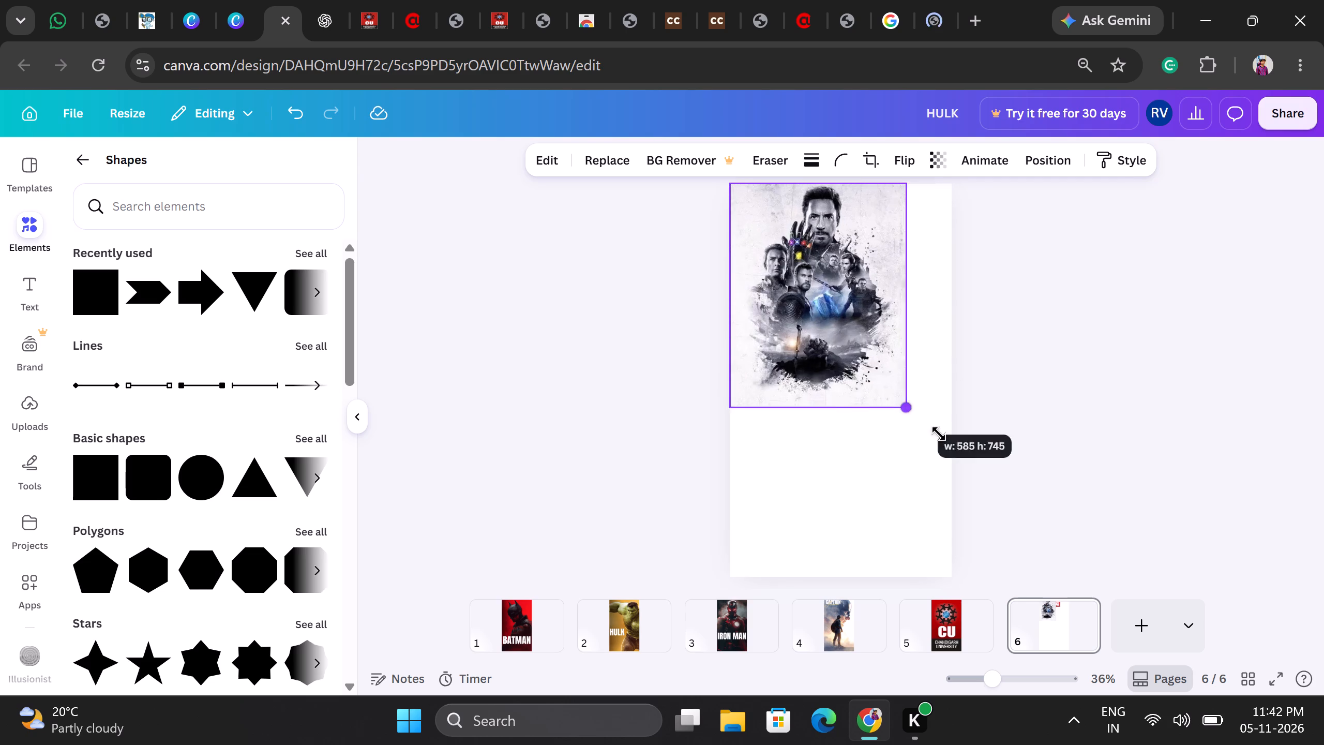
pyautogui.moveTo(939, 434); pyautogui.dragTo(951, 475)
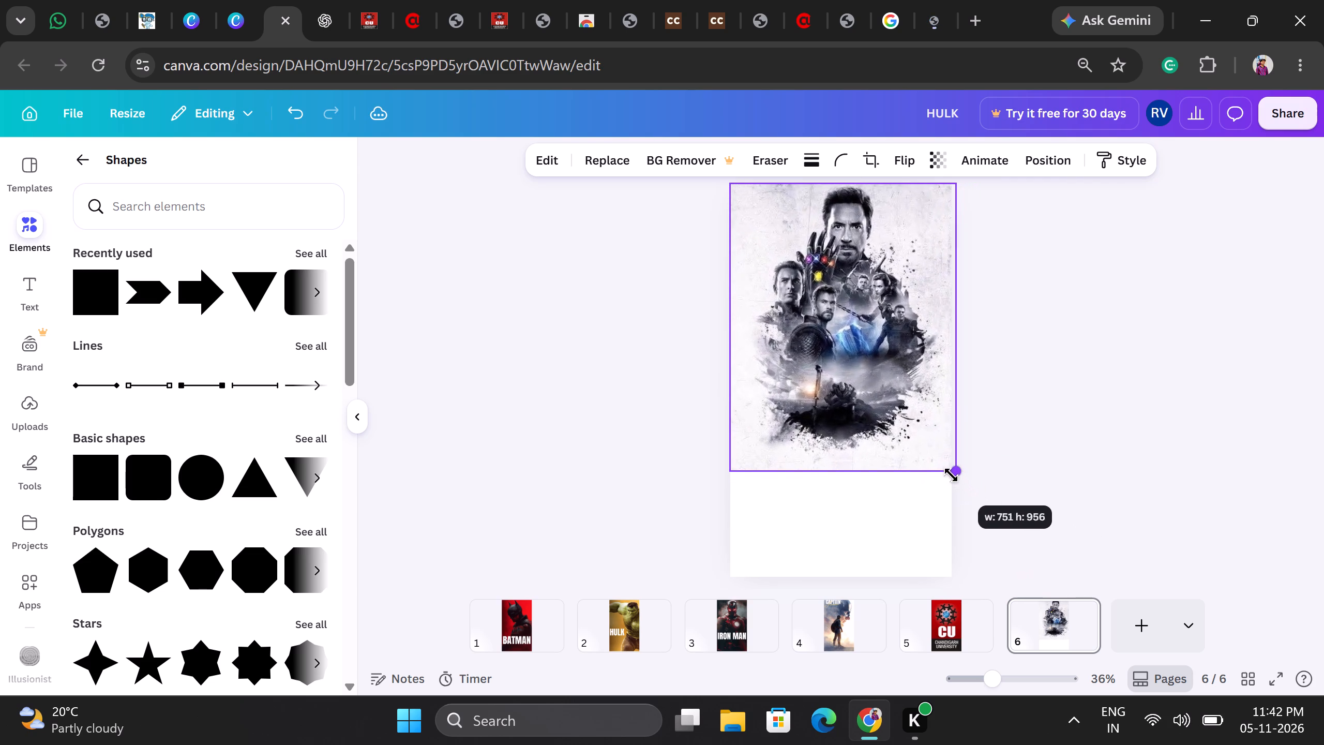
pyautogui.moveTo(951, 475); pyautogui.dragTo(946, 473)
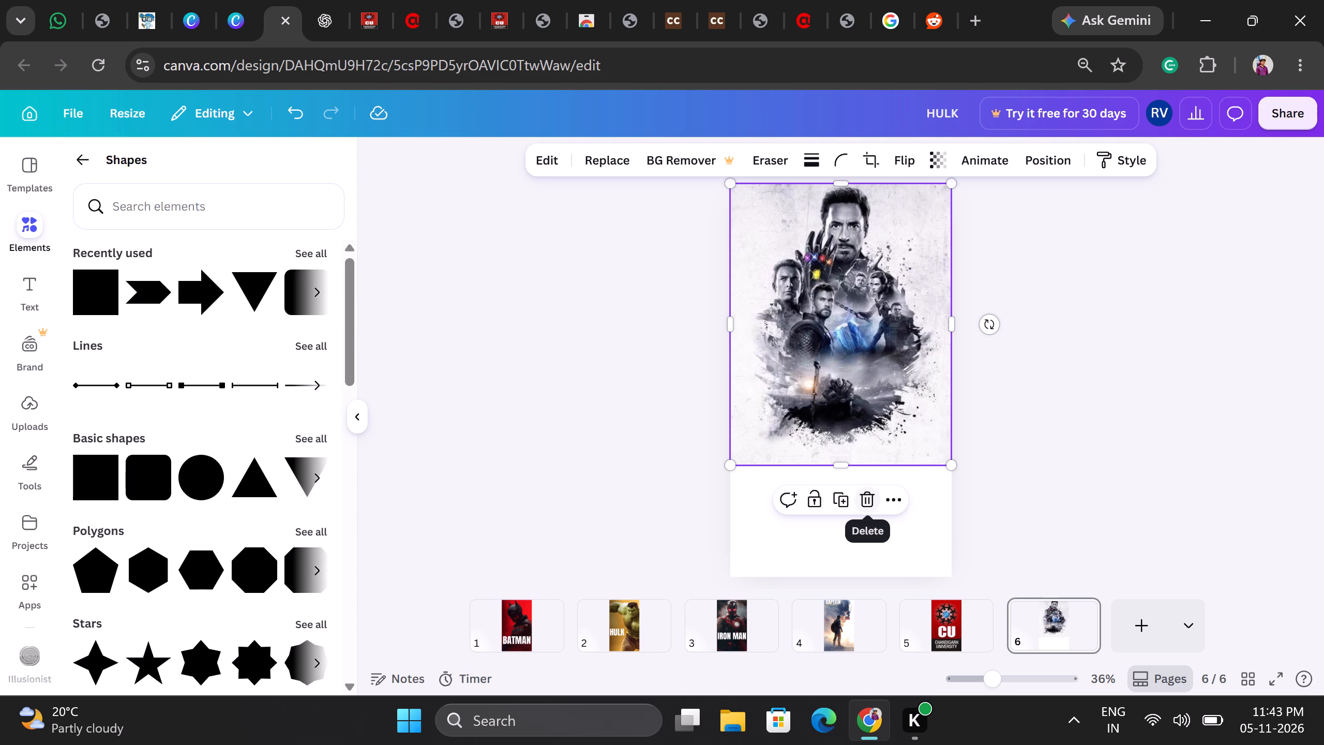
# Move the Avengers poster image down until its lower edge meets the bottom edge of page 6.
pyautogui.moveTo(840, 341); pyautogui.dragTo(840, 381)
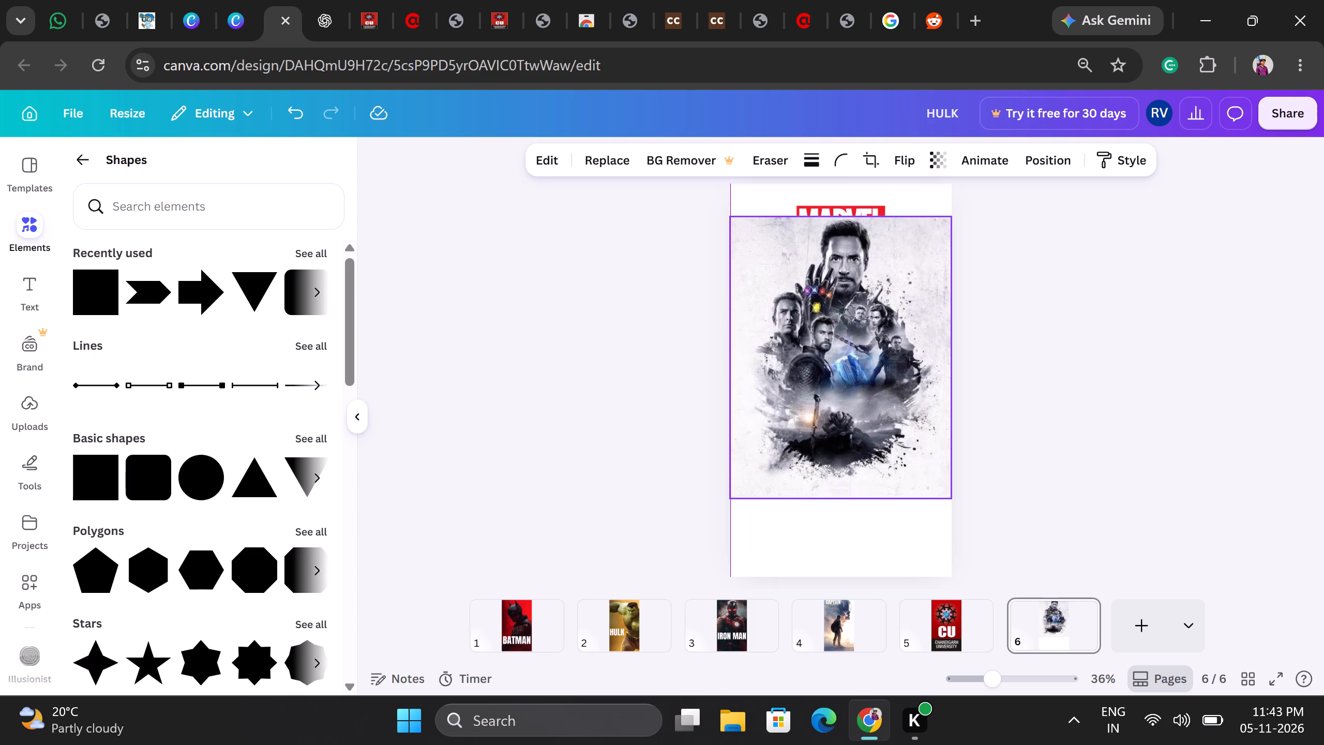
pyautogui.moveTo(840, 381); pyautogui.dragTo(838, 414)
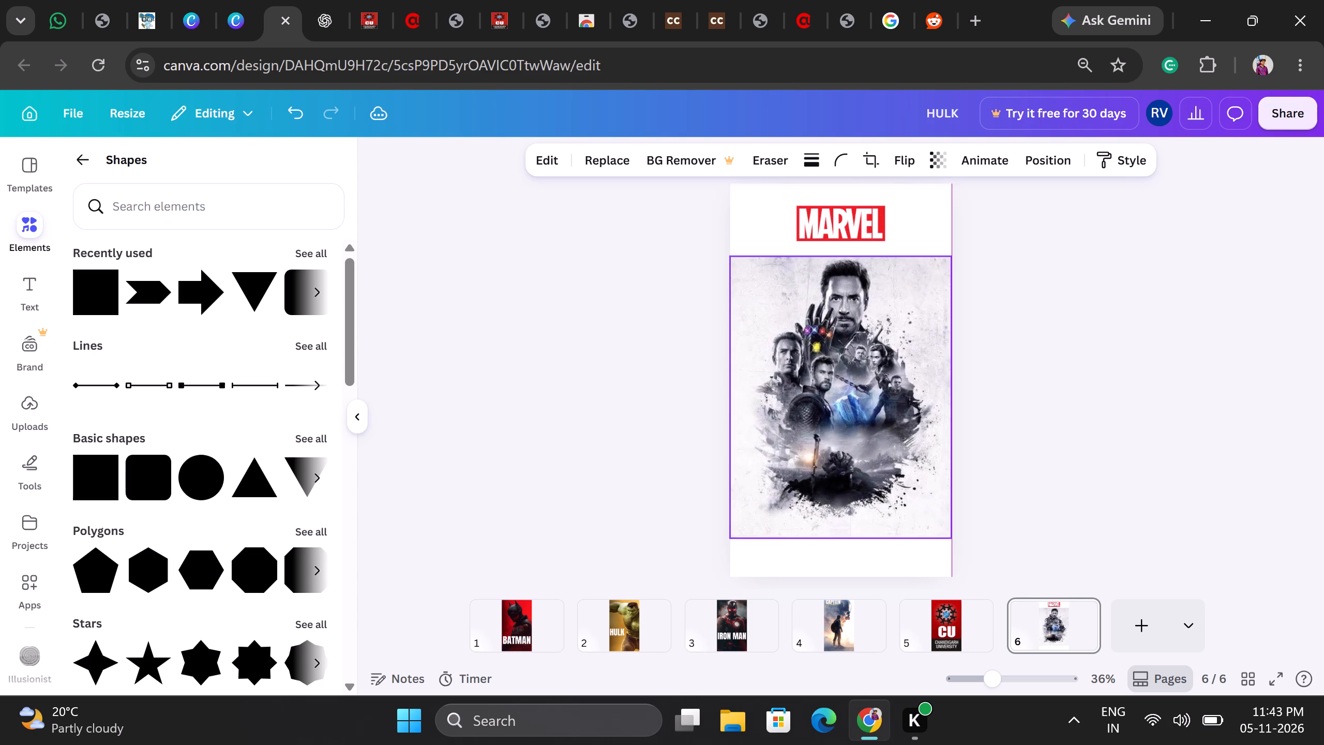
pyautogui.moveTo(838, 414); pyautogui.dragTo(836, 442)
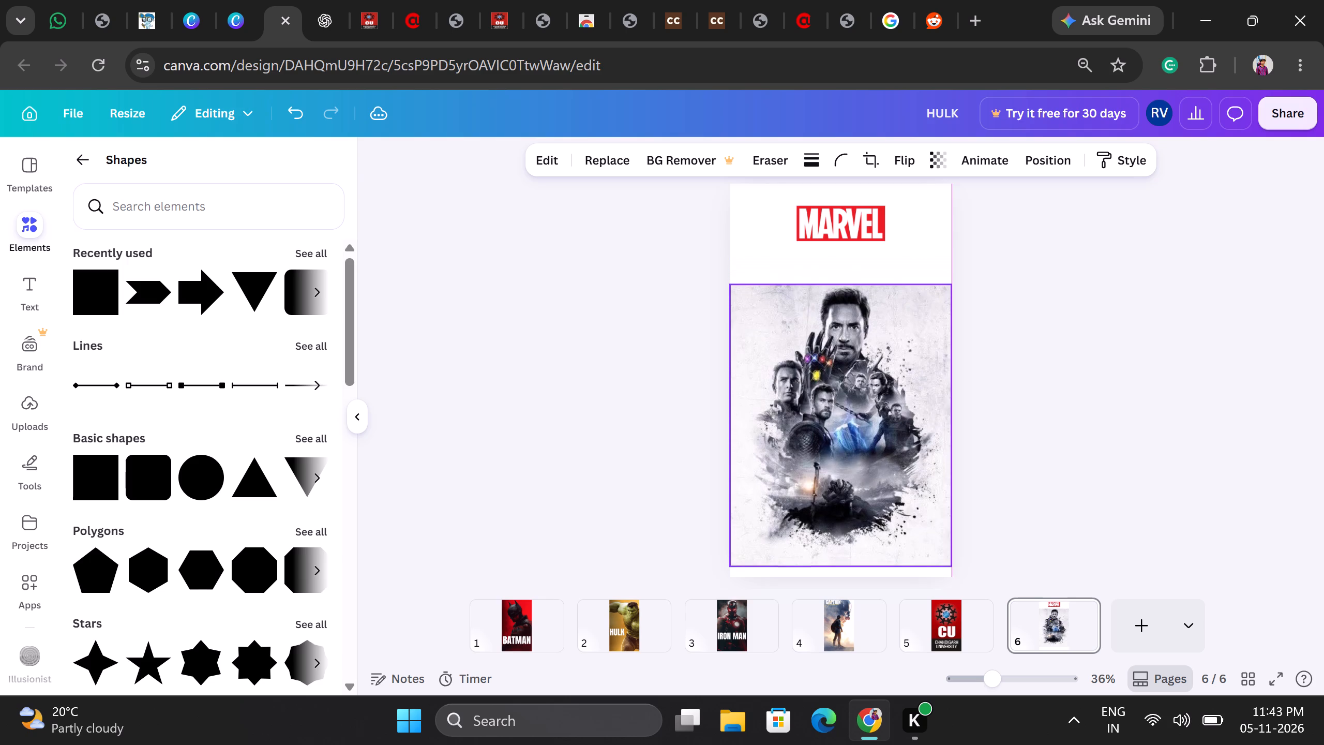
pyautogui.moveTo(836, 442); pyautogui.dragTo(836, 451)
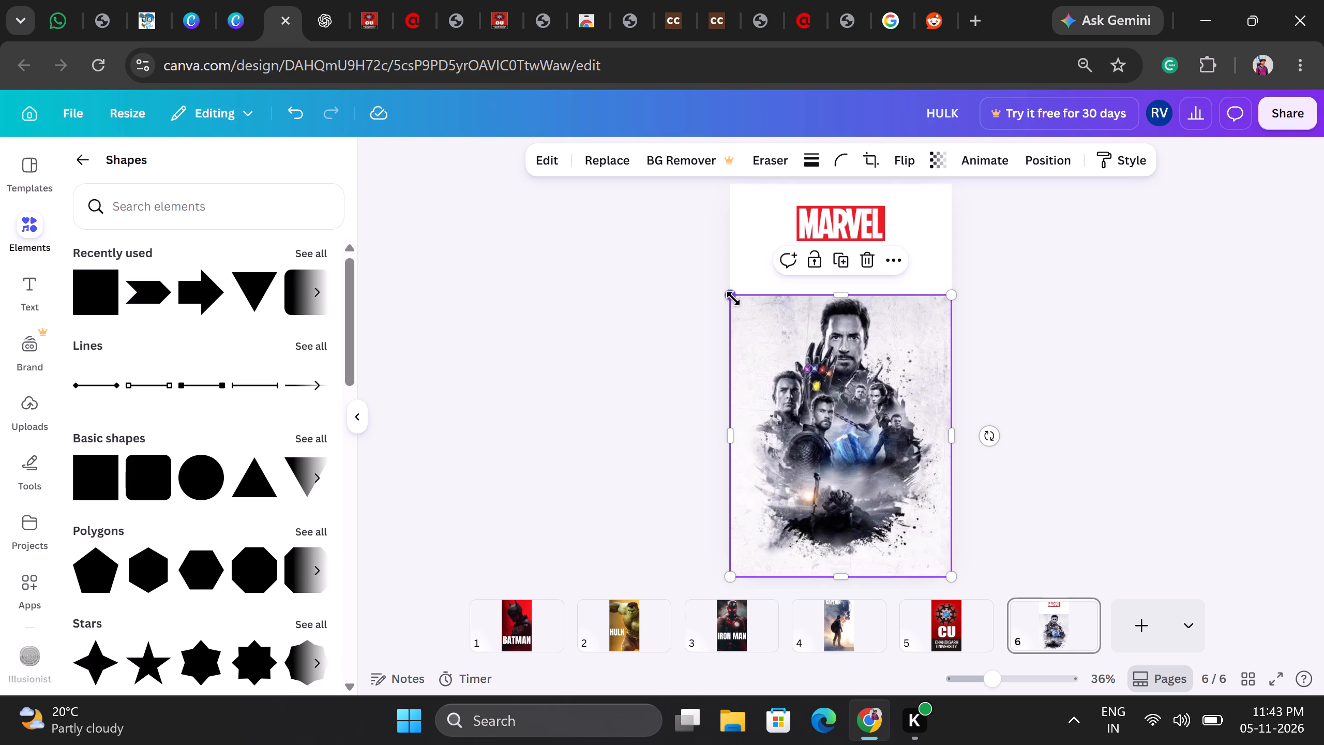
# Enlarge the Avengers poster past both sides of page 6, nudge it down slightly, and extend its top edge to cover the whole page.
pyautogui.moveTo(733, 299); pyautogui.dragTo(690, 274)
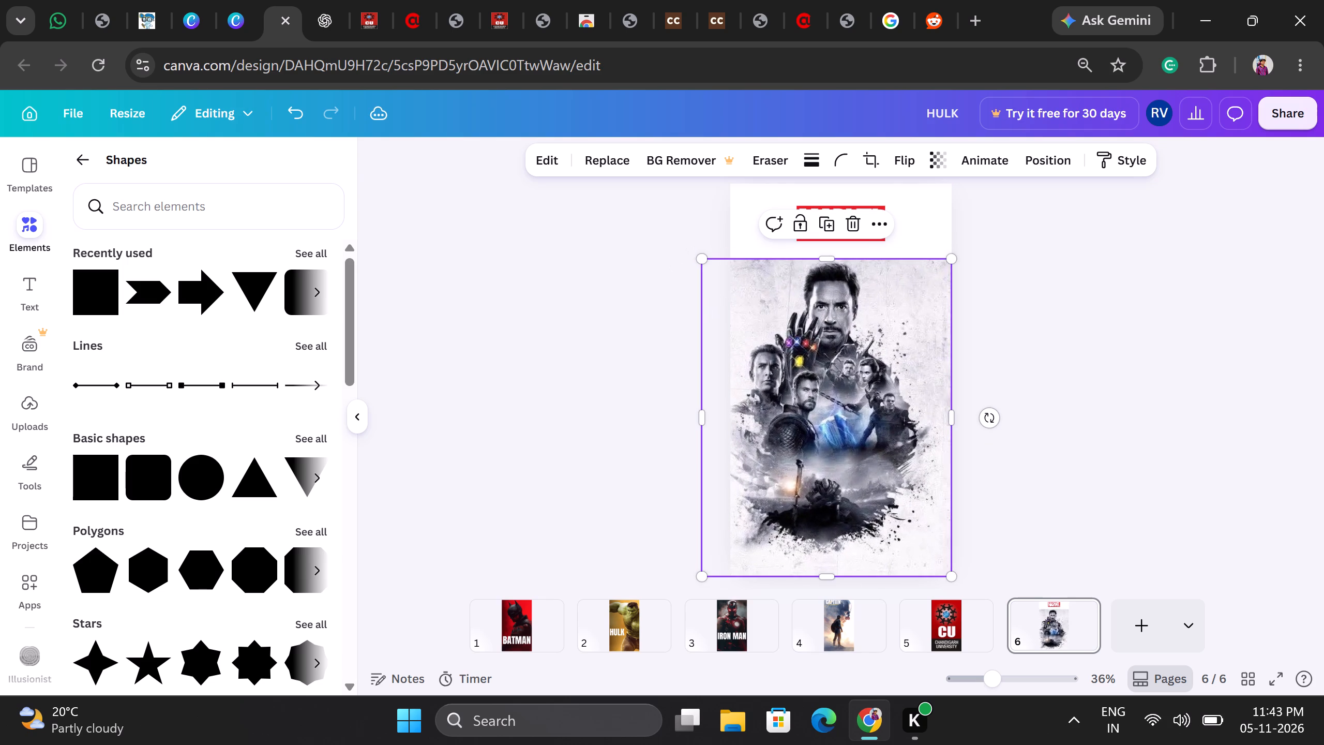
pyautogui.moveTo(948, 259); pyautogui.dragTo(984, 236)
pyautogui.click(835, 306)
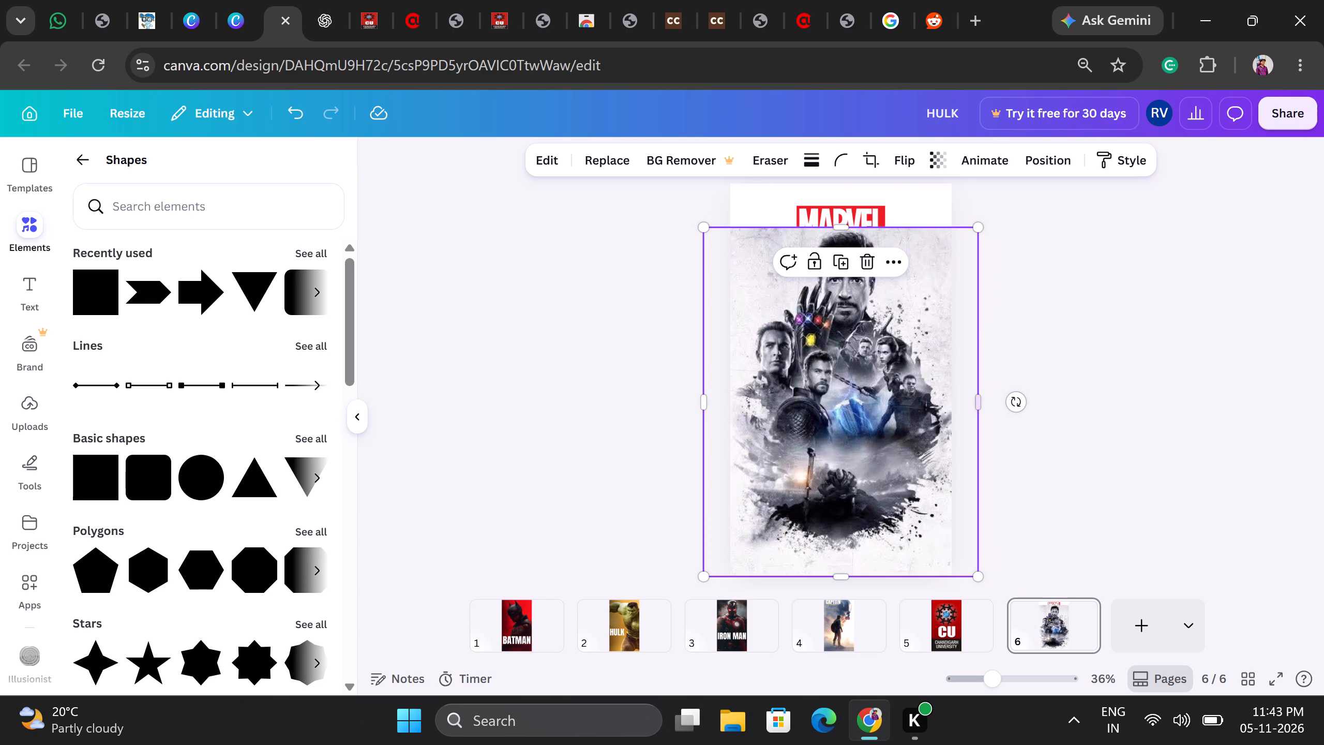
pyautogui.click(1094, 419)
pyautogui.click(910, 433)
pyautogui.press('Down')
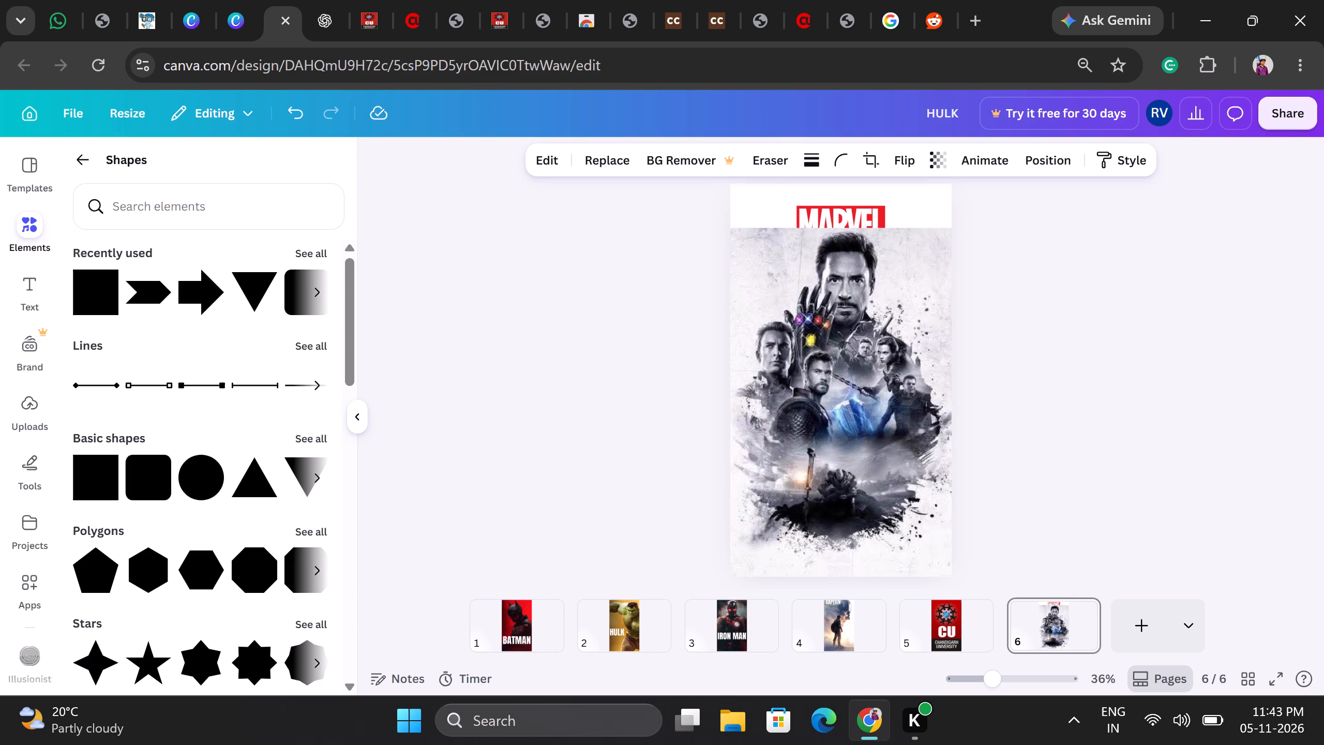
pyautogui.press('Down')
pyautogui.press('Down')
pyautogui.press('Down')
pyautogui.press('Down')
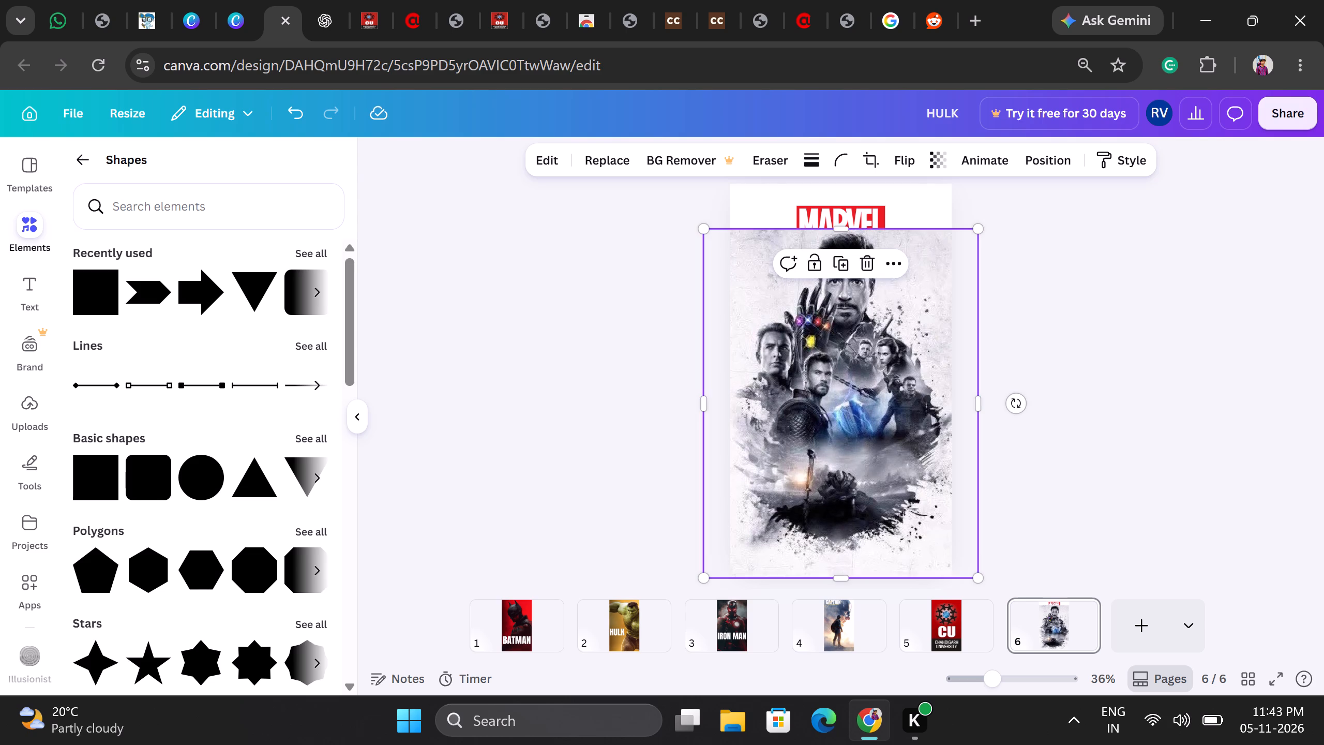
pyautogui.moveTo(842, 224); pyautogui.dragTo(847, 217)
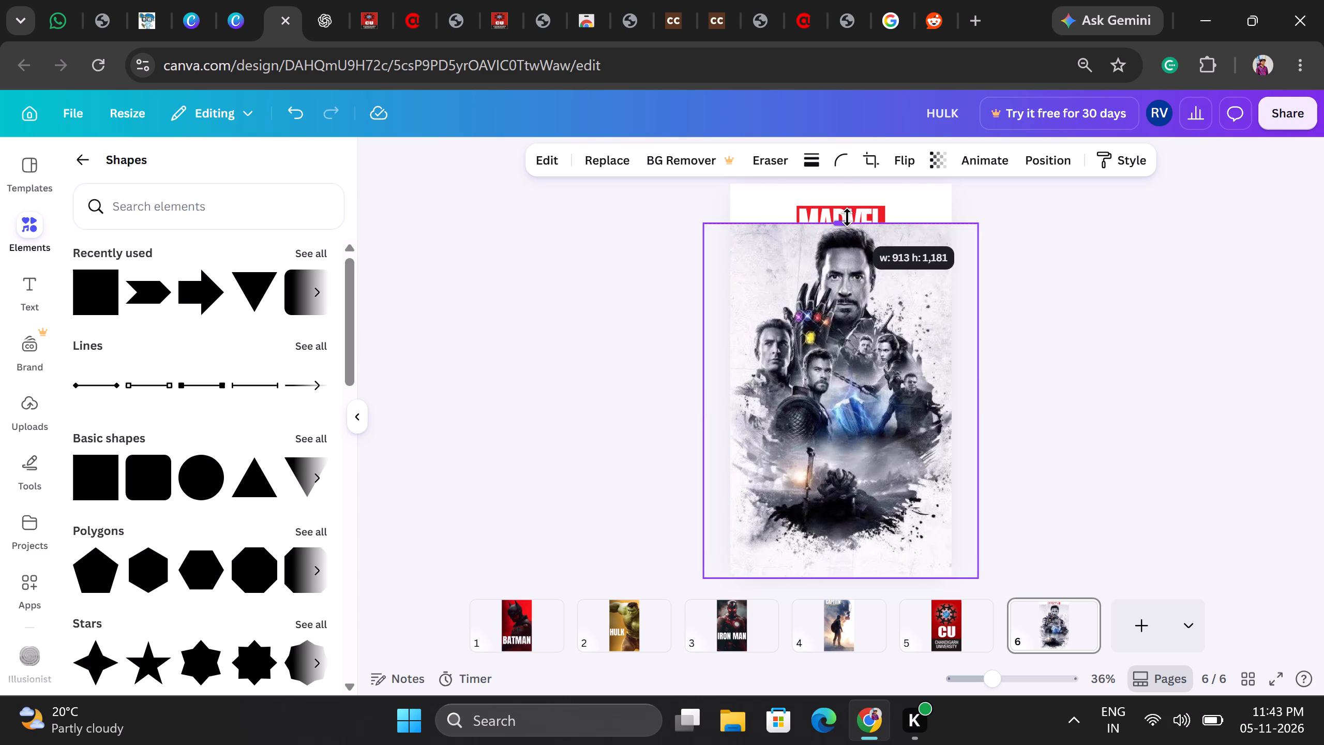
pyautogui.moveTo(847, 217); pyautogui.dragTo(847, 181)
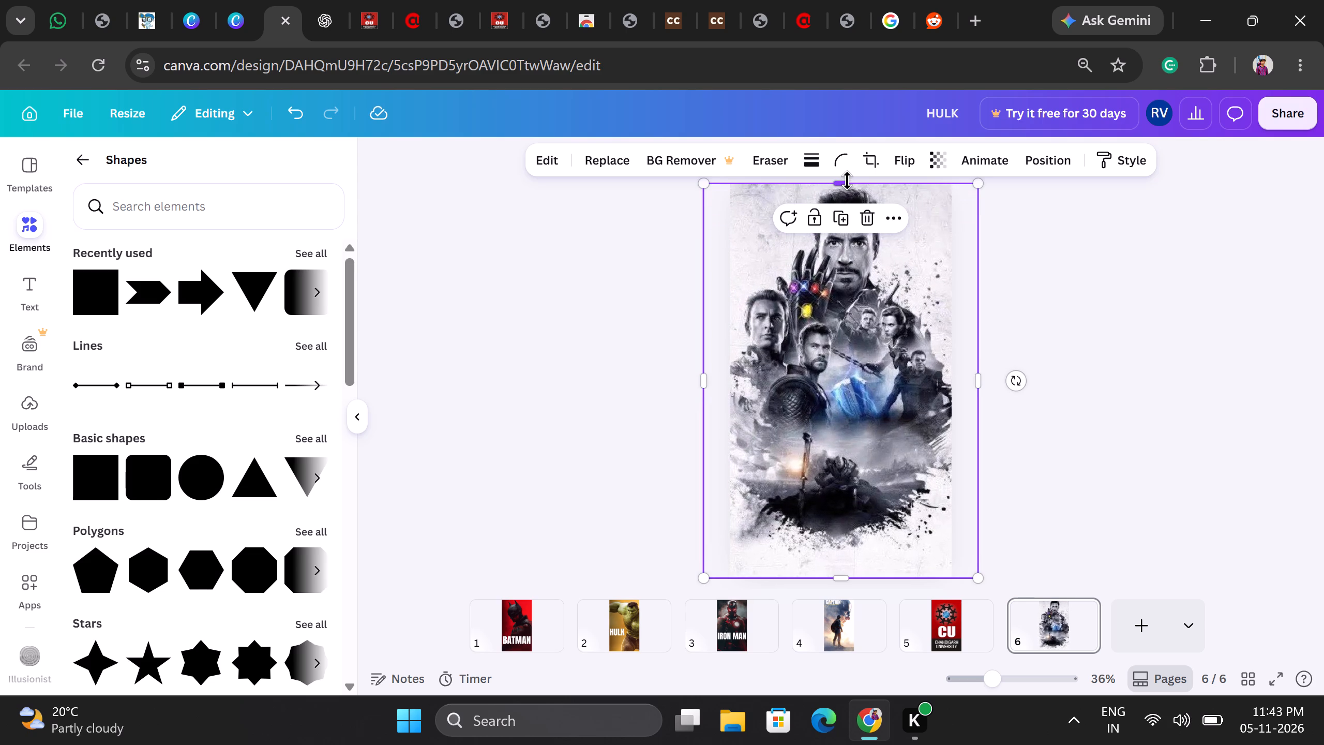
# Bring the Marvel logo layer in front of the Avengers poster on page 6.
pyautogui.hotkey('alt', '1')
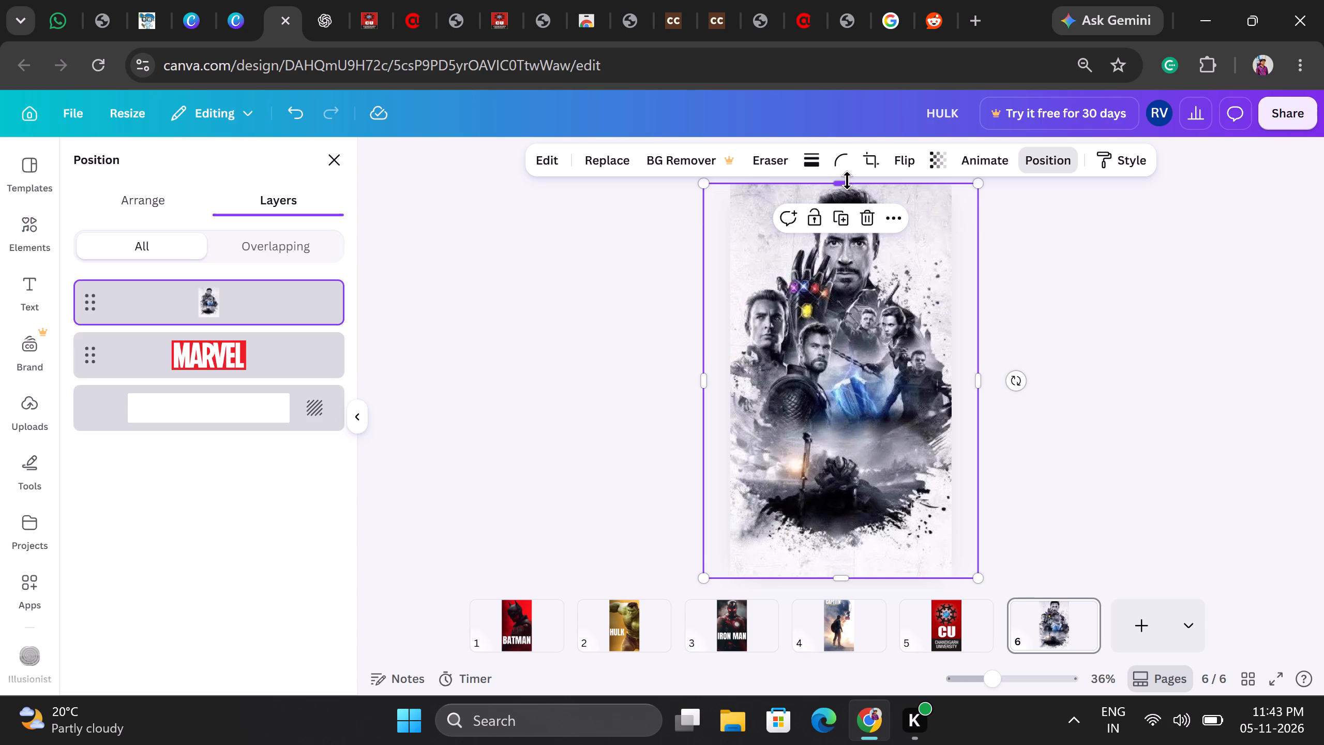
pyautogui.moveTo(91, 353); pyautogui.dragTo(87, 292)
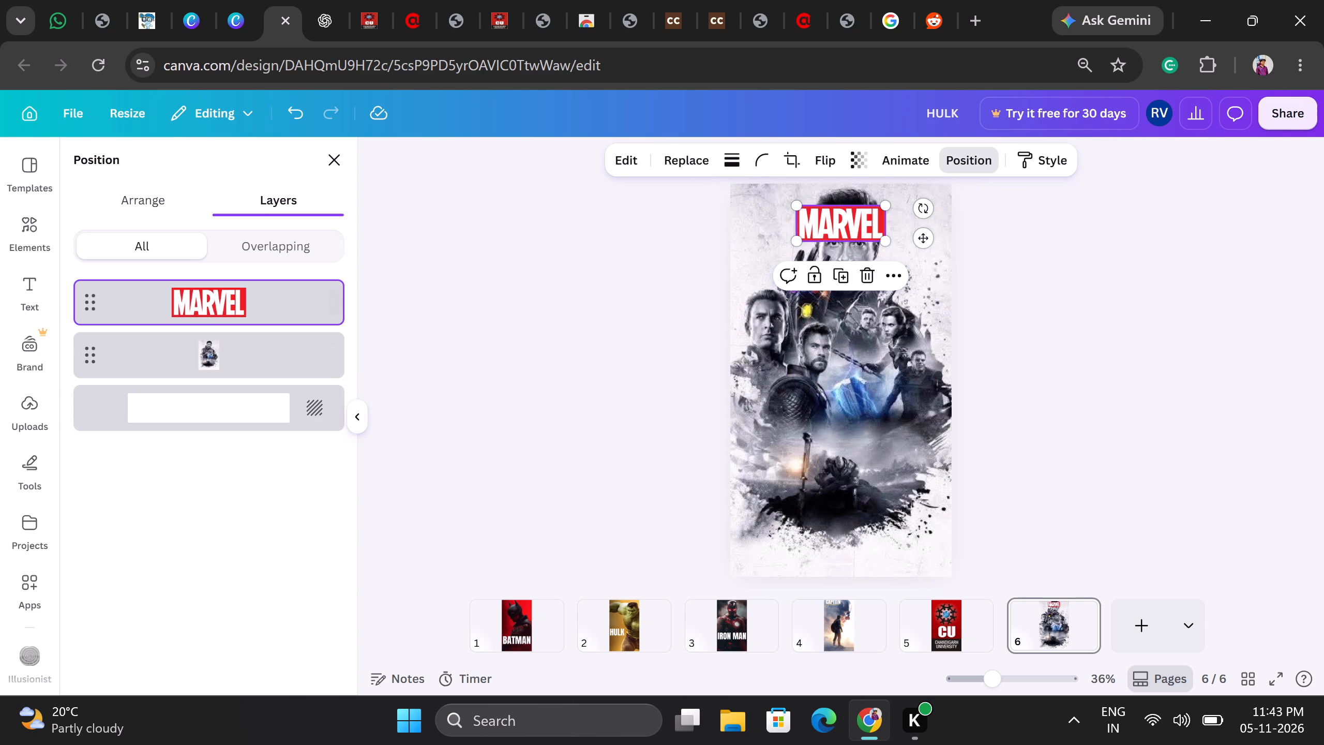
# Move the Marvel logo onto the dark battlefield area below the heroes, enlarge it, and centre it horizontally on page 6.
pyautogui.moveTo(845, 218); pyautogui.dragTo(853, 441)
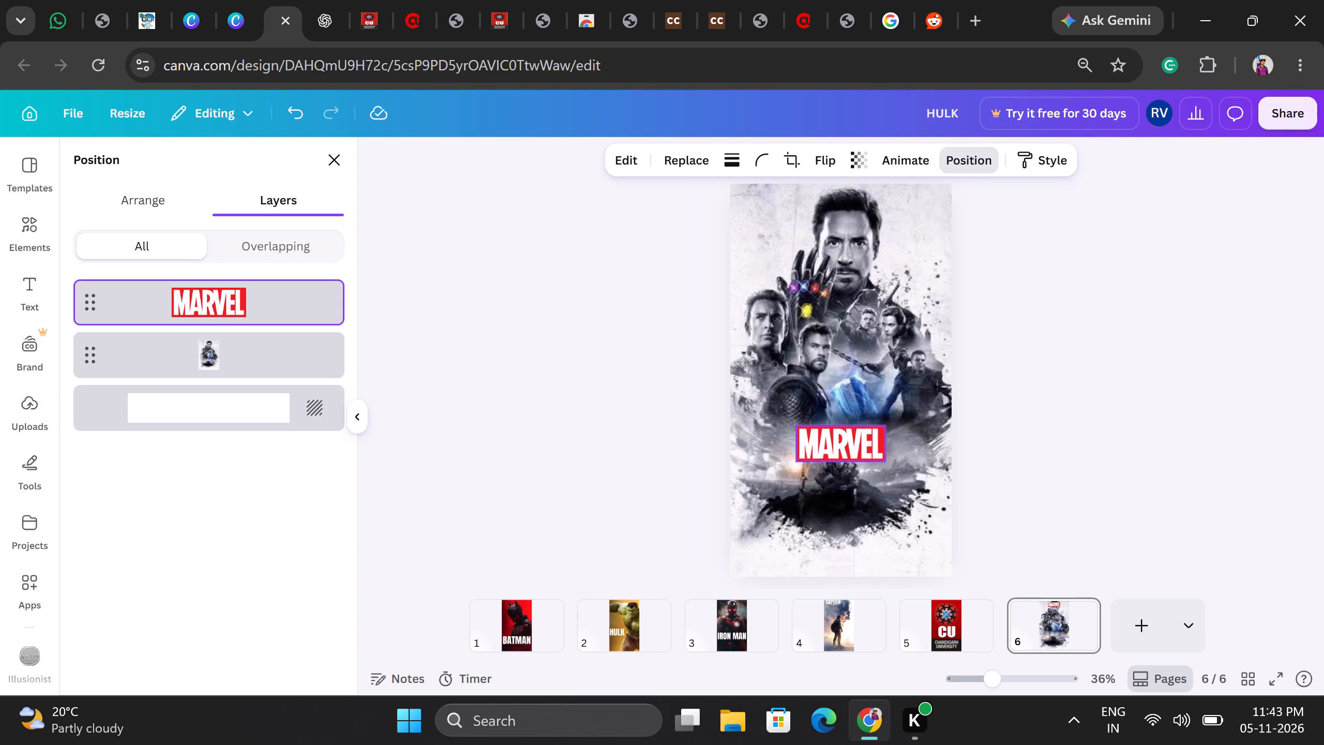
pyautogui.moveTo(853, 441); pyautogui.dragTo(847, 454)
pyautogui.moveTo(799, 477); pyautogui.dragTo(782, 485)
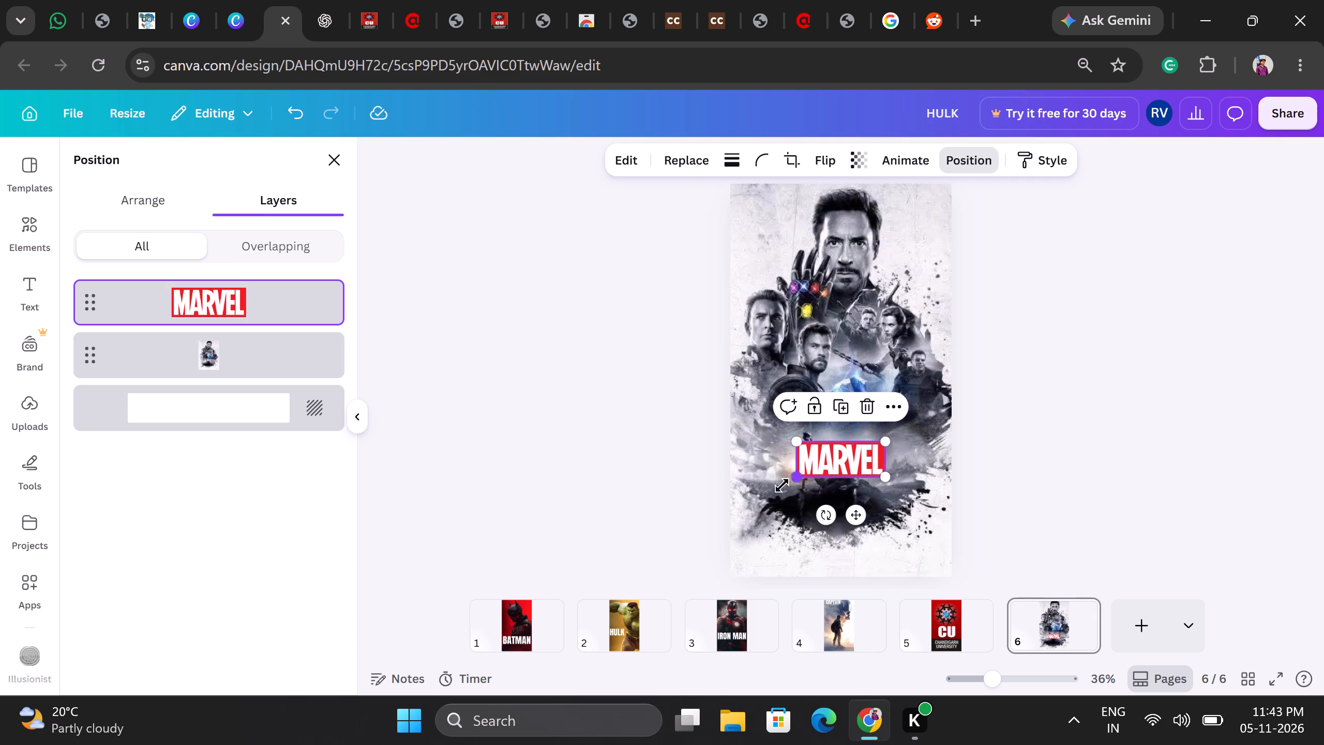
pyautogui.moveTo(782, 485); pyautogui.dragTo(764, 497)
pyautogui.moveTo(832, 464); pyautogui.dragTo(833, 461)
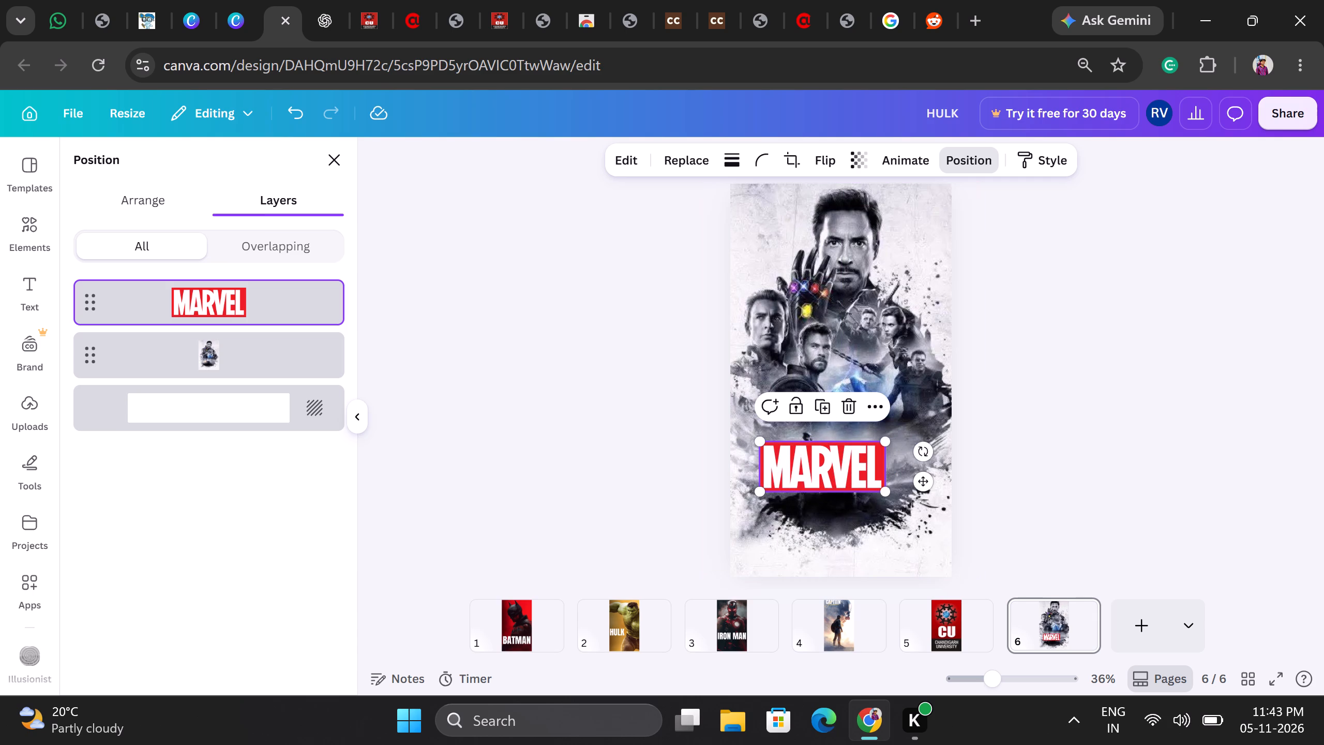
pyautogui.moveTo(833, 461); pyautogui.dragTo(842, 458)
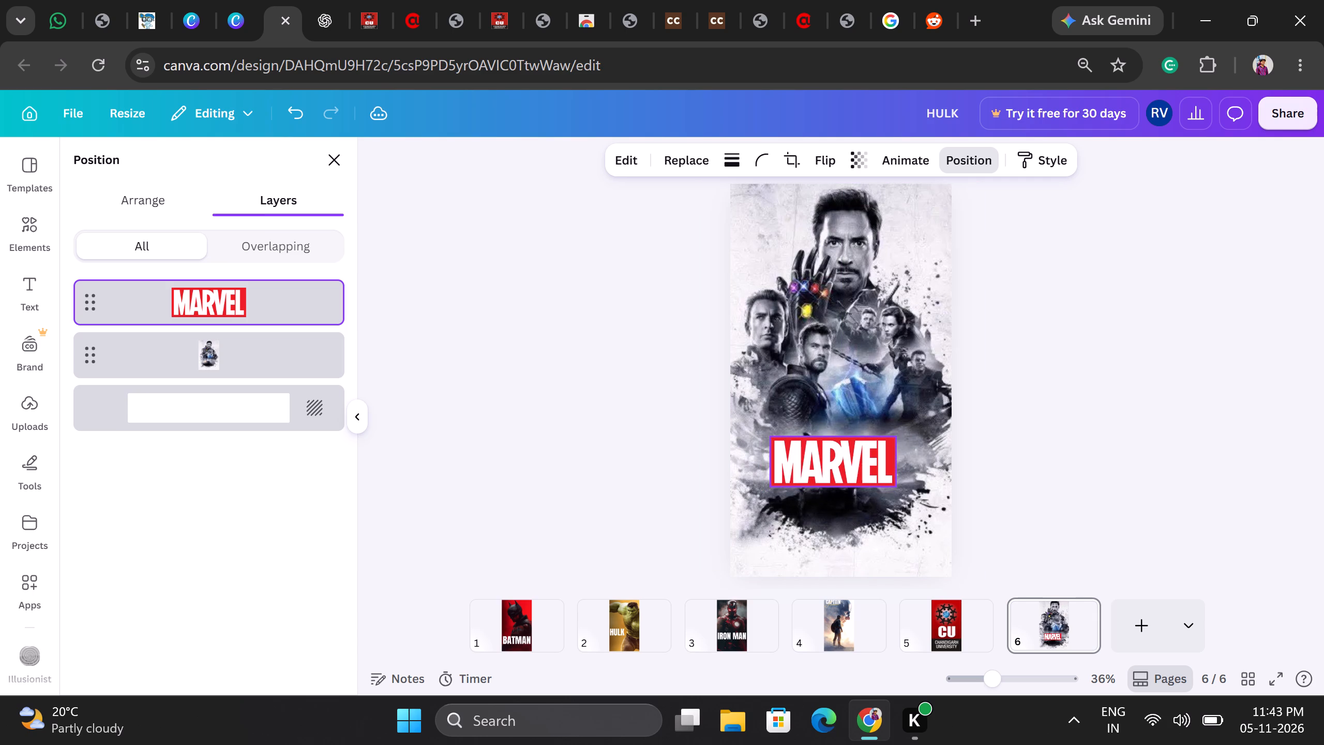
pyautogui.moveTo(842, 458); pyautogui.dragTo(851, 464)
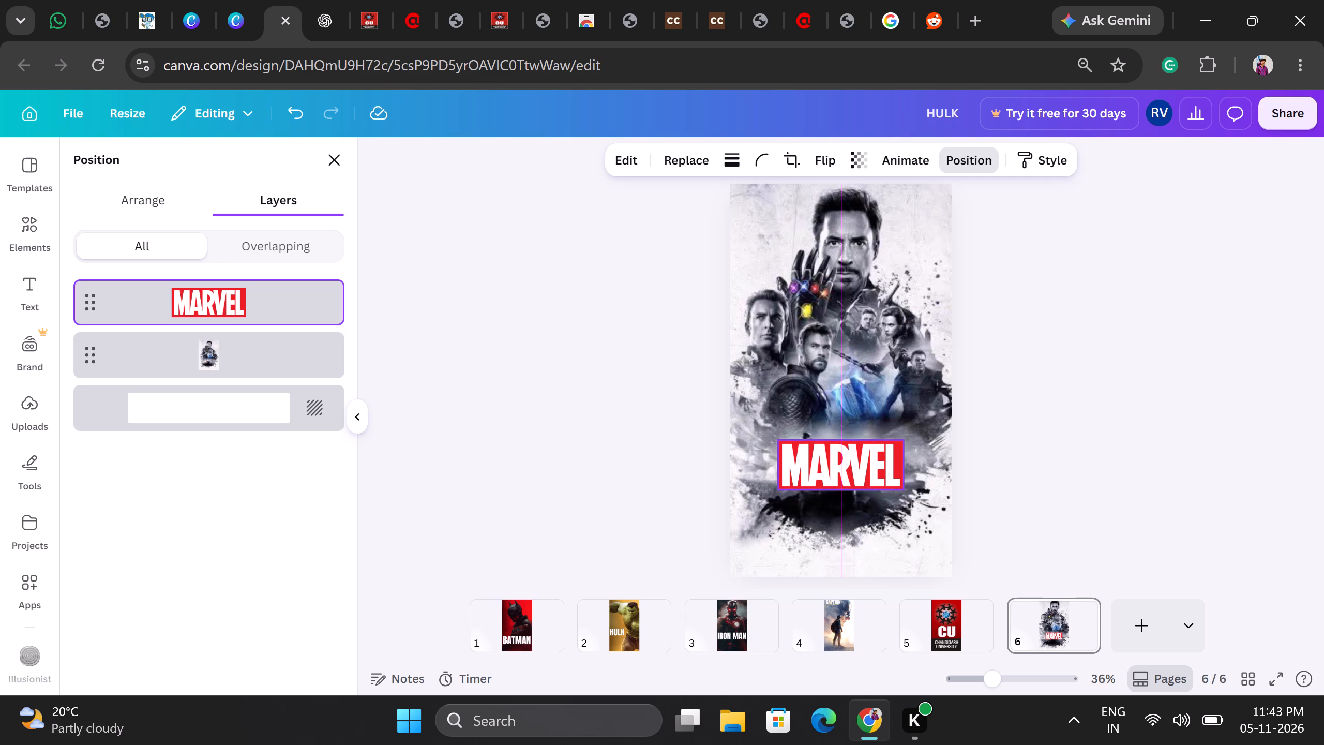
pyautogui.moveTo(851, 464); pyautogui.dragTo(845, 458)
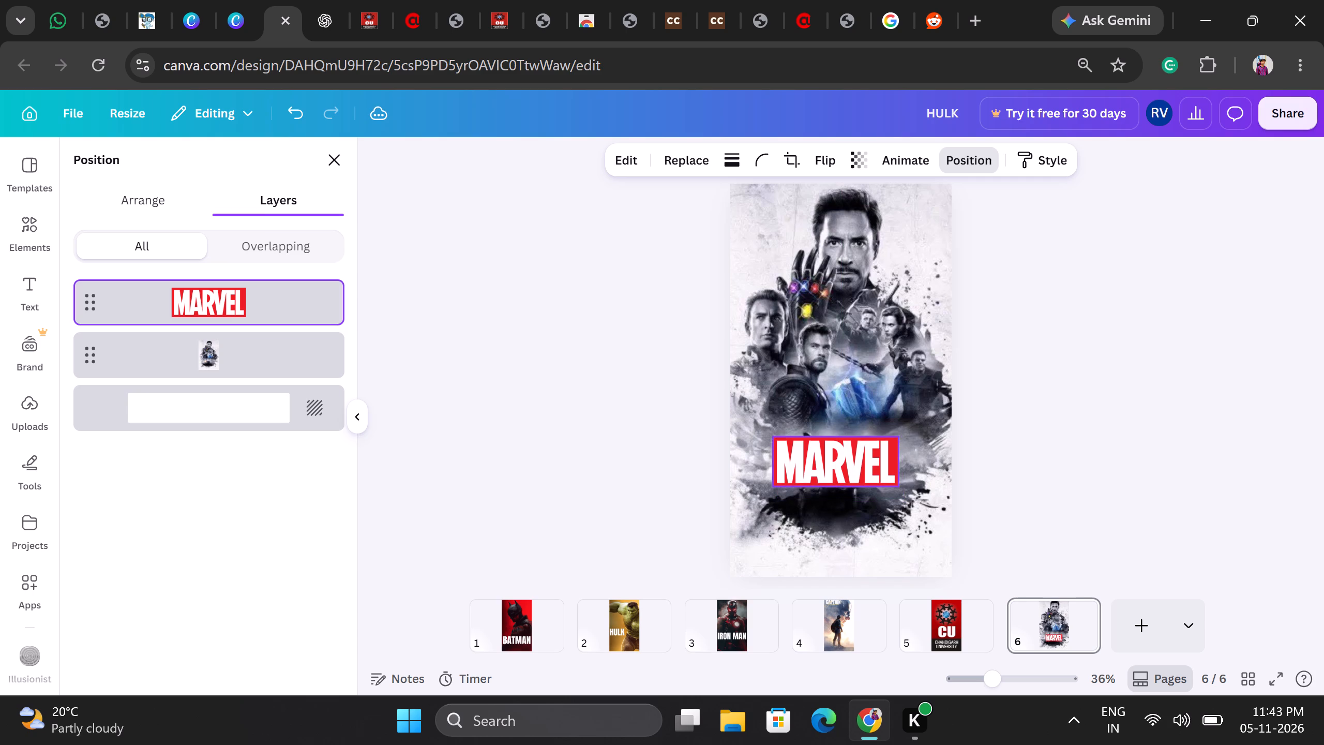
pyautogui.moveTo(845, 458); pyautogui.dragTo(849, 451)
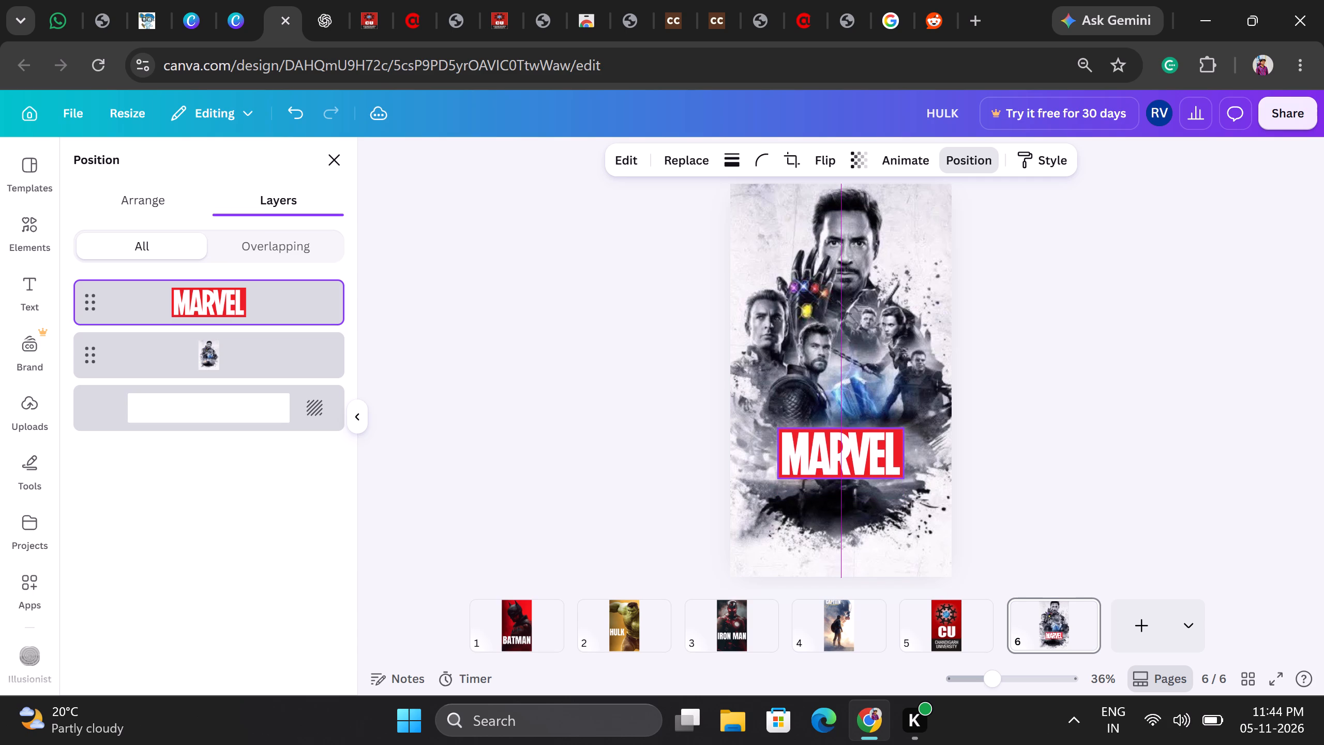
pyautogui.moveTo(849, 451); pyautogui.dragTo(848, 453)
pyautogui.click(1041, 461)
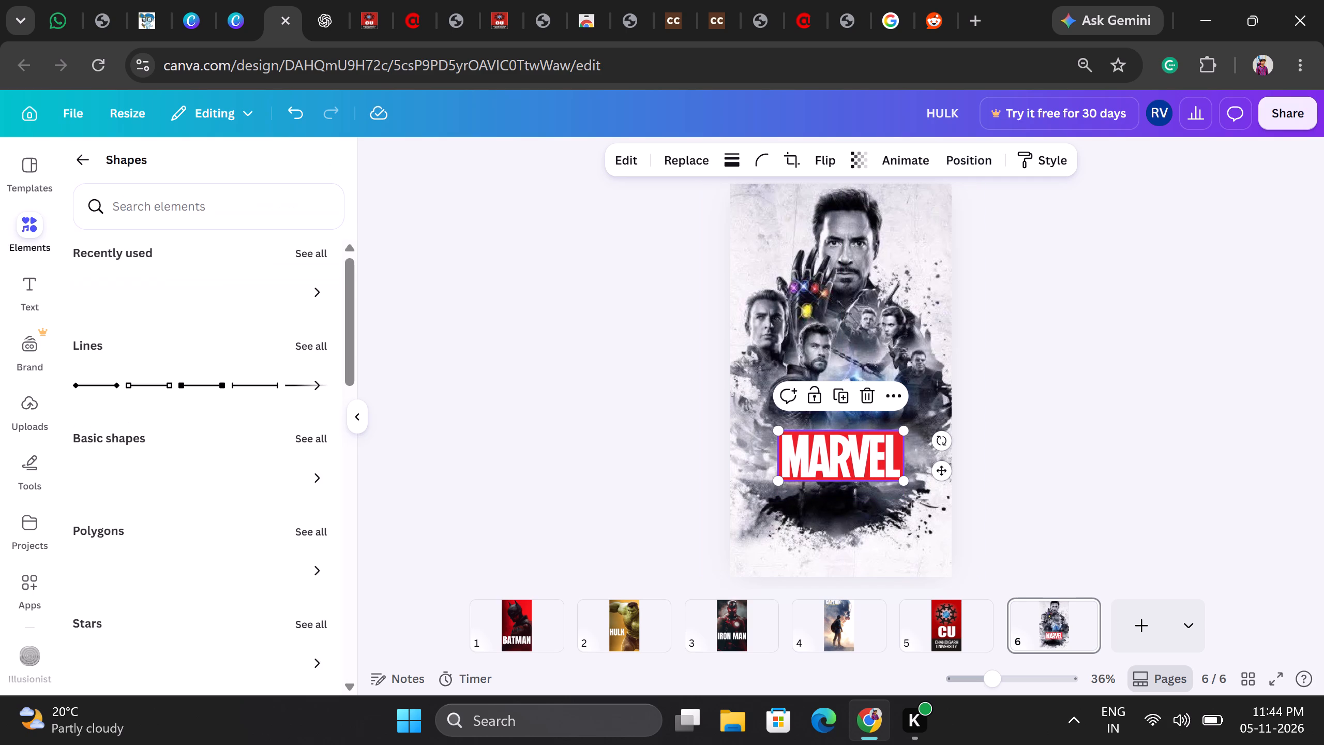
pyautogui.click(1041, 461)
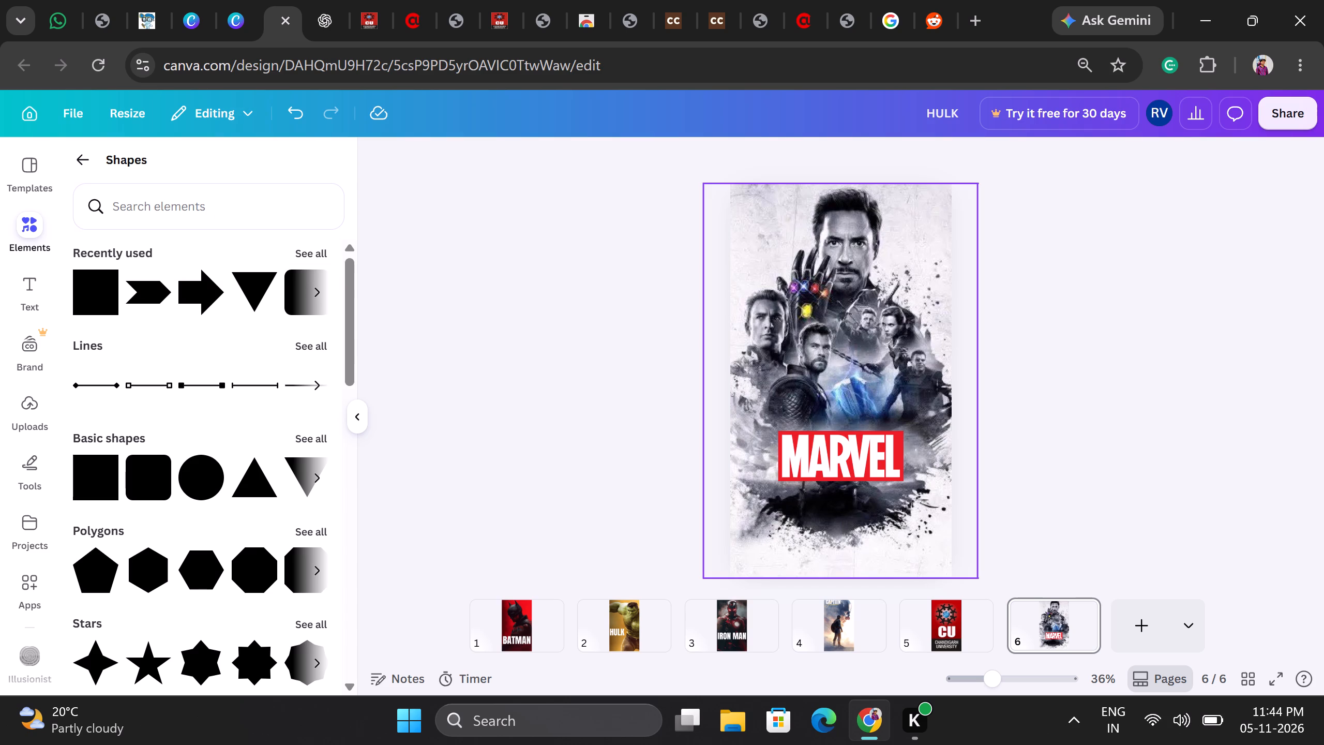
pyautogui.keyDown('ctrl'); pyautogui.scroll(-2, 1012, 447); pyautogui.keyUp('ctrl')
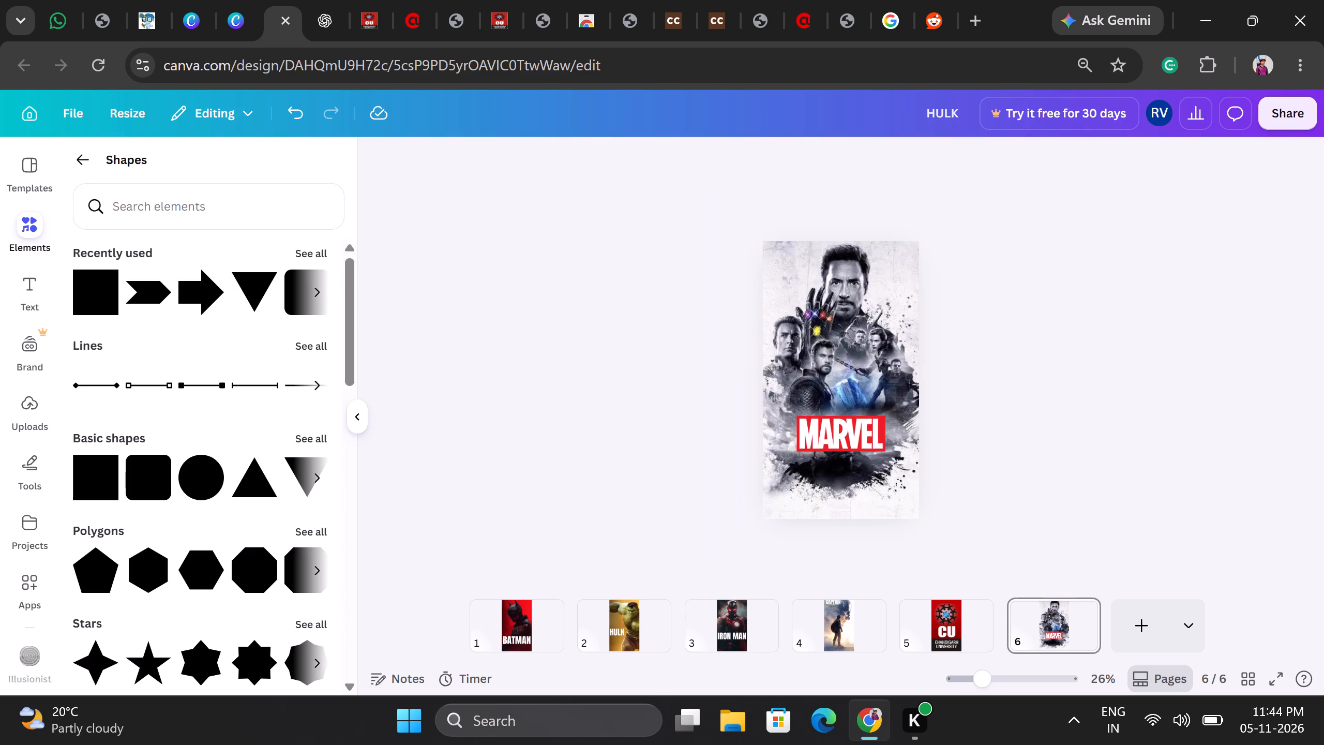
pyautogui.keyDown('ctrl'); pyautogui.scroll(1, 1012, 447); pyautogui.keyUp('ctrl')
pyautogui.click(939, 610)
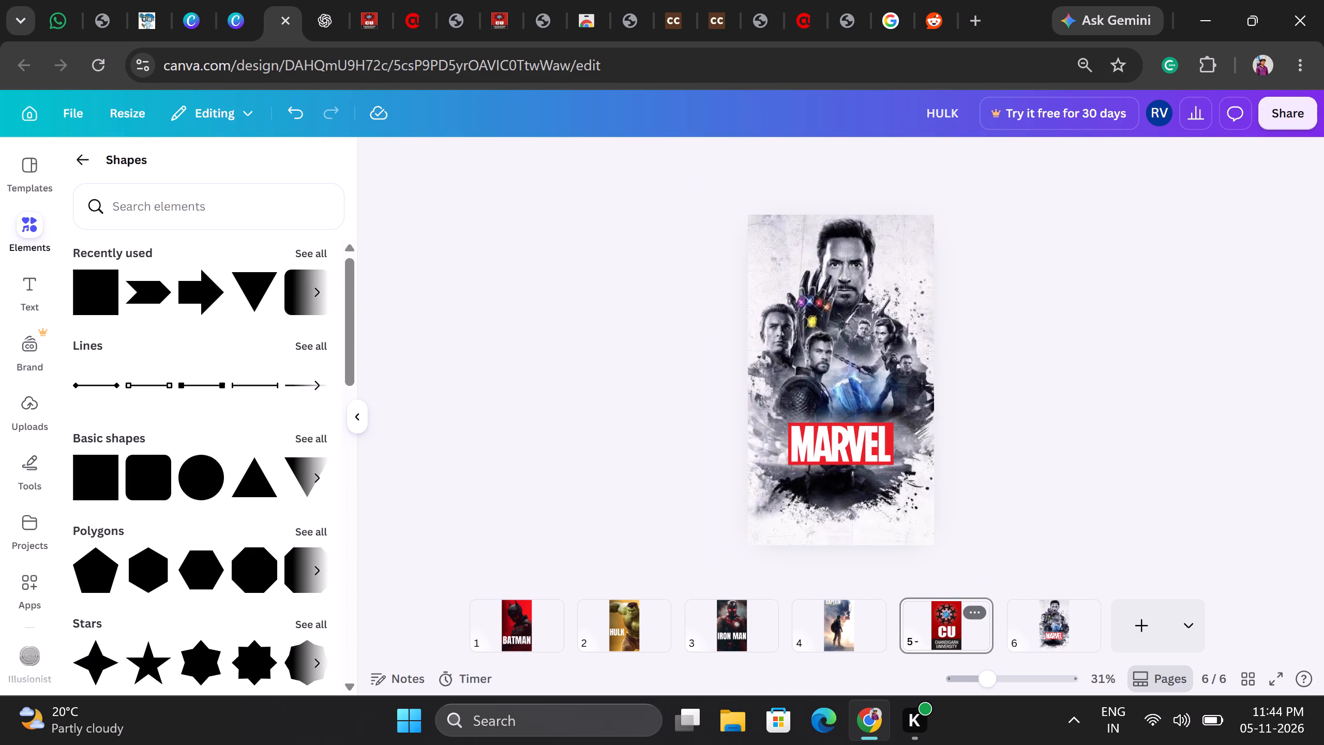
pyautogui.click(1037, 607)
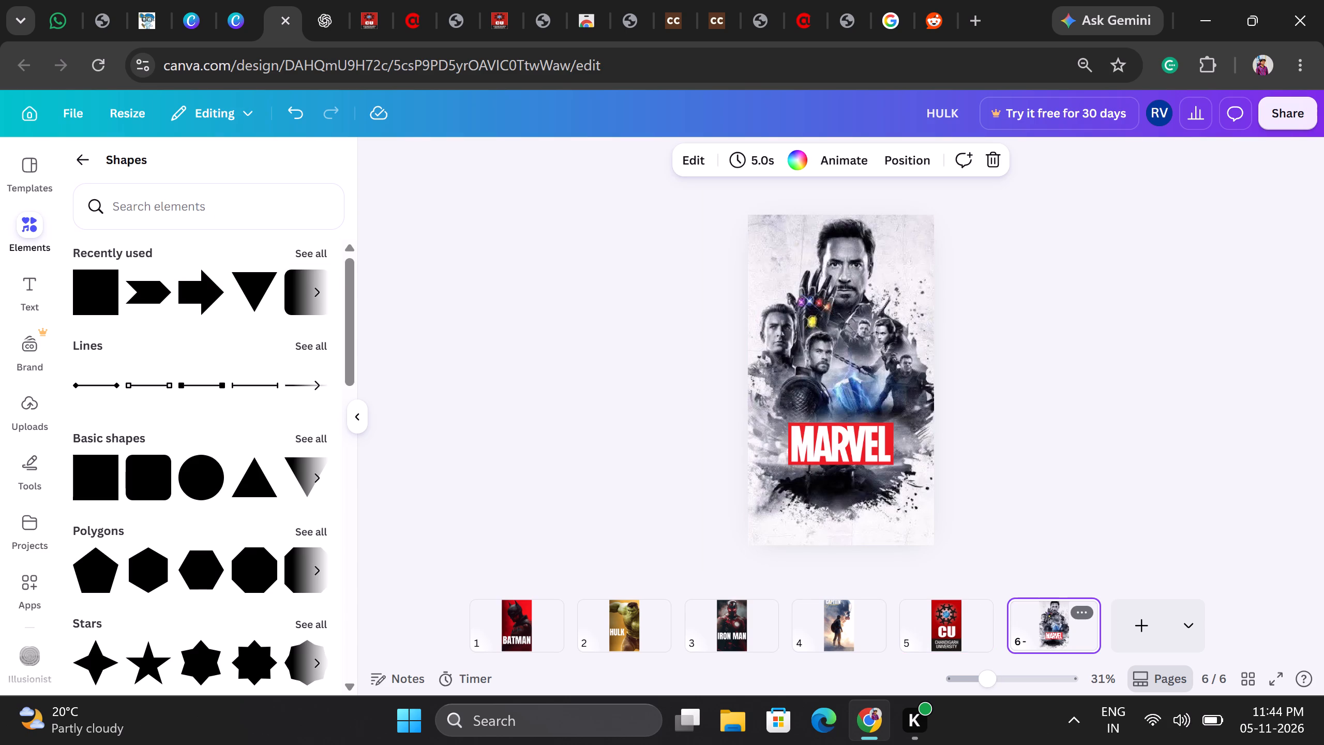
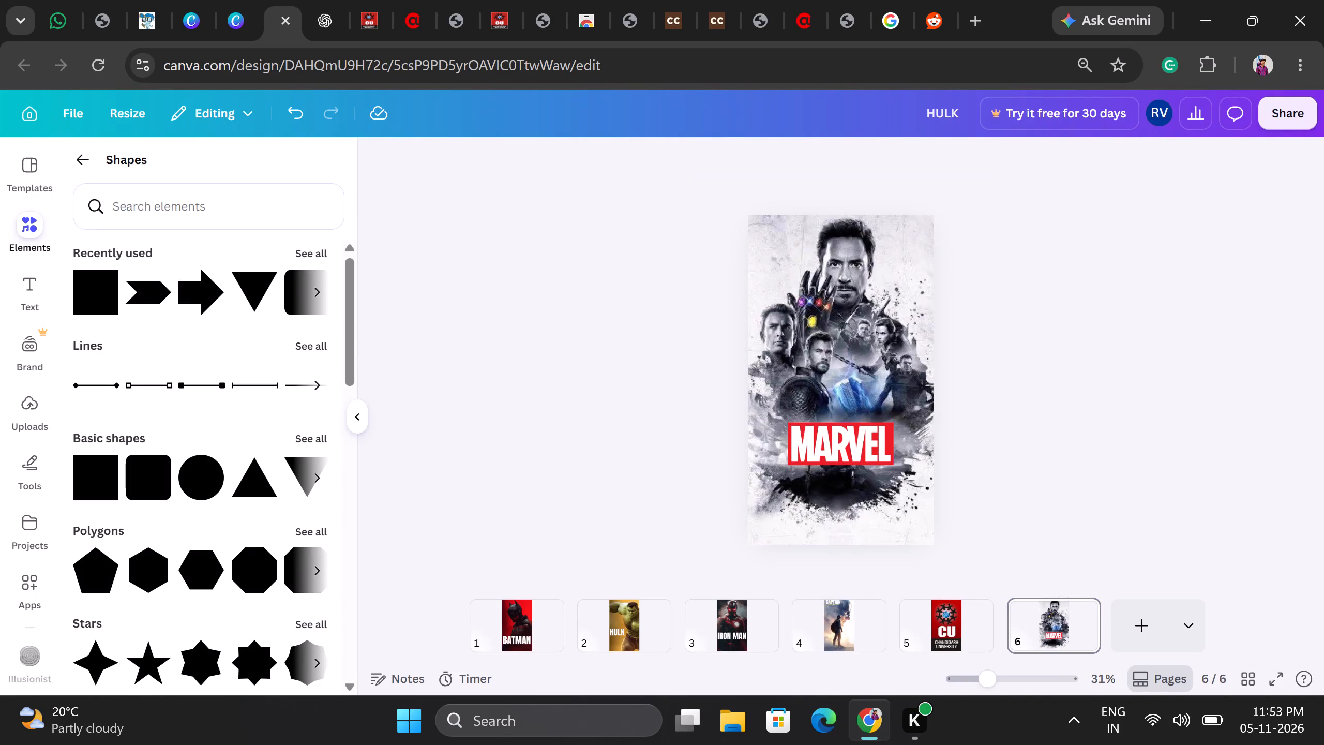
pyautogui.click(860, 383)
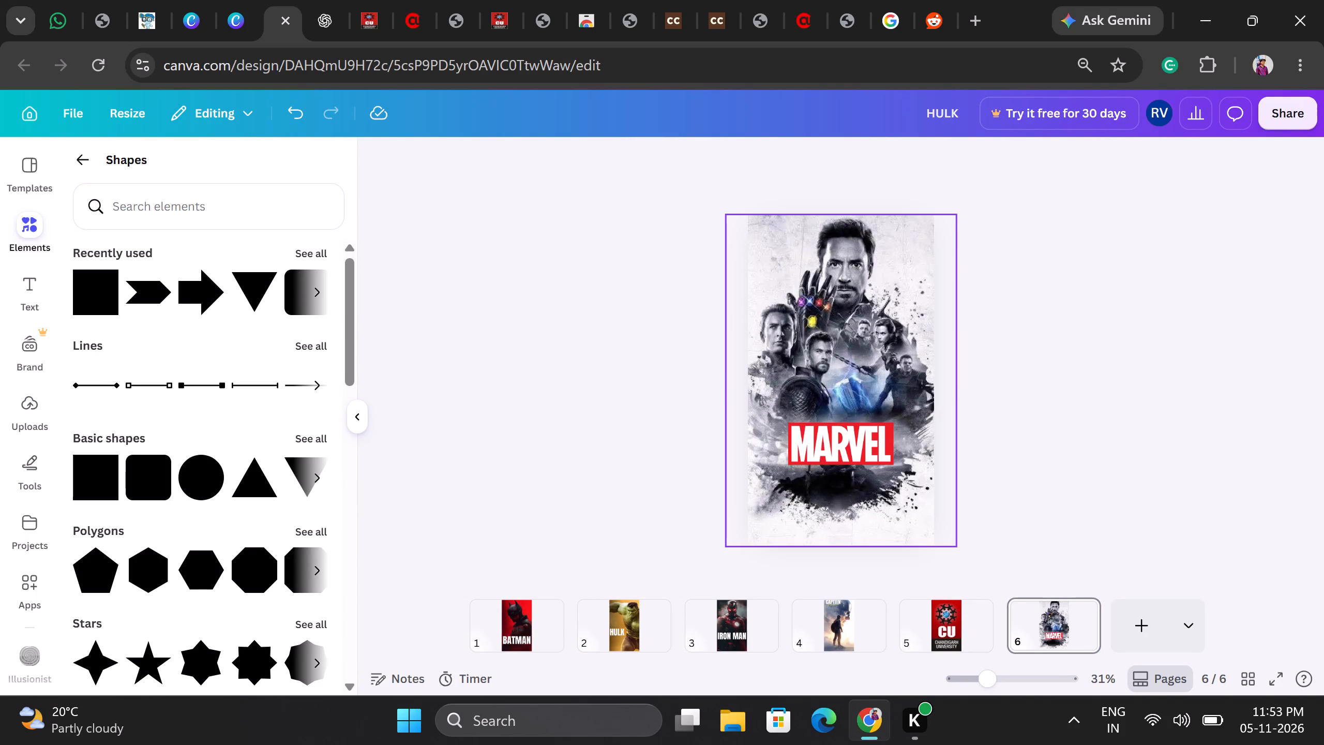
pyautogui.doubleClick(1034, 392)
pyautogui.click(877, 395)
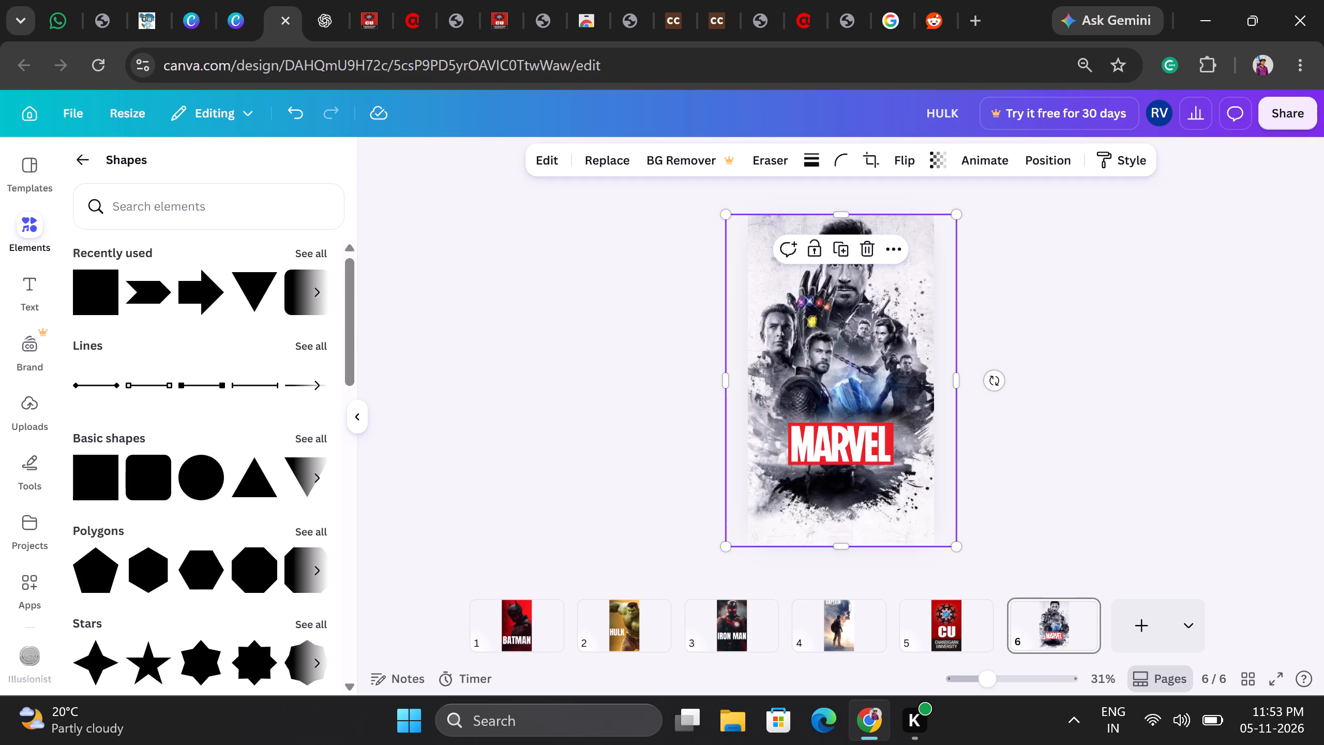
# Close the Reddit post about Avengers: Endgame and return to the Google image results.
pyautogui.click(927, 14)
pyautogui.click(939, 30)
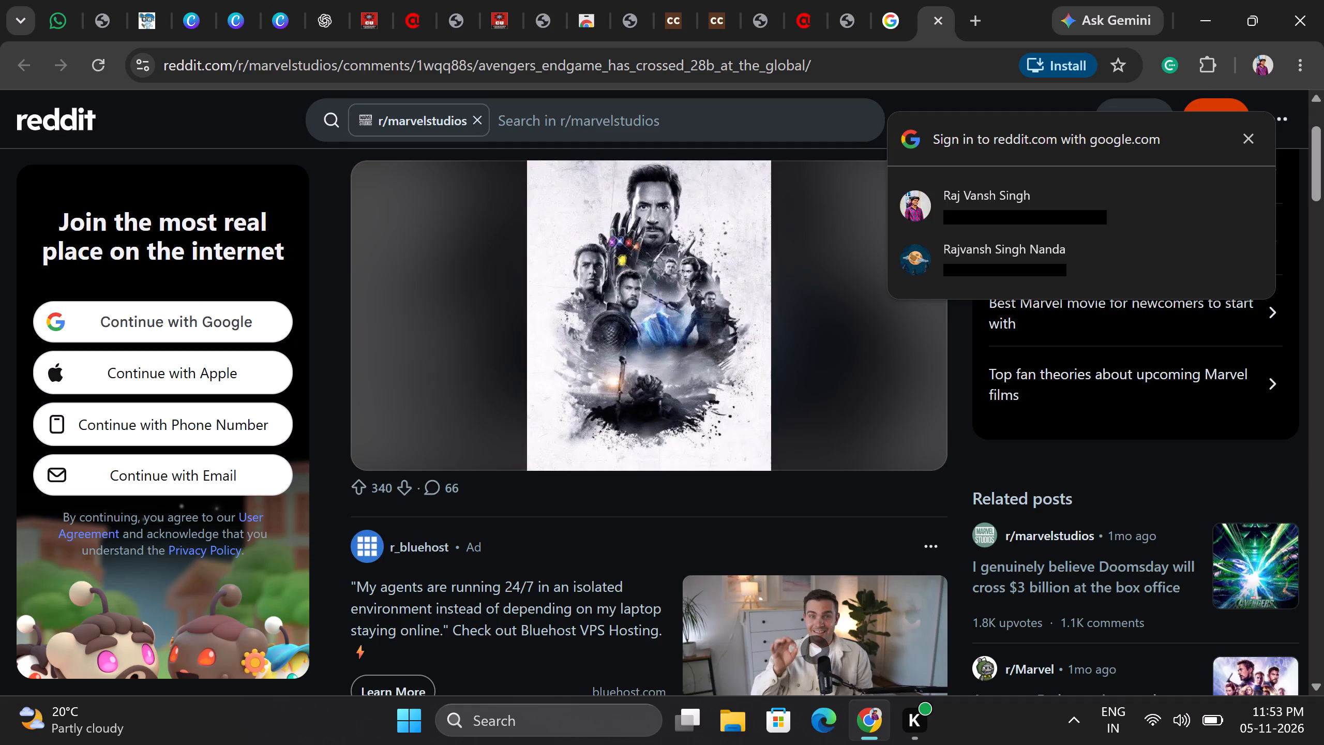
pyautogui.click(939, 23)
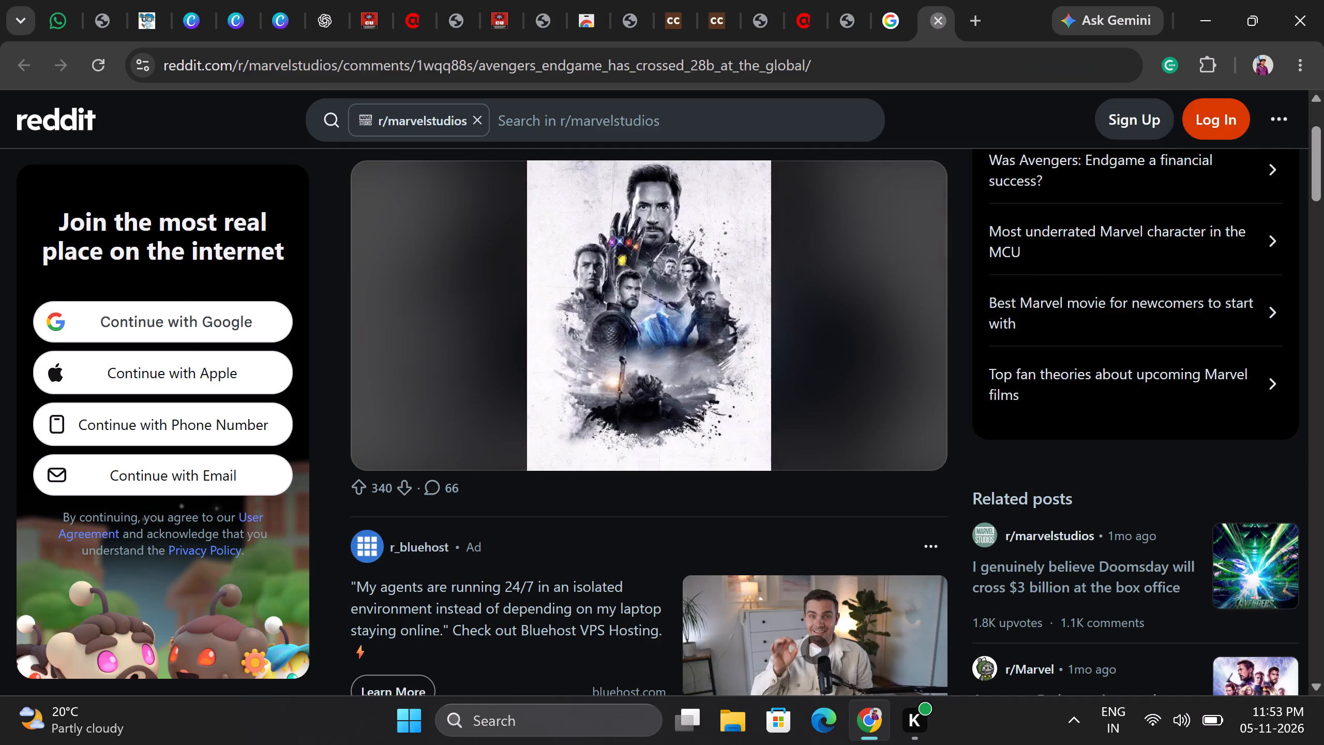
pyautogui.click(974, 37)
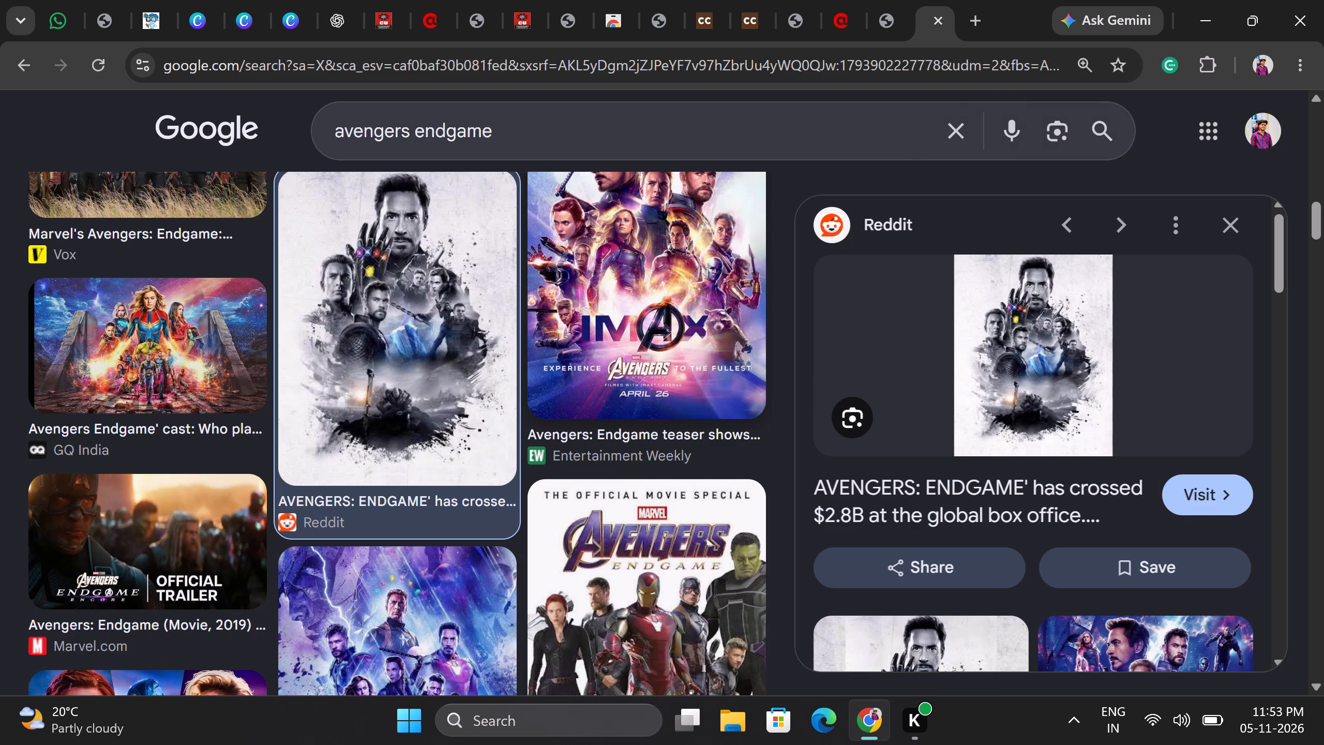
pyautogui.scroll(-3, 599, 420)
pyautogui.click(599, 420)
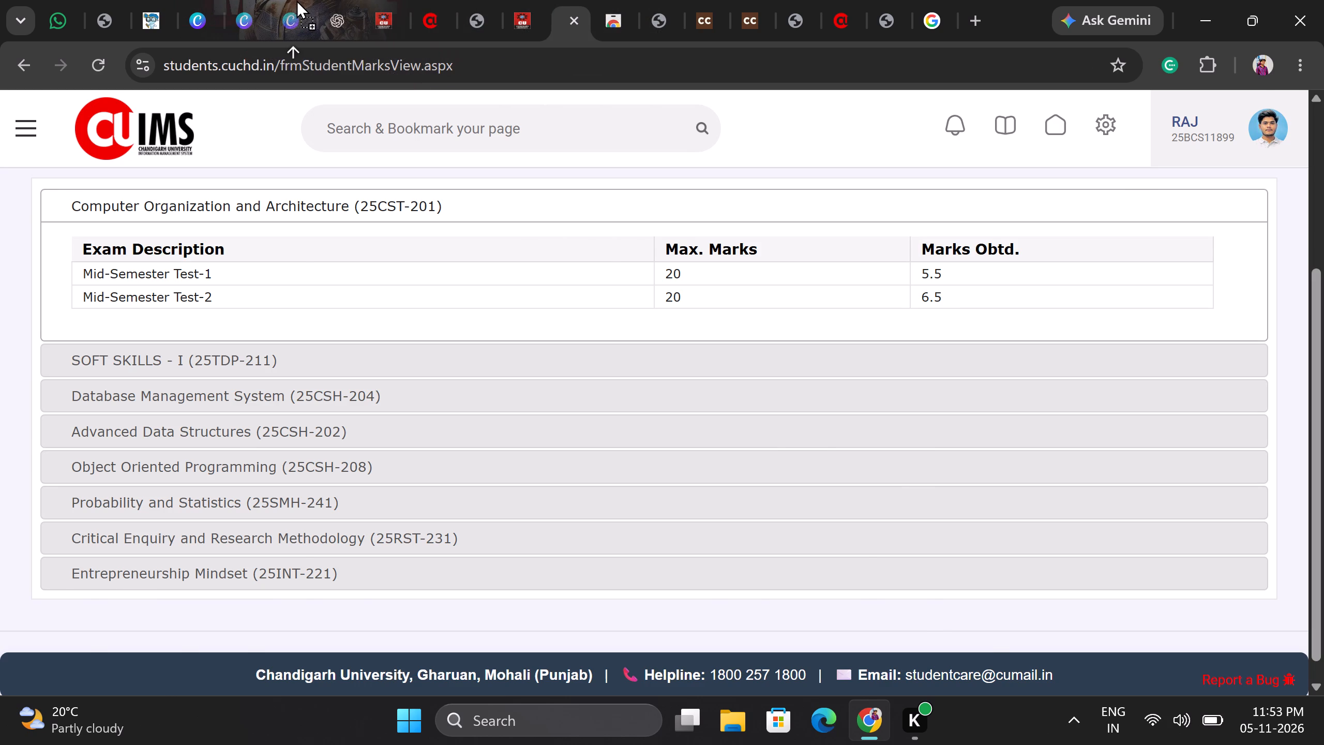
pyautogui.moveTo(296, 0); pyautogui.dragTo(1106, 609)
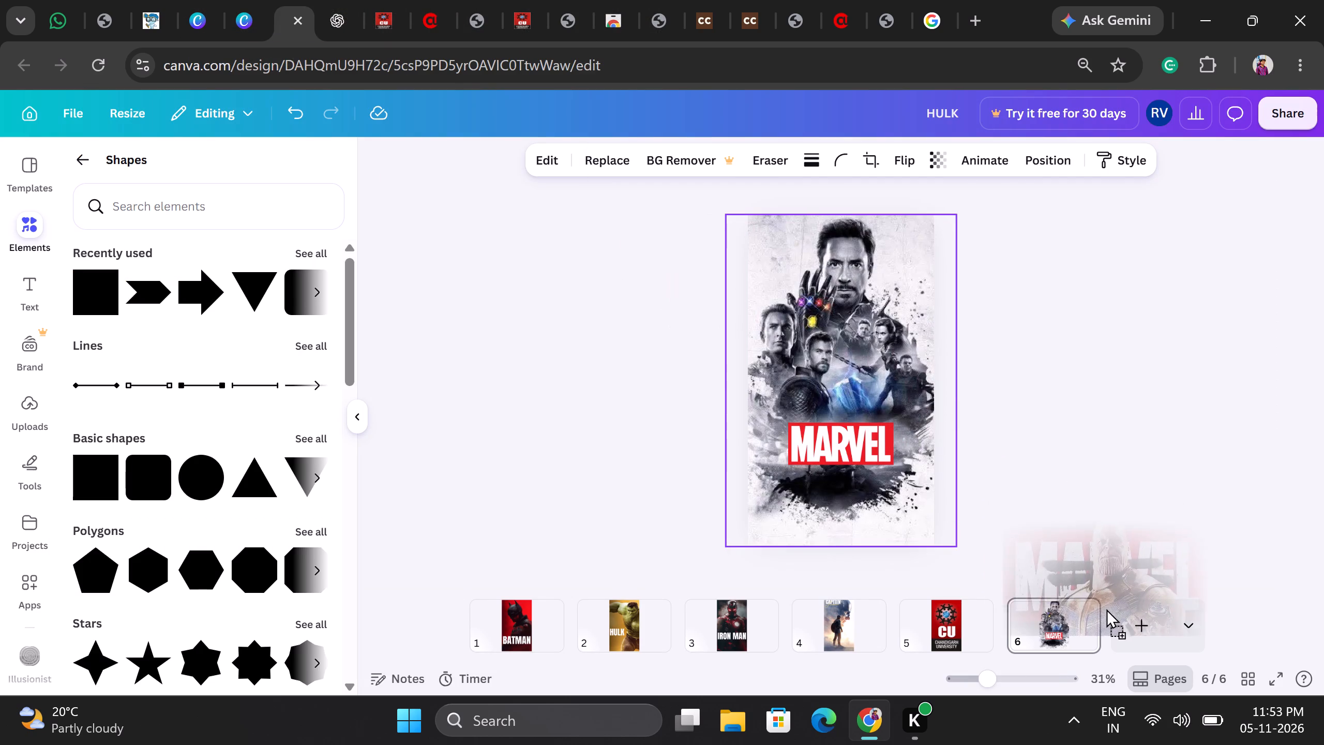
pyautogui.moveTo(1106, 609); pyautogui.dragTo(1138, 638)
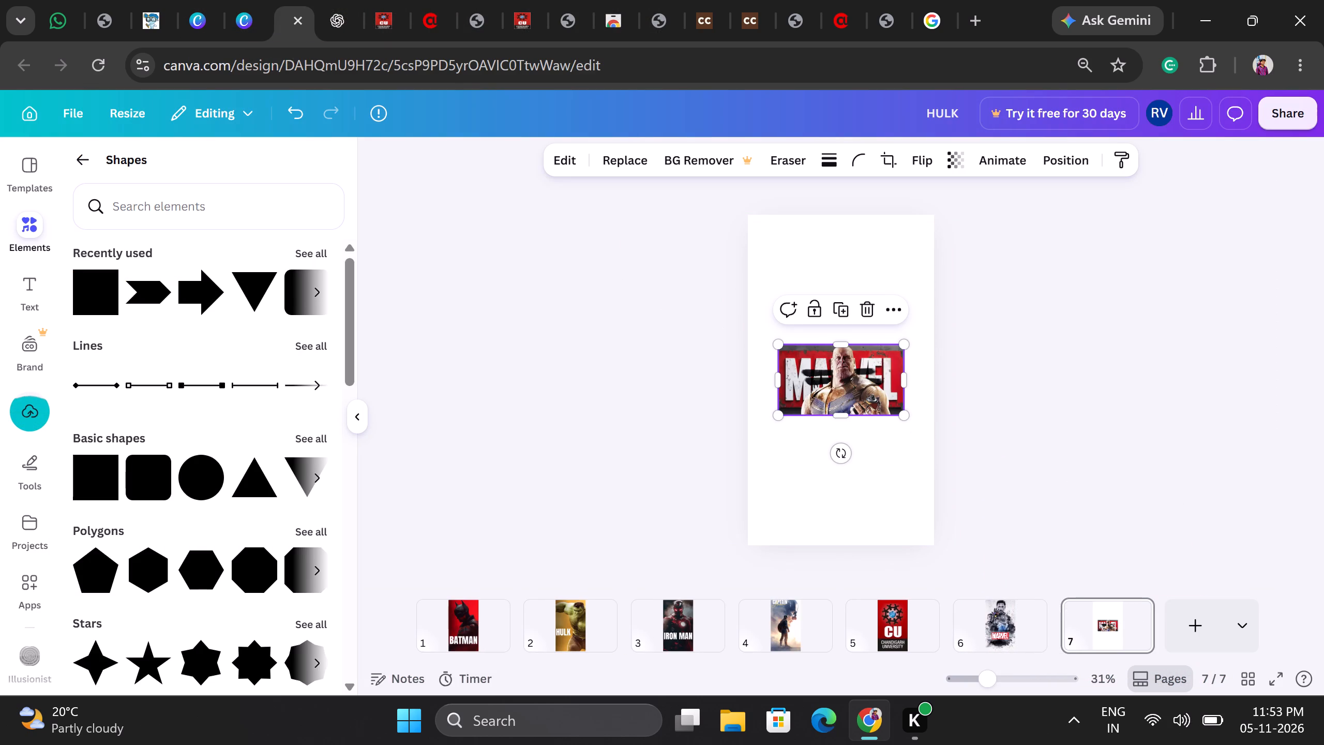
# Enlarge the Thanos picture to the full width of page 7 and centre it on the page.
pyautogui.moveTo(846, 387); pyautogui.dragTo(851, 380)
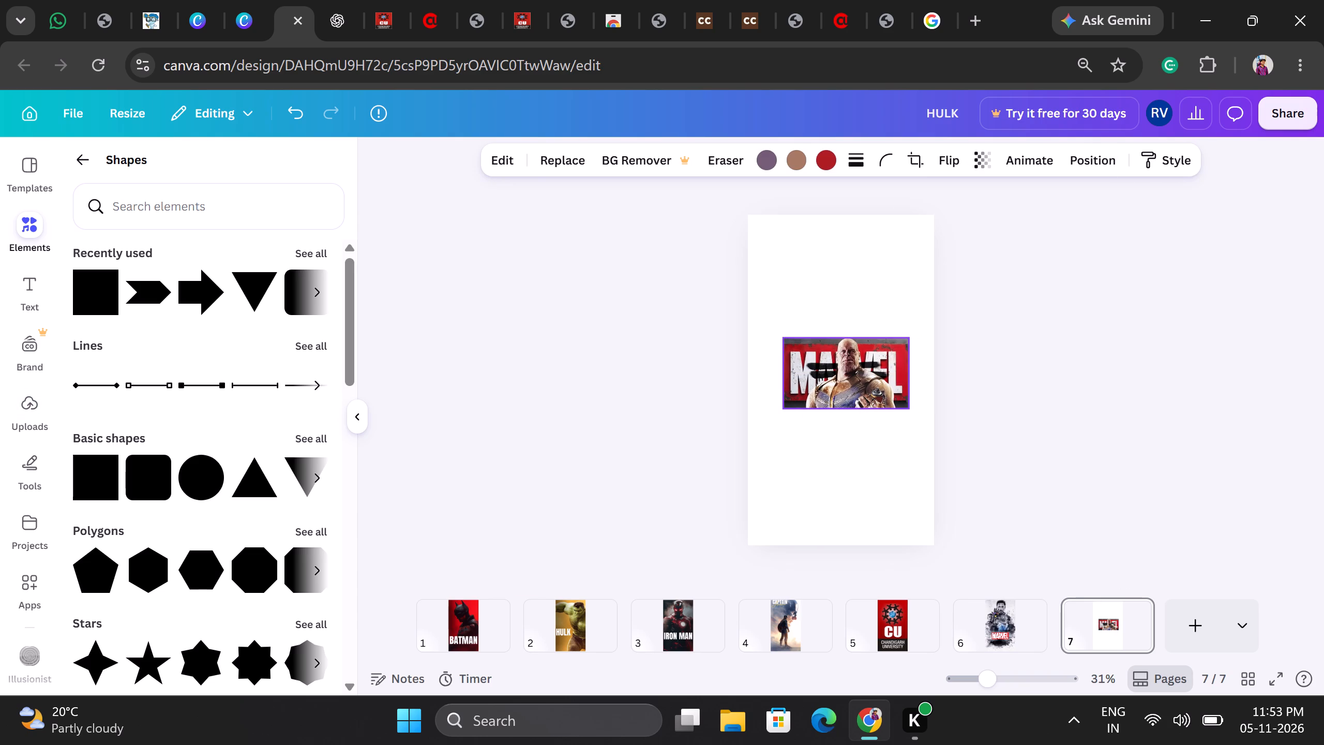
pyautogui.moveTo(851, 380); pyautogui.dragTo(845, 380)
pyautogui.moveTo(845, 380); pyautogui.dragTo(822, 380)
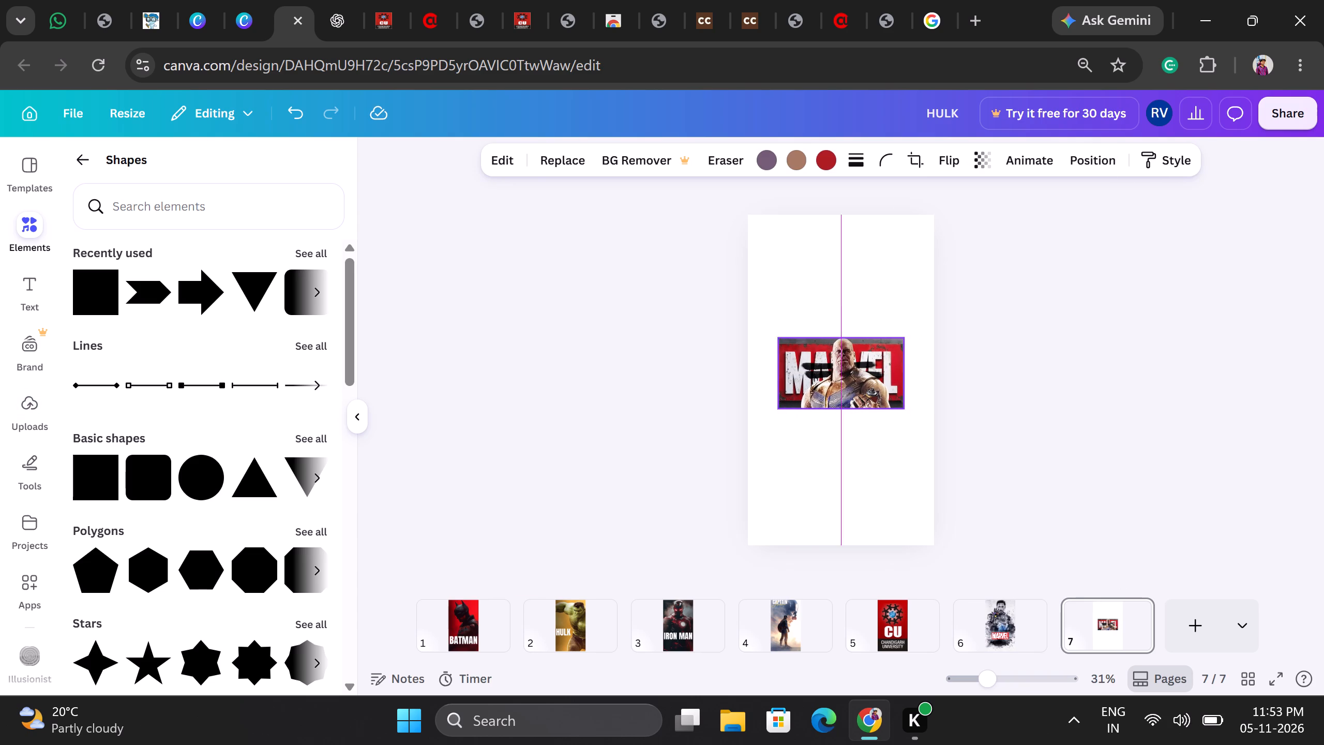
pyautogui.moveTo(822, 380); pyautogui.dragTo(818, 380)
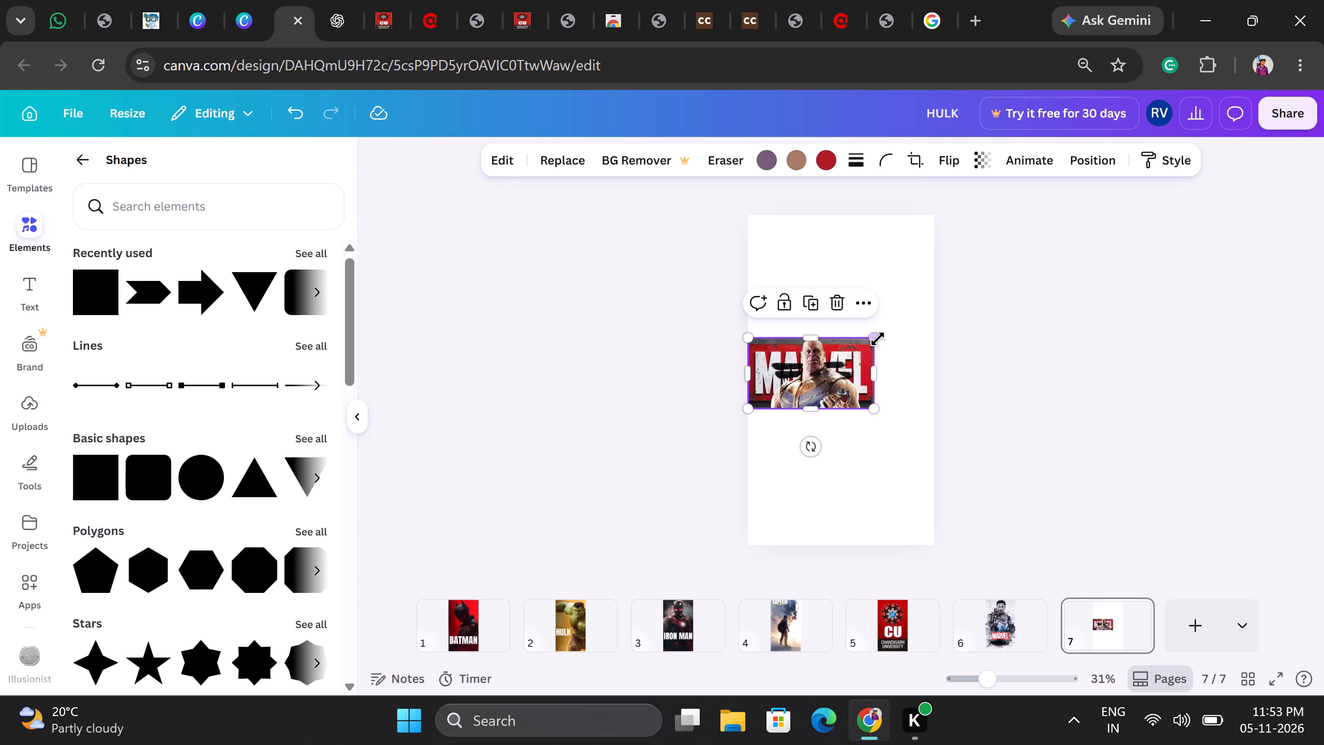
pyautogui.moveTo(878, 338); pyautogui.dragTo(937, 314)
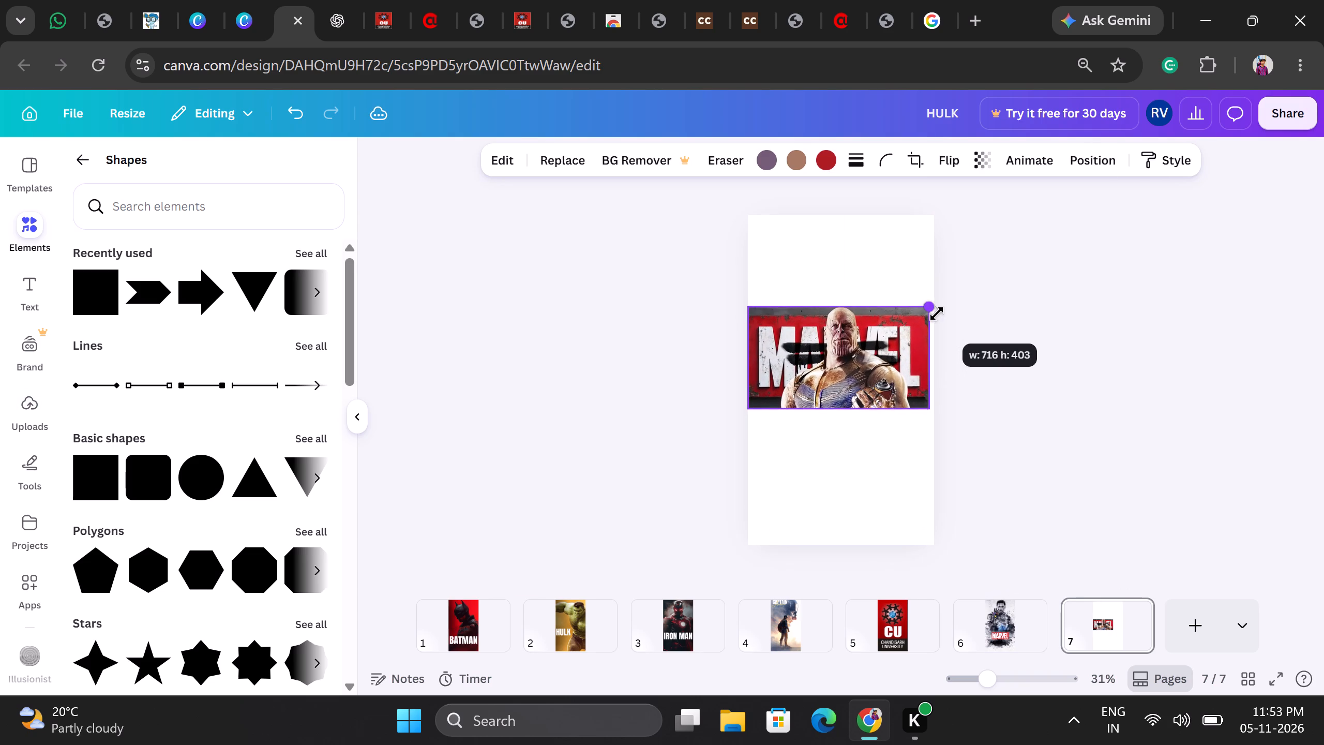
pyautogui.moveTo(937, 314); pyautogui.dragTo(940, 311)
pyautogui.moveTo(847, 350); pyautogui.dragTo(849, 371)
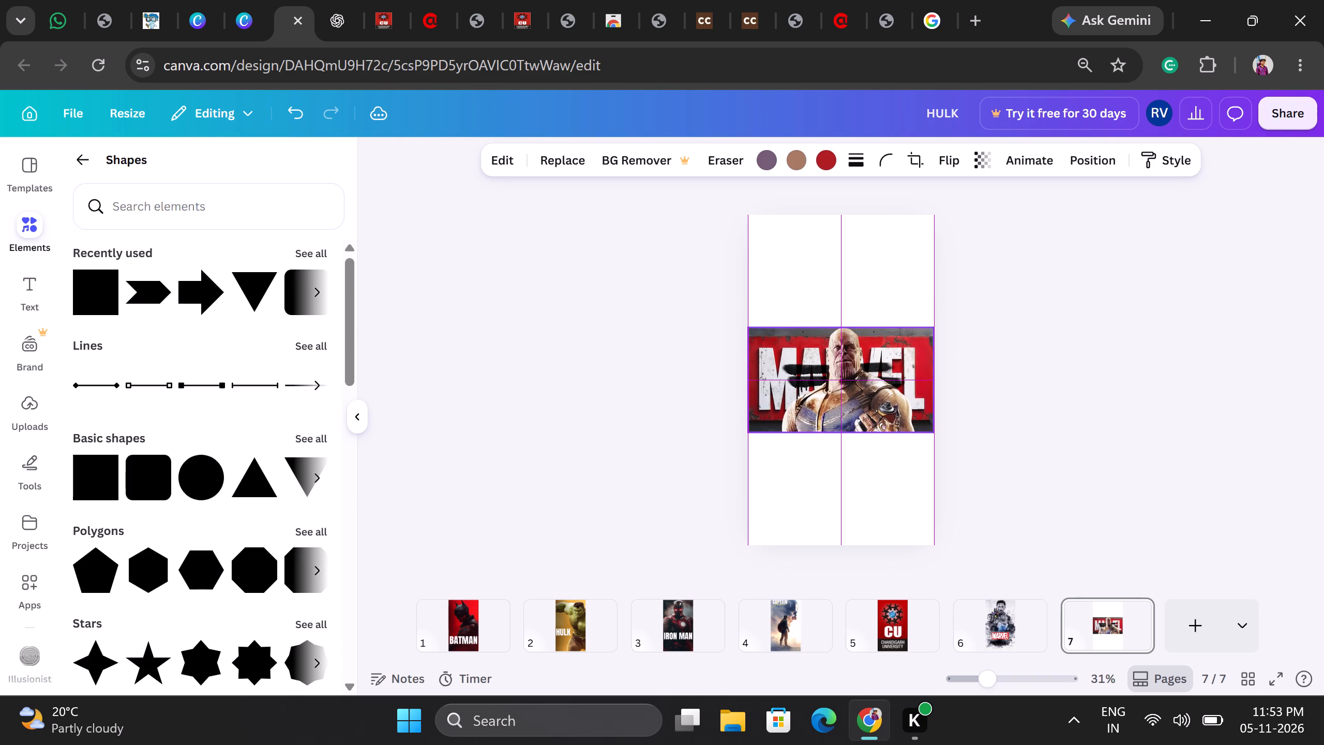
pyautogui.moveTo(849, 371); pyautogui.dragTo(849, 373)
pyautogui.click(1001, 392)
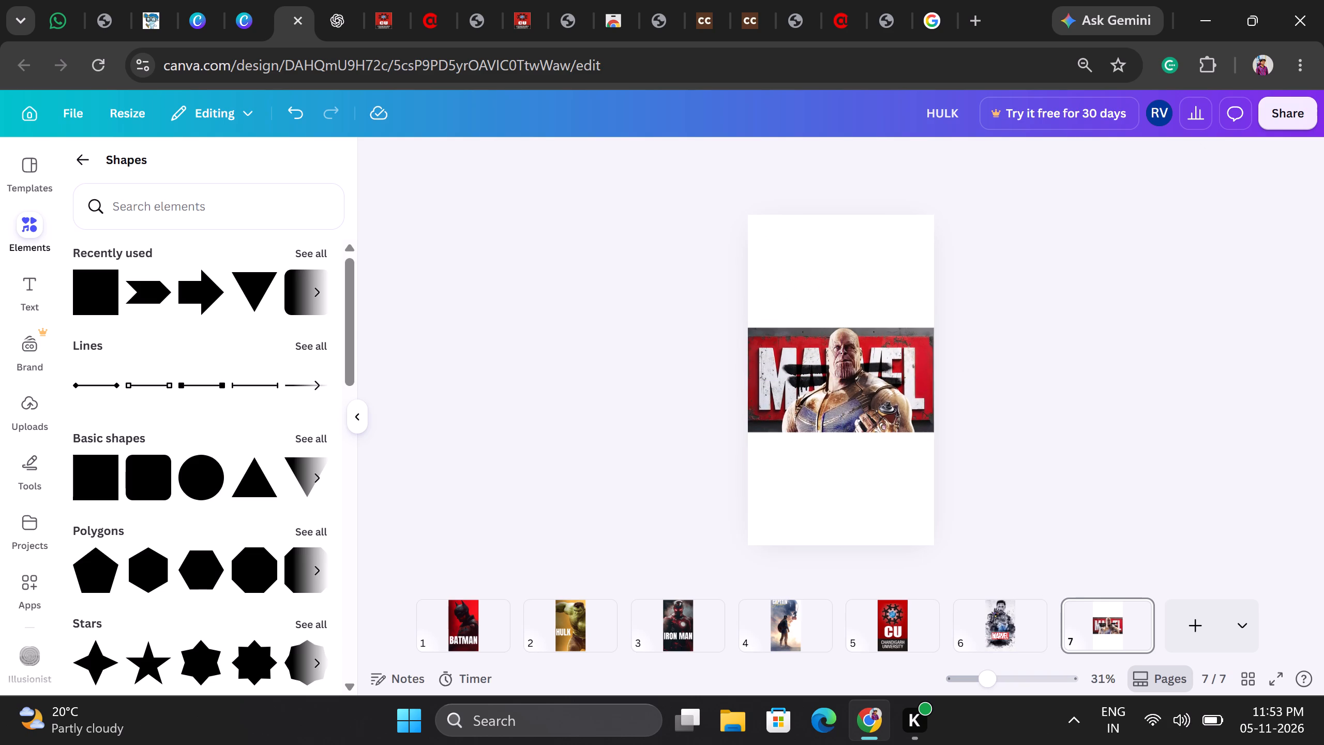
# Duplicate the Thanos picture and place the copy directly beneath the original, nudging it up until the two meet.
pyautogui.click(911, 366)
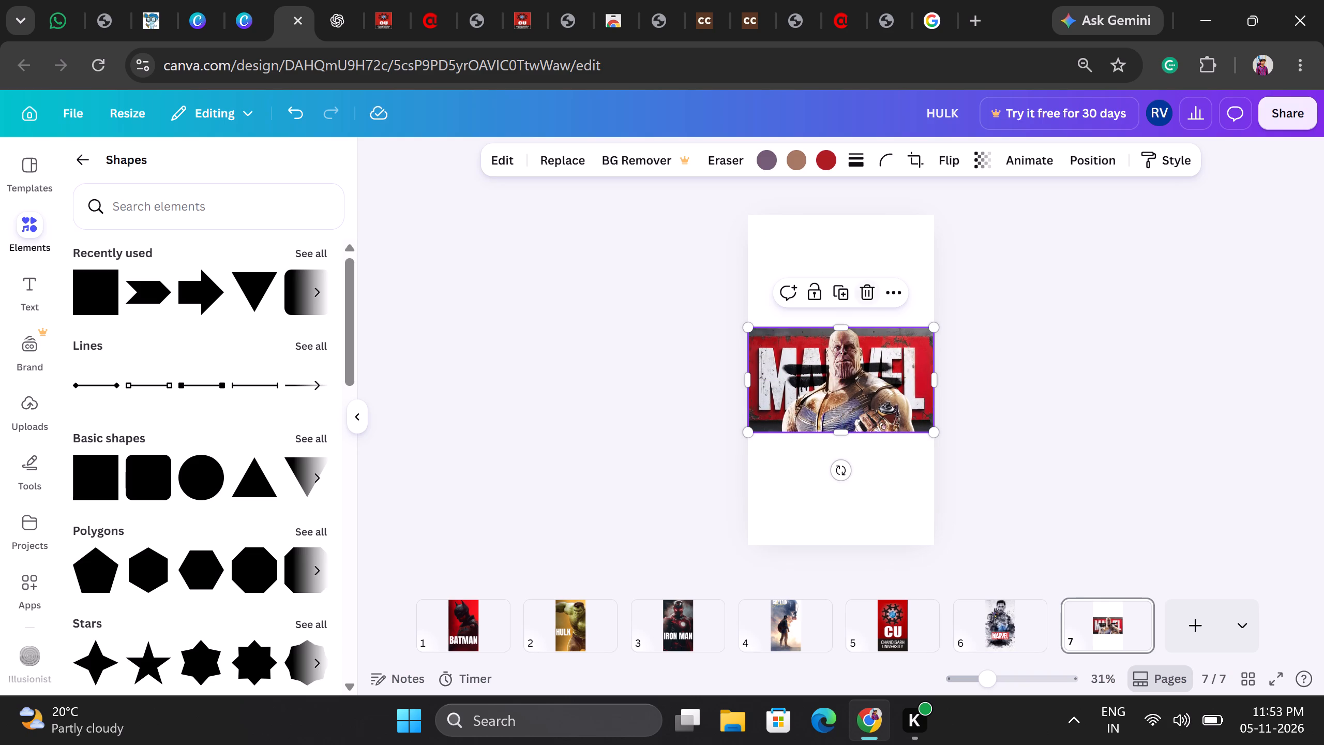
pyautogui.click(842, 295)
pyautogui.moveTo(846, 395); pyautogui.dragTo(846, 410)
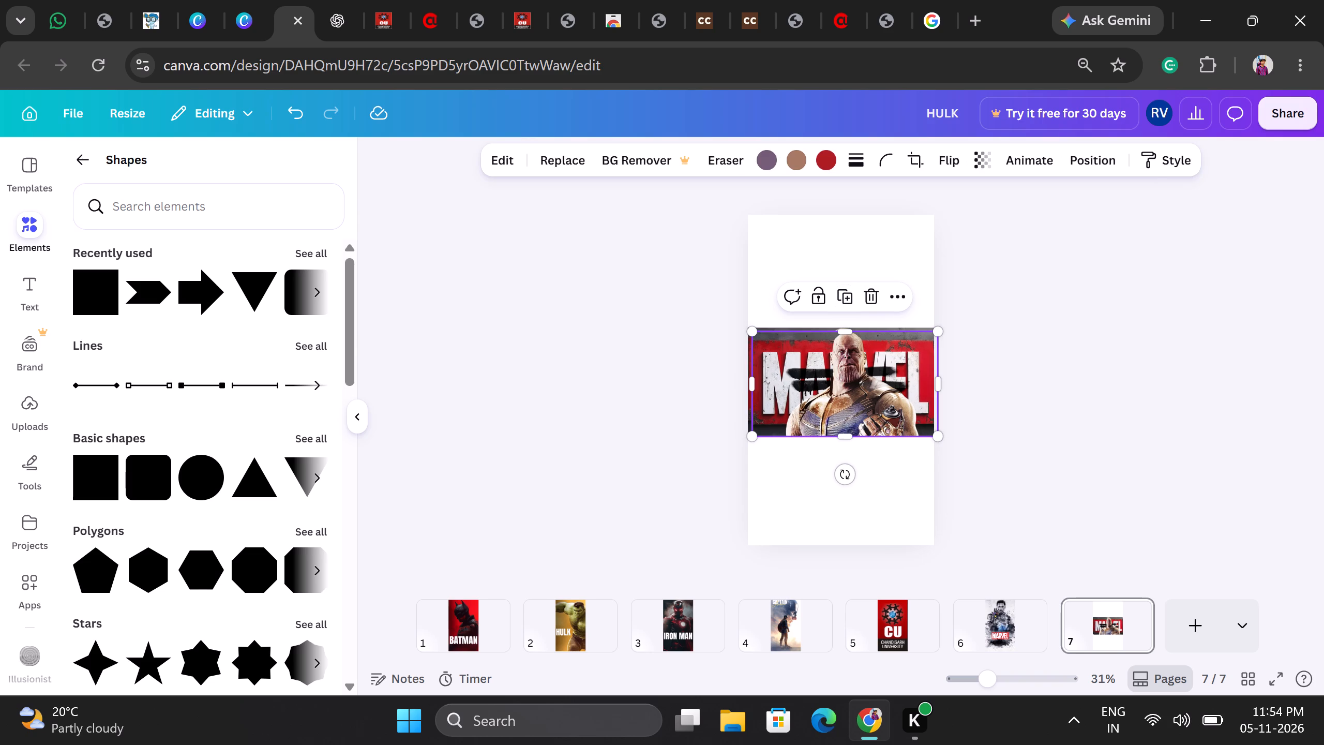
pyautogui.moveTo(846, 410); pyautogui.dragTo(847, 500)
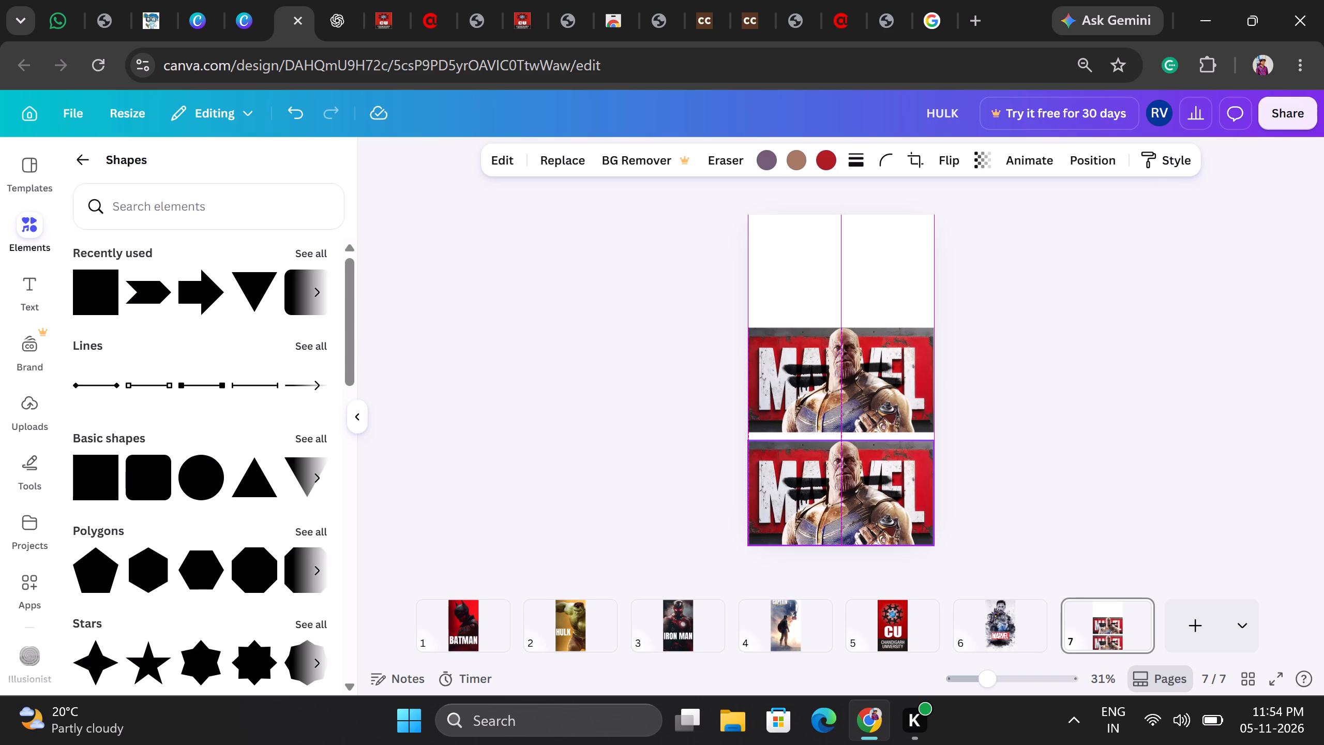
pyautogui.moveTo(847, 500); pyautogui.dragTo(844, 499)
pyautogui.press('Up')
pyautogui.press('Up')
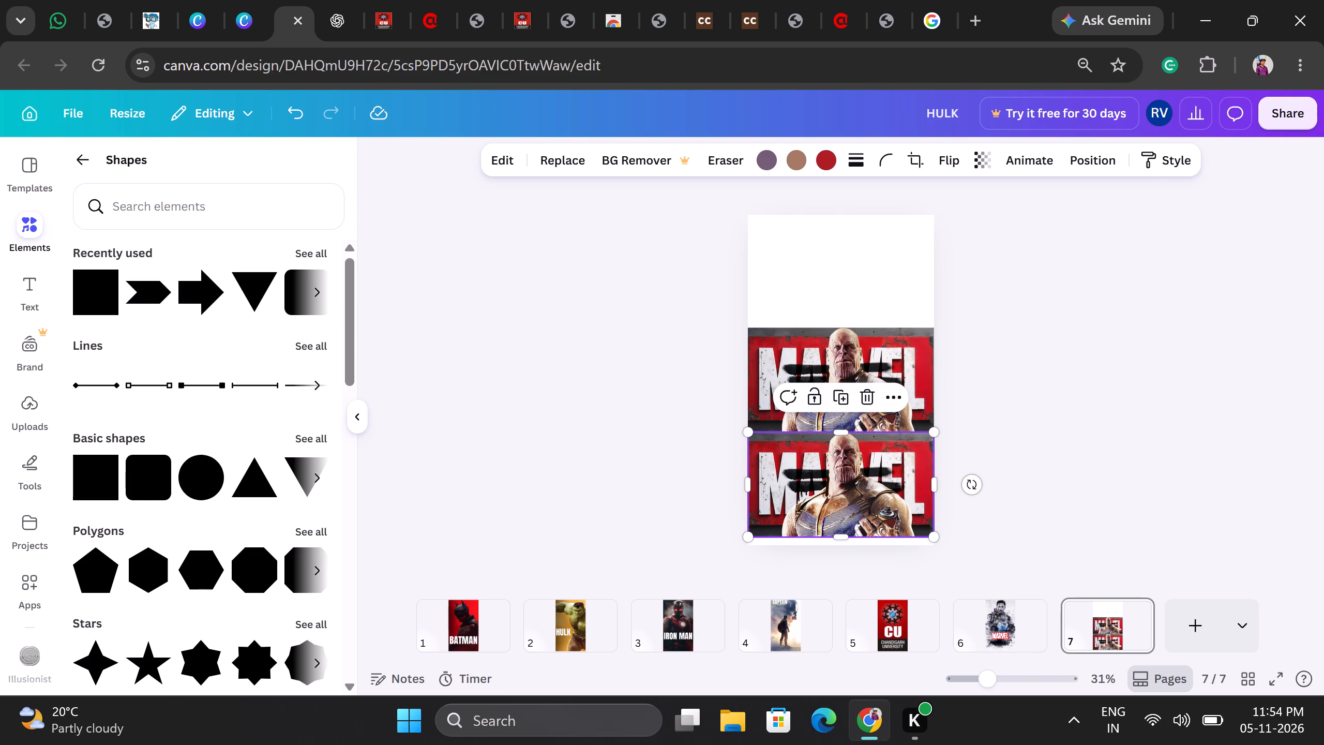
pyautogui.click(1057, 491)
pyautogui.click(850, 474)
pyautogui.press('Up')
pyautogui.press('Up')
pyautogui.press('Up')
pyautogui.press('Down')
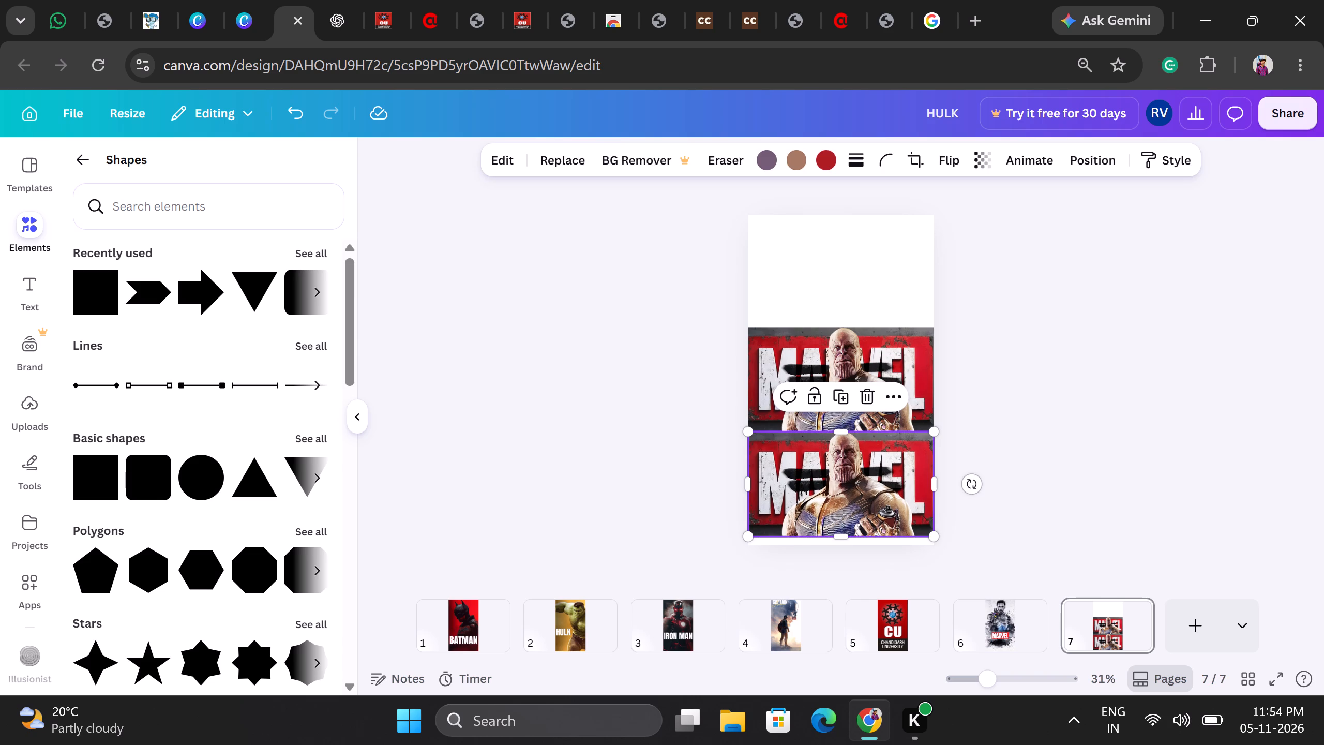
# Duplicate the lower Thanos picture so a third copy fills the remaining strip at the bottom of page 7.
pyautogui.click(887, 469)
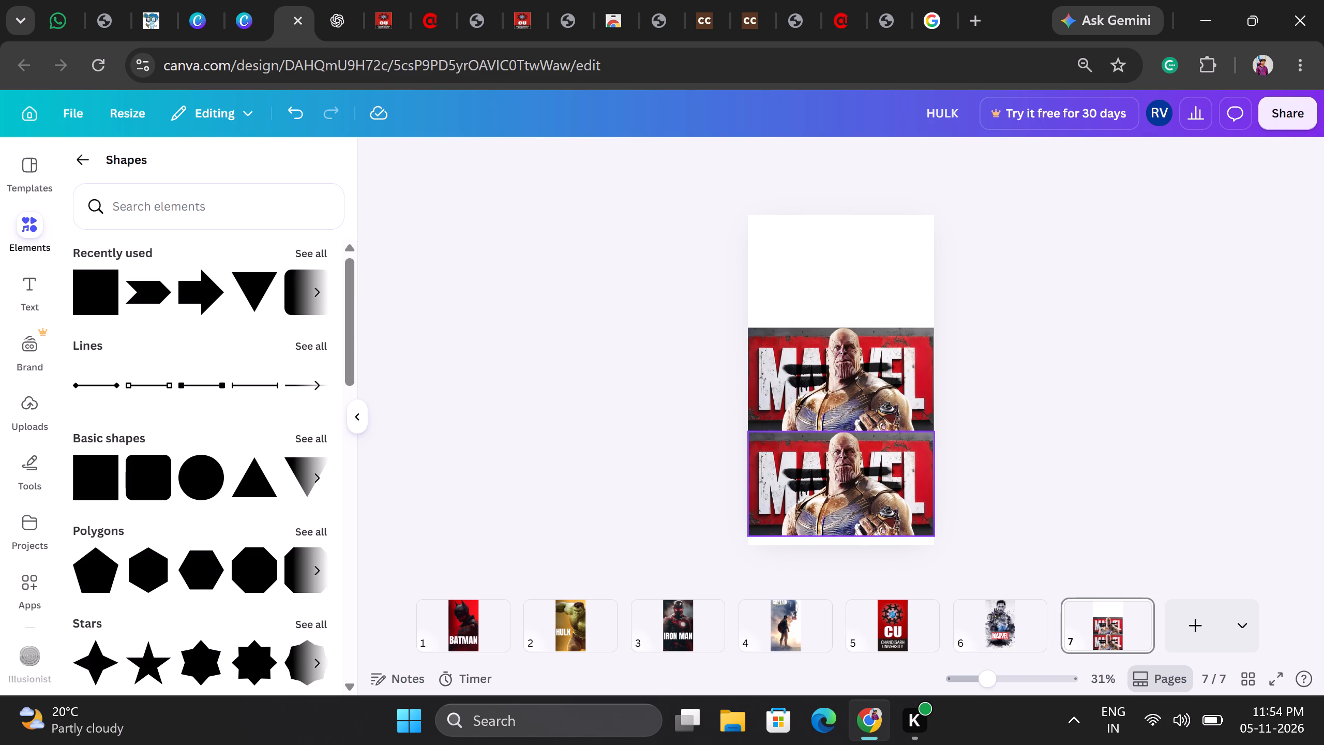
pyautogui.click(860, 493)
pyautogui.click(836, 400)
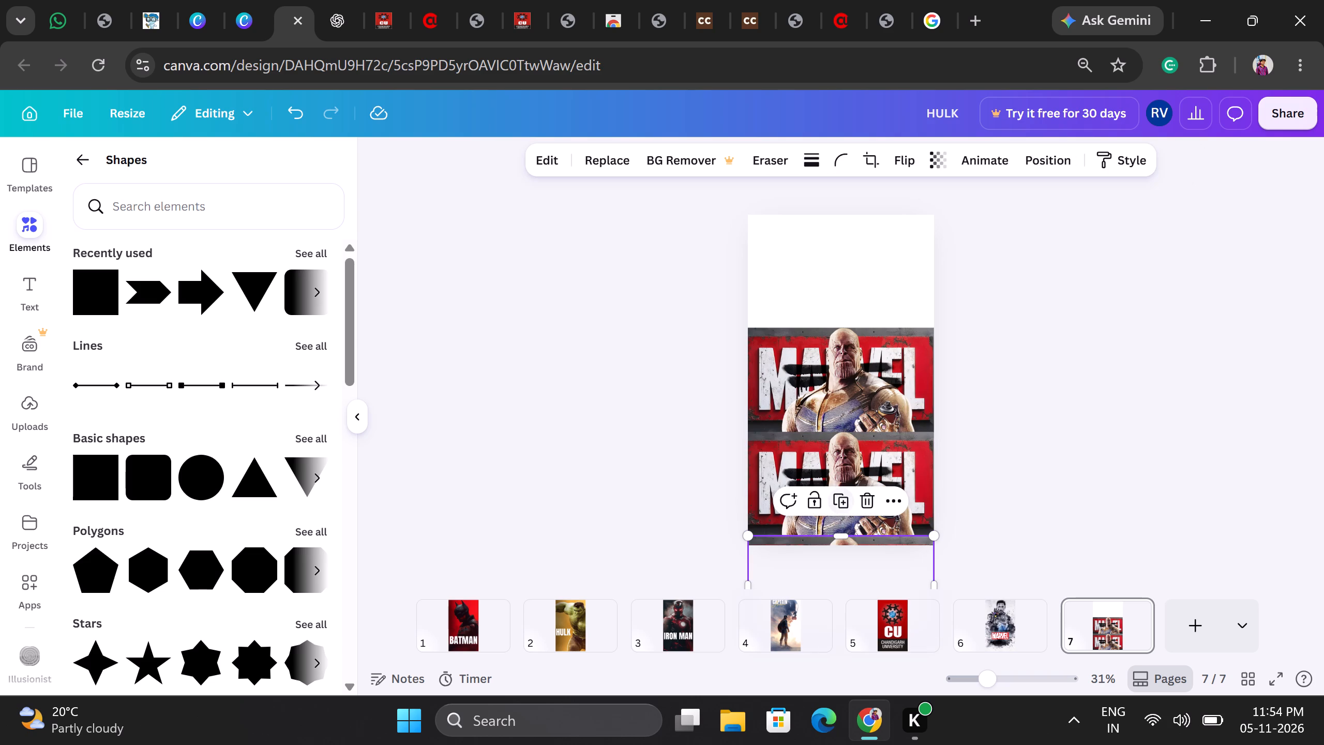
pyautogui.click(1012, 513)
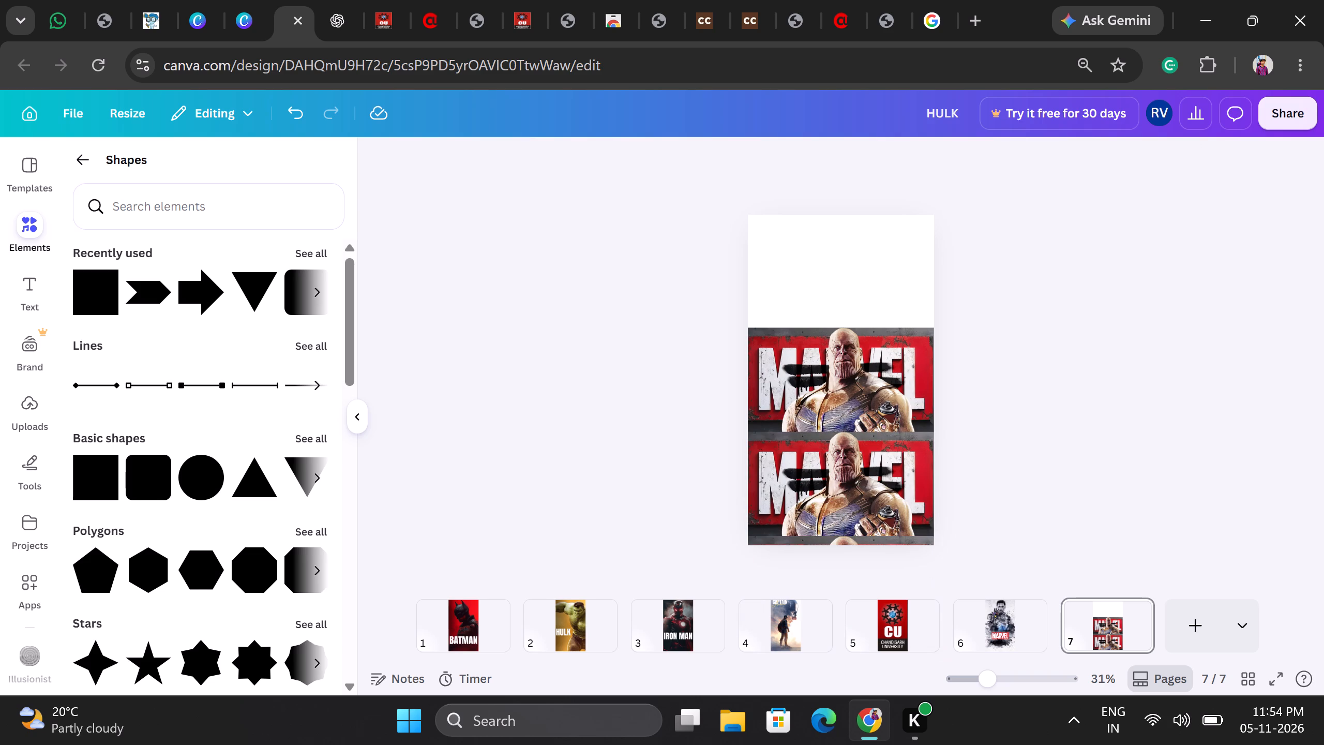
# Duplicate the upper Thanos picture on page 7 and place the copy directly above it so their edges meet.
pyautogui.click(865, 355)
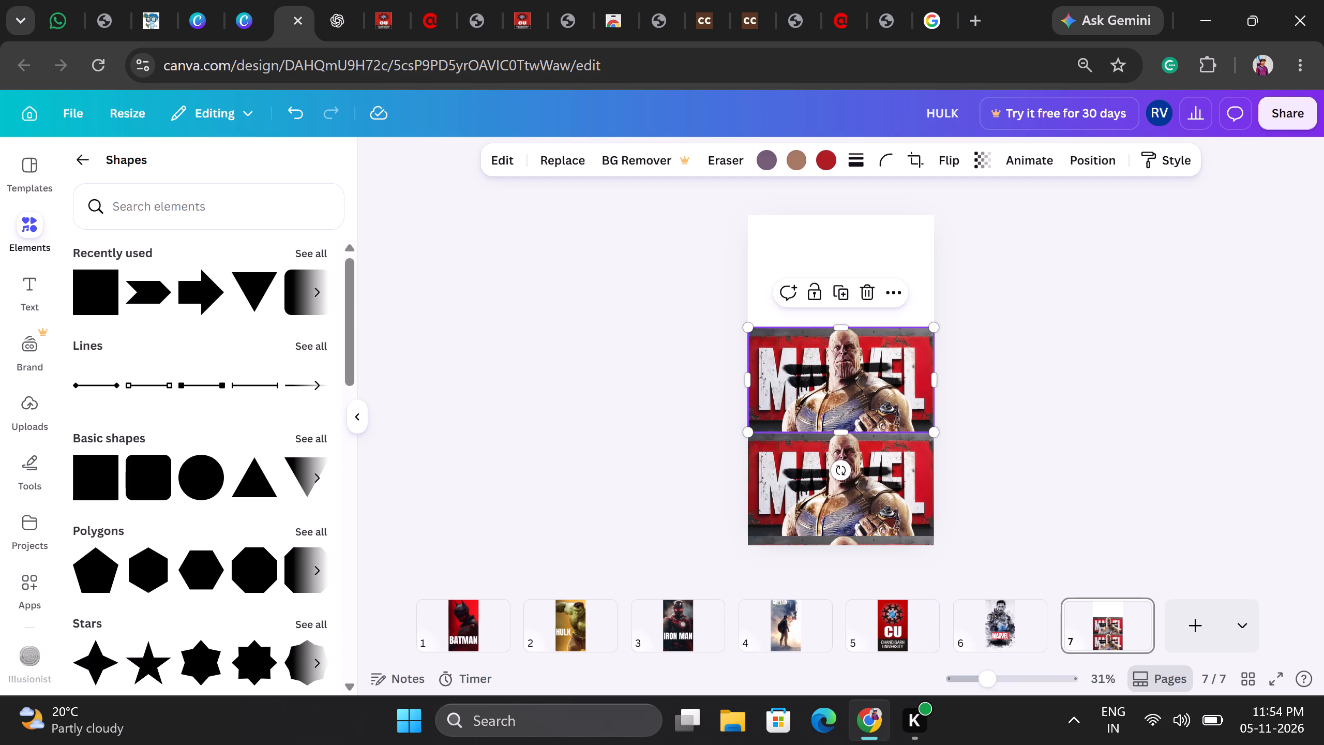
pyautogui.click(846, 286)
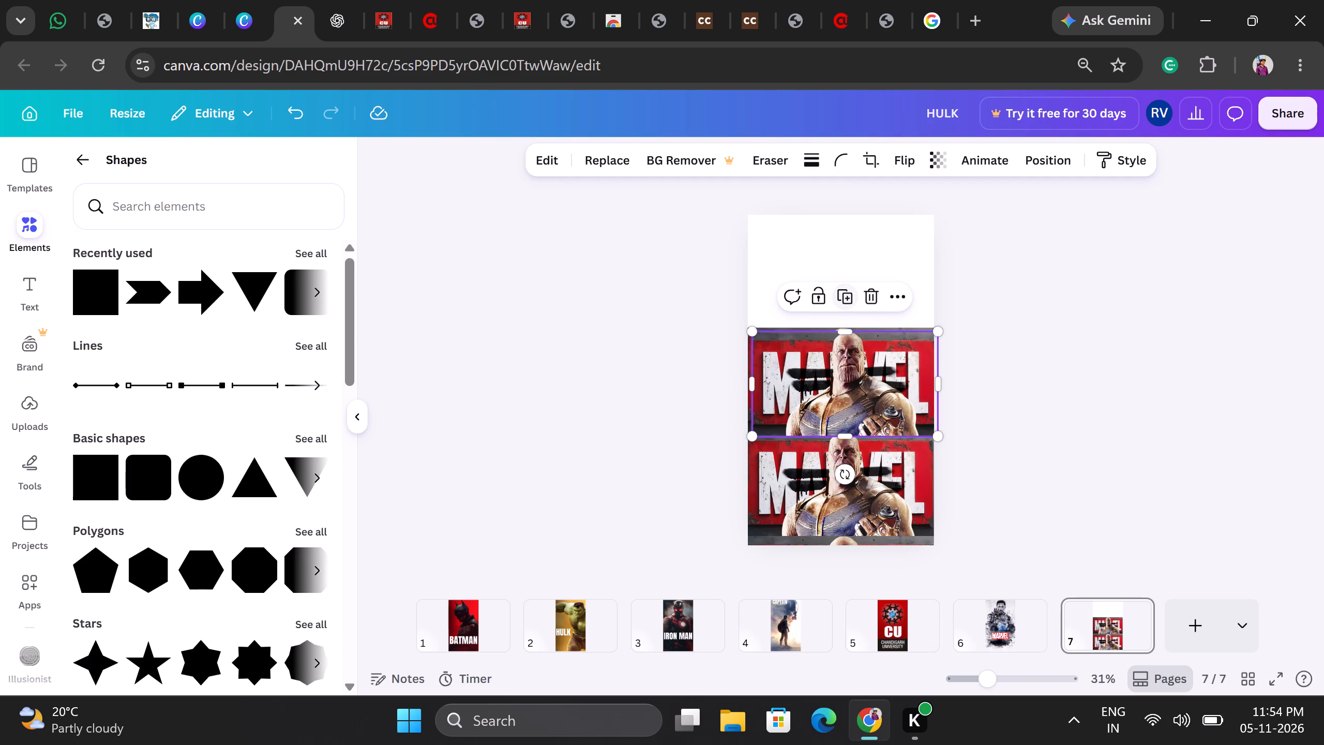
pyautogui.moveTo(846, 371); pyautogui.dragTo(841, 243)
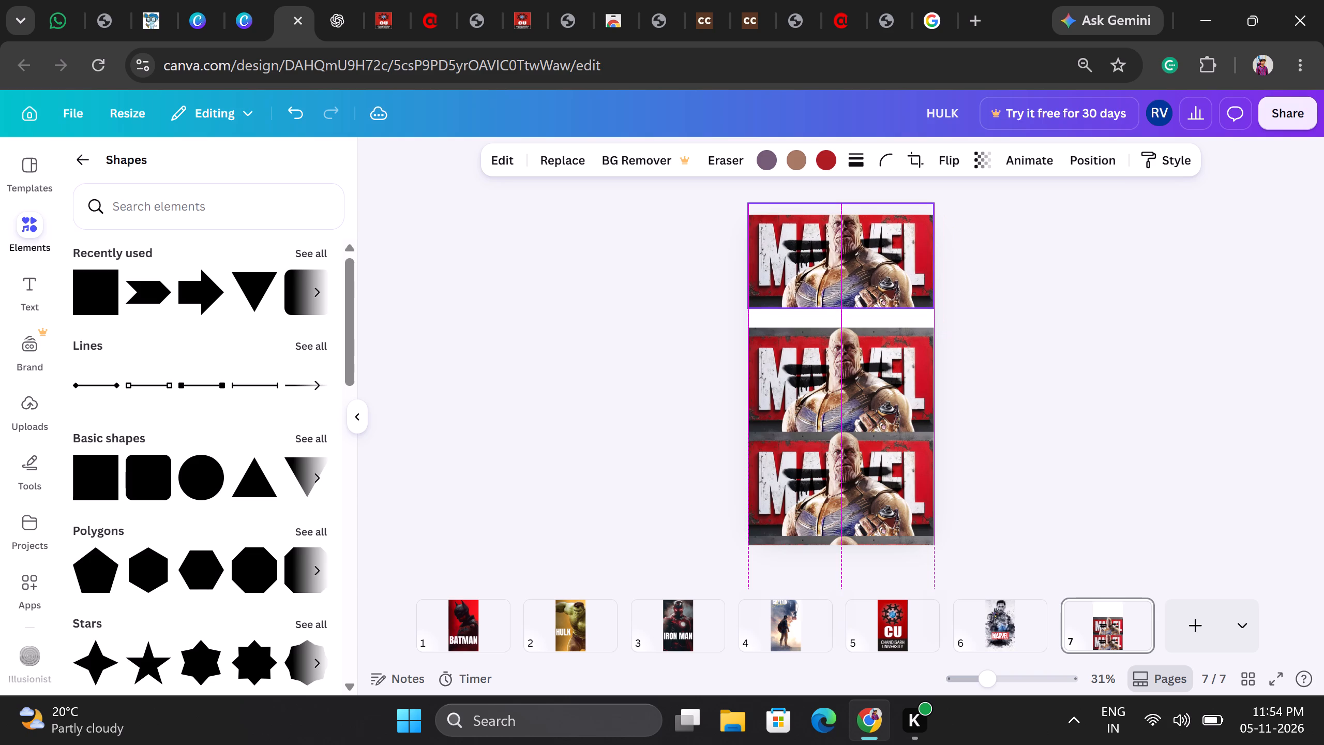
pyautogui.moveTo(841, 243); pyautogui.dragTo(841, 269)
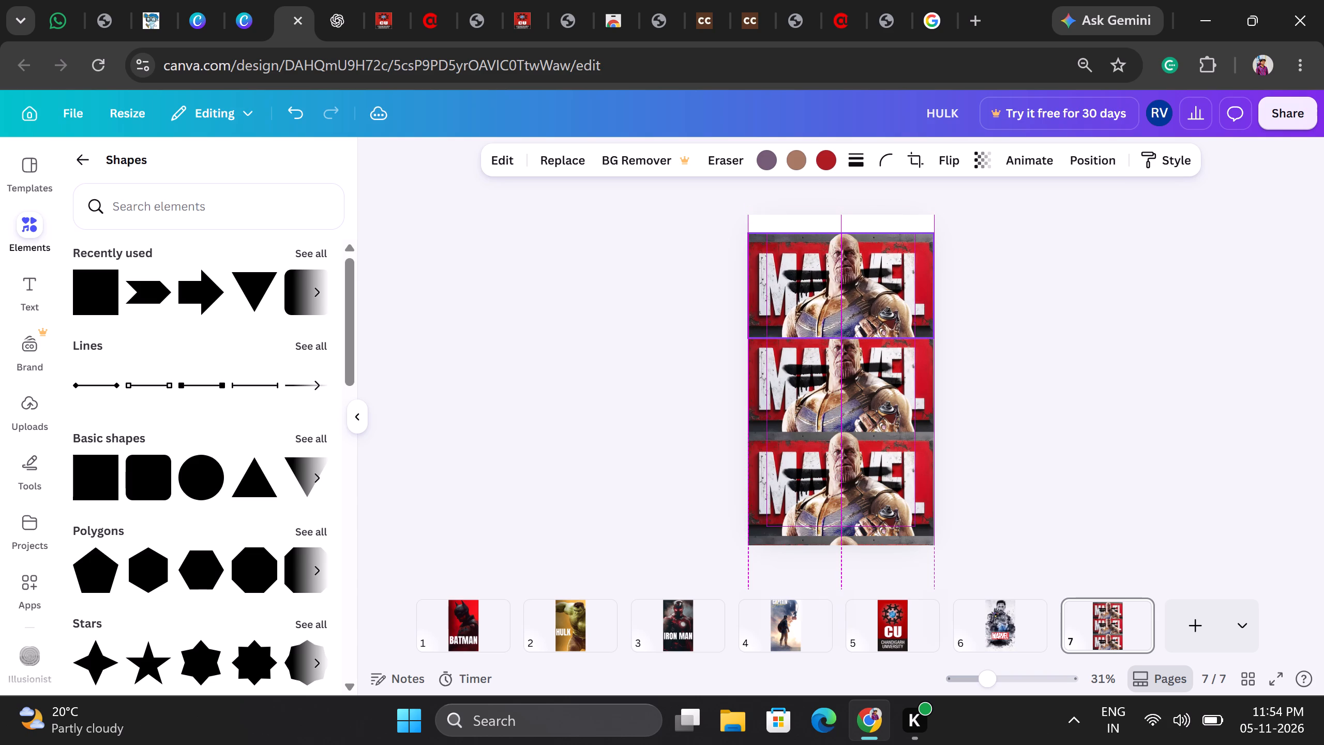
pyautogui.moveTo(841, 269); pyautogui.dragTo(841, 257)
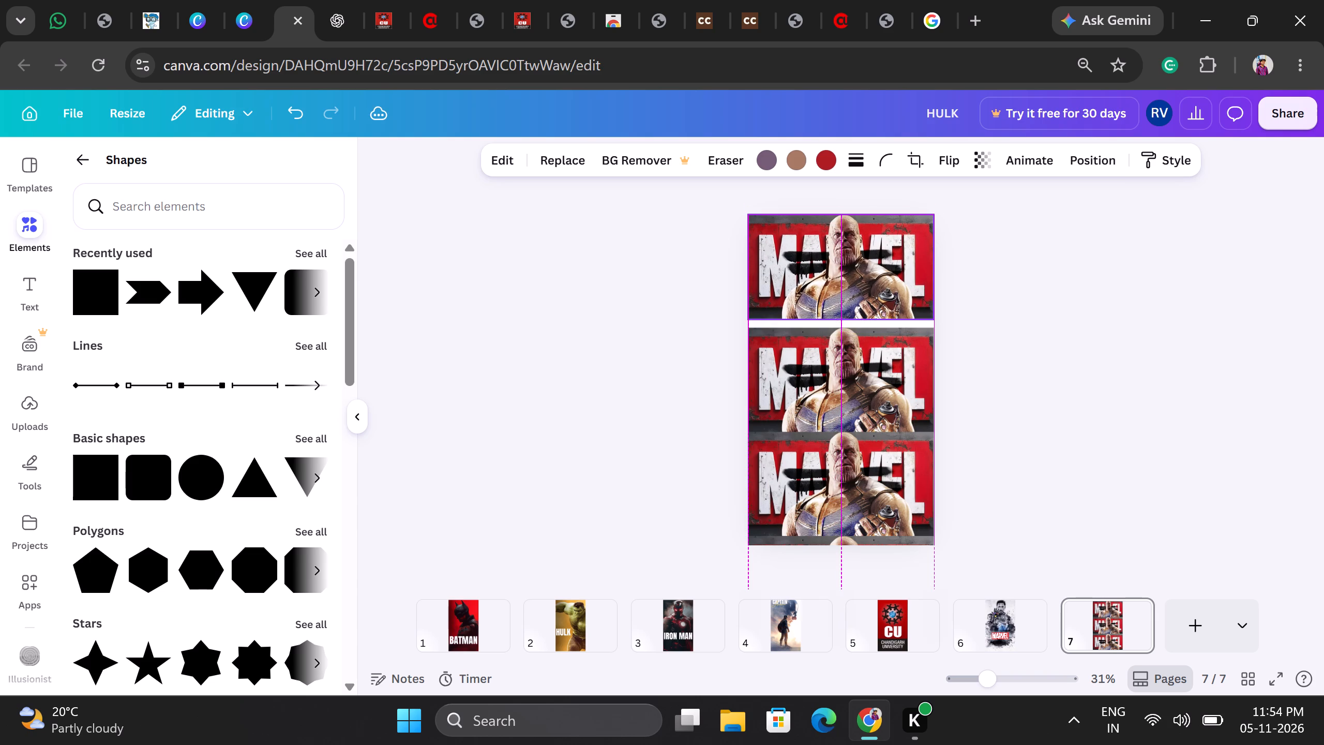
pyautogui.moveTo(841, 257); pyautogui.dragTo(841, 262)
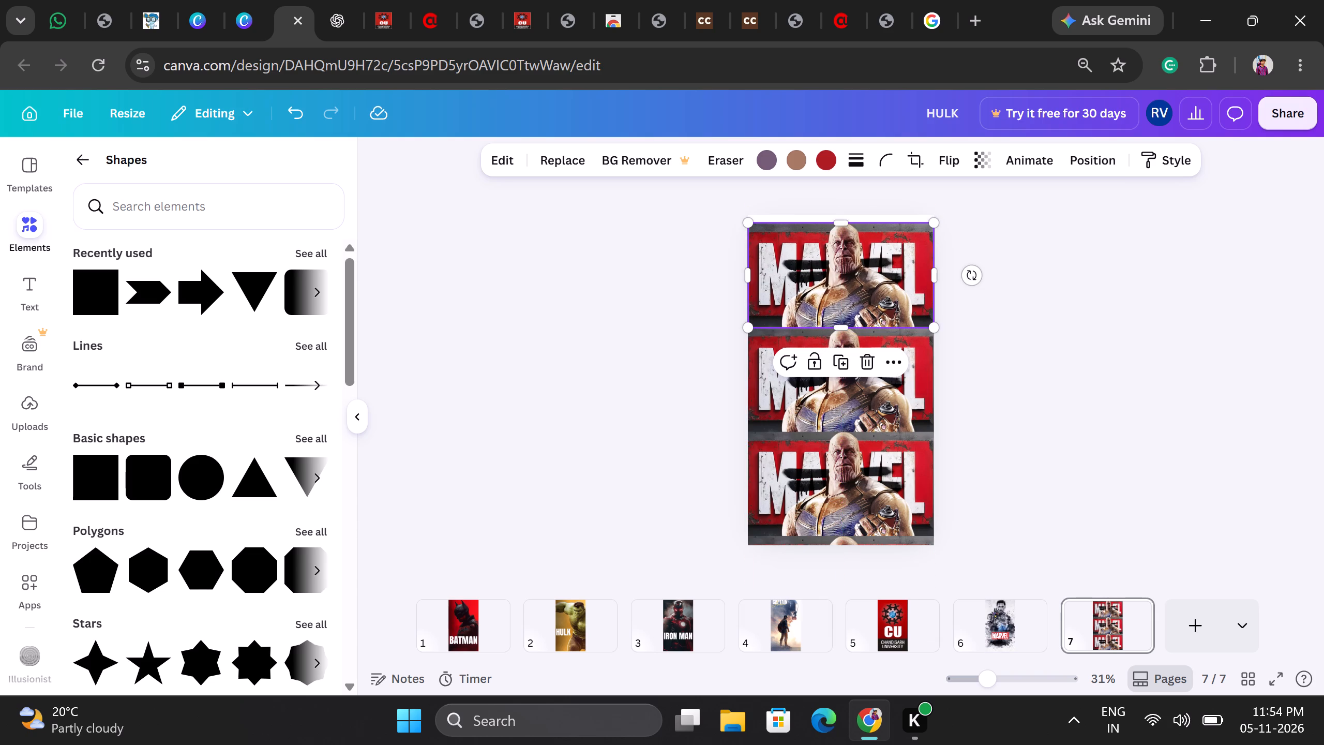
# Duplicate the topmost full Thanos picture so another copy fills the remaining strip at the top of page 7.
pyautogui.click(849, 363)
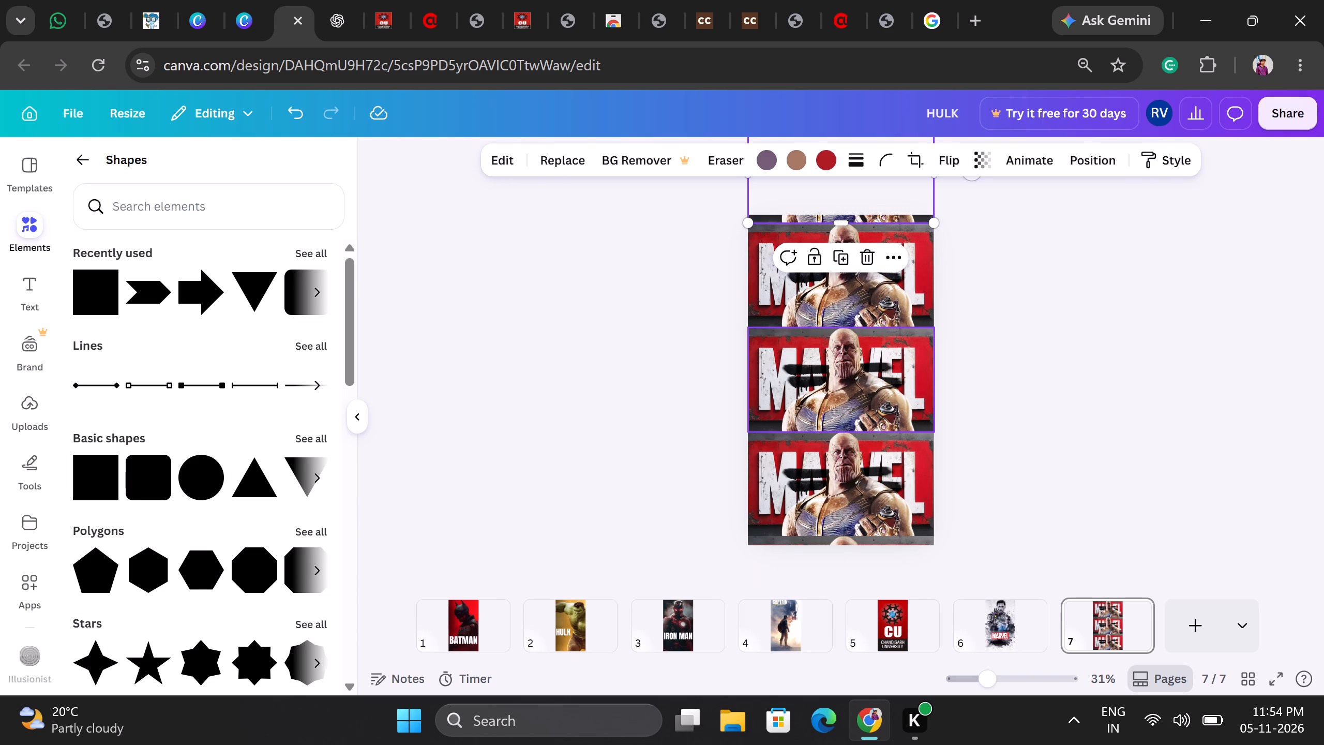
pyautogui.click(1001, 401)
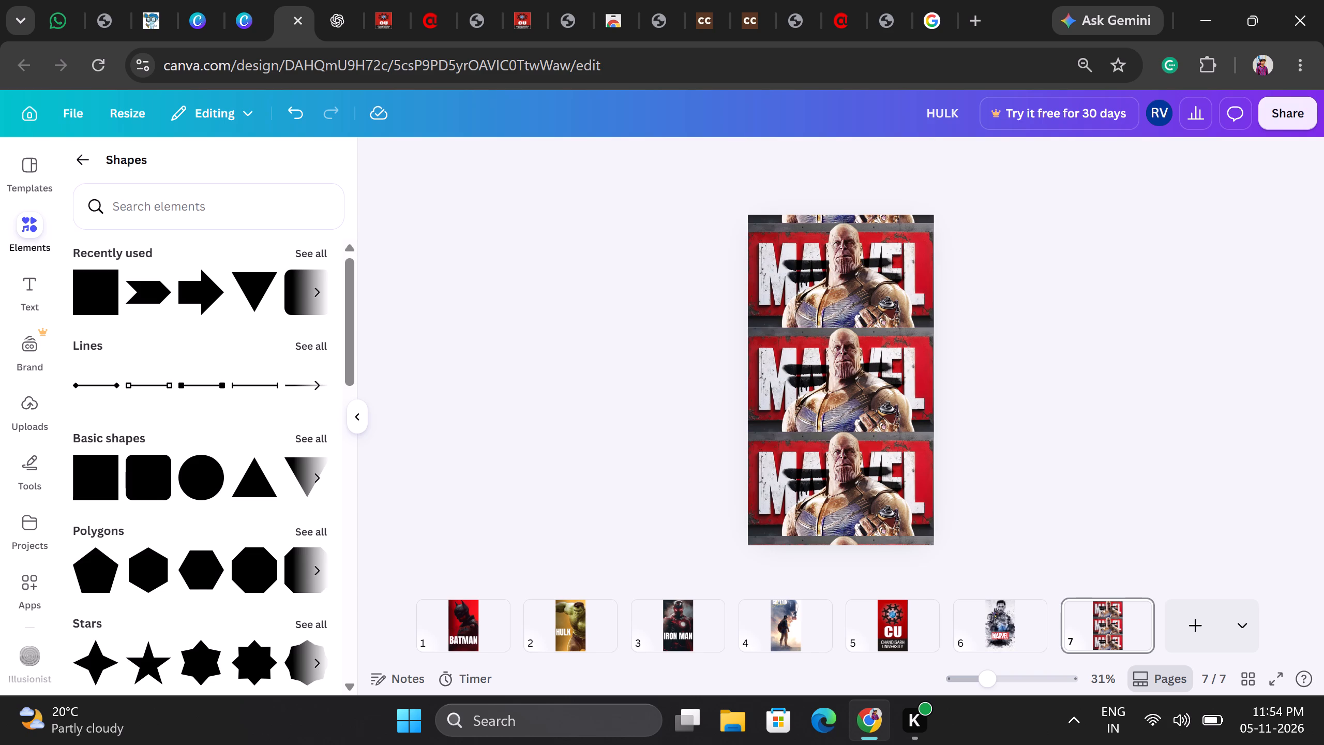
# Nudge the topmost full Thanos picture and the partial copy above it slightly down to close the seams between the copies.
pyautogui.click(887, 281)
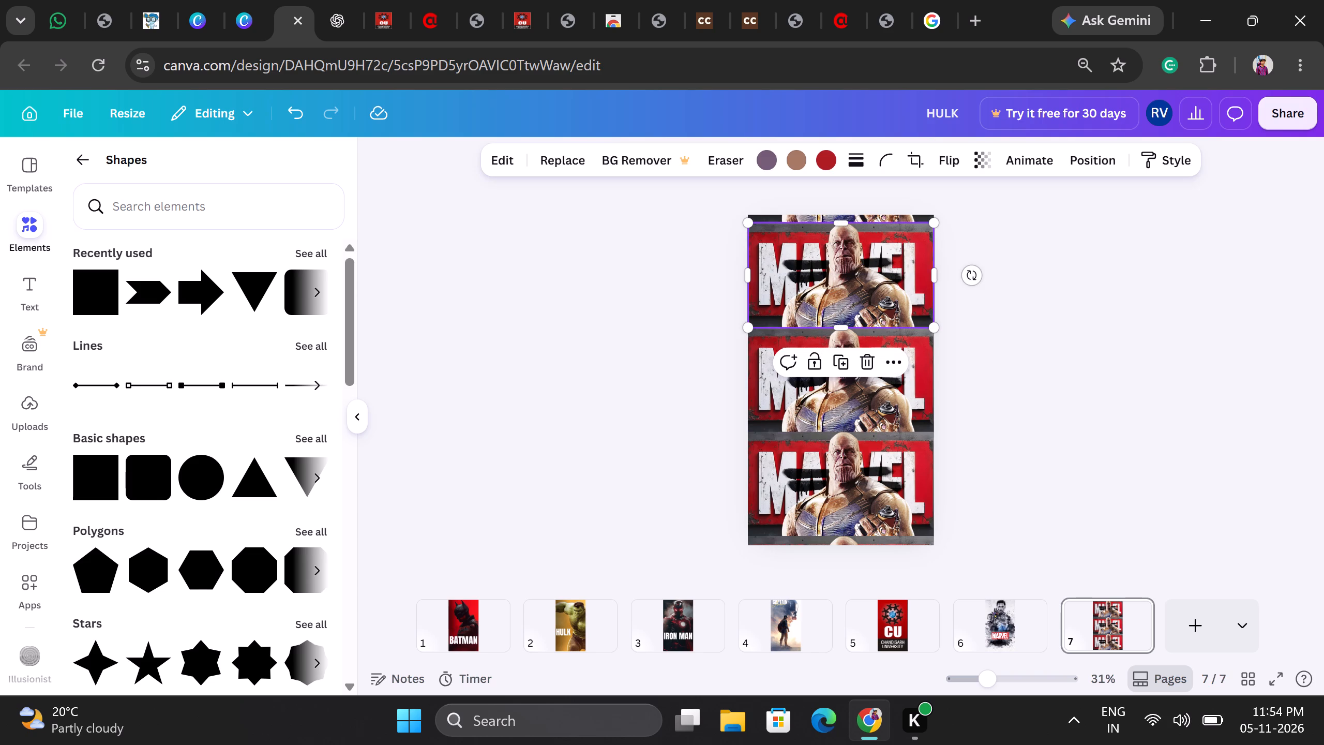
pyautogui.press('Down')
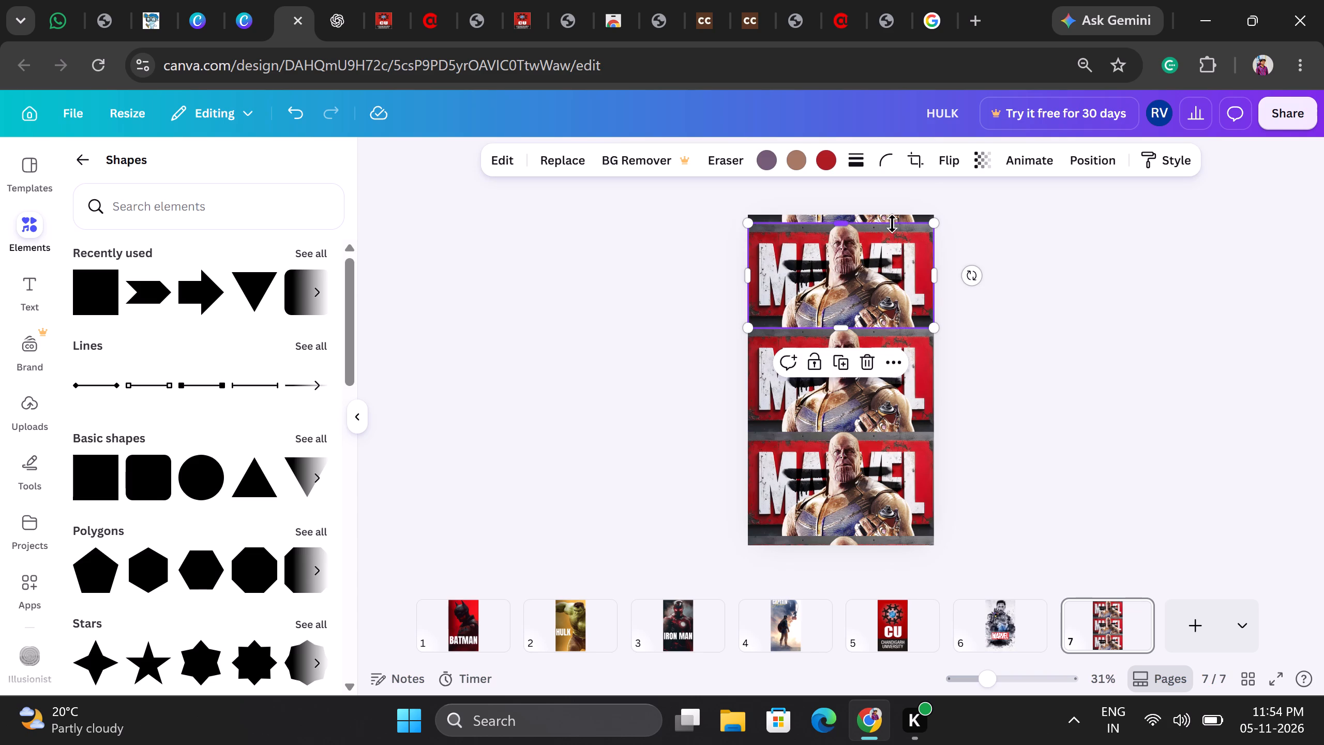
pyautogui.click(894, 216)
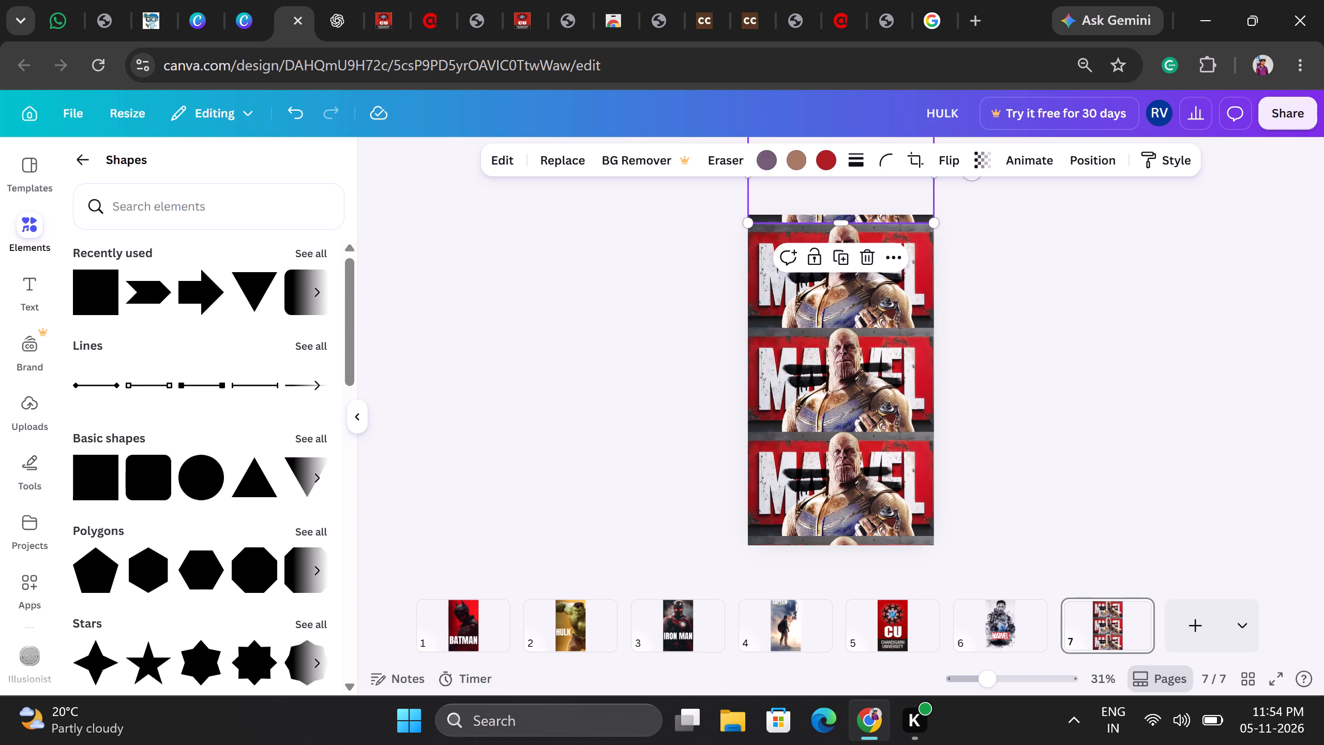
pyautogui.press('Down')
pyautogui.click(1011, 290)
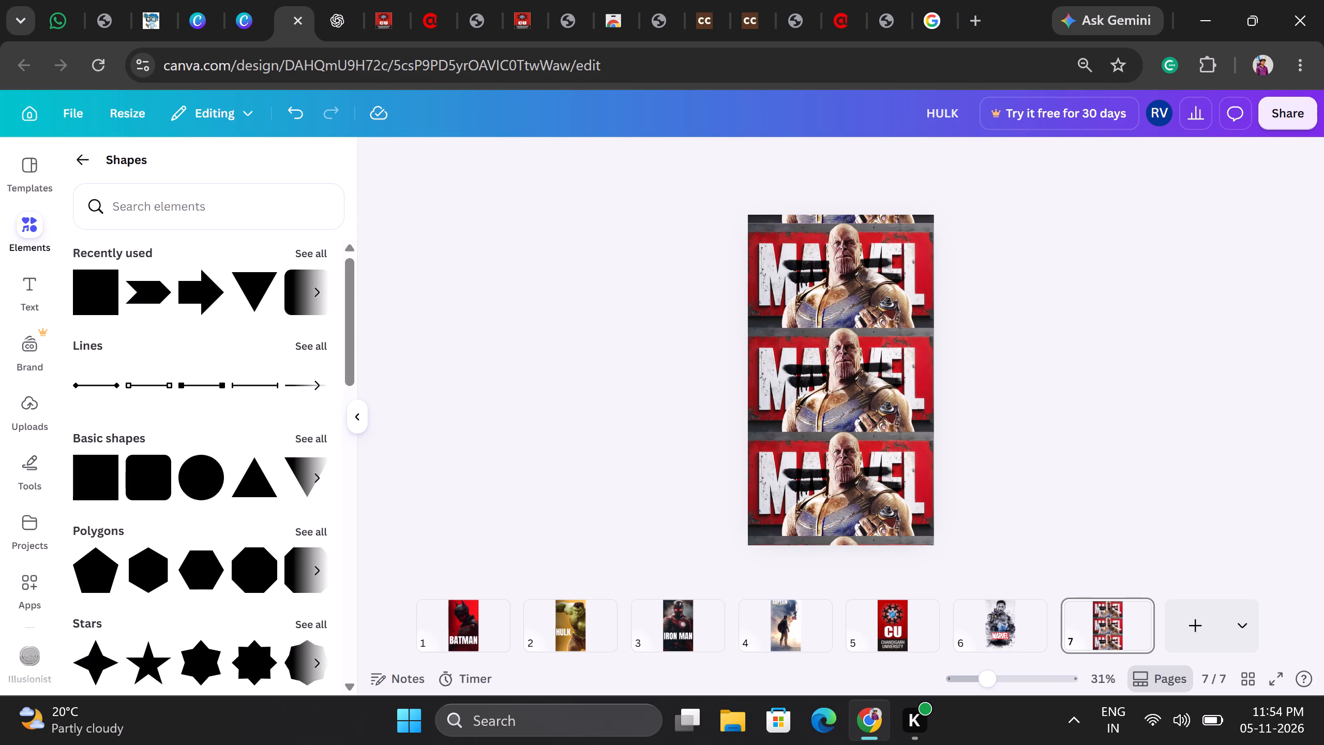
pyautogui.click(893, 220)
pyautogui.press('Down')
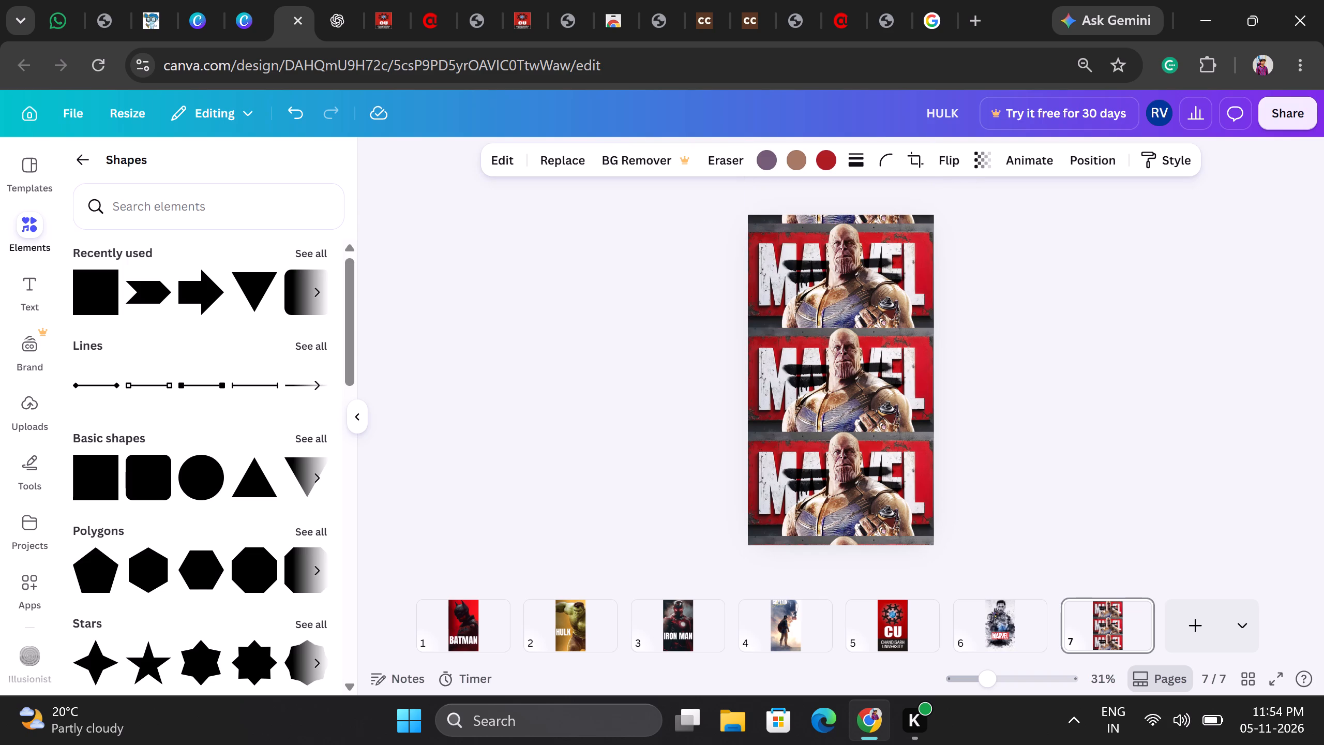
pyautogui.click(1033, 290)
pyautogui.keyDown('ctrl'); pyautogui.scroll(3, 1033, 290); pyautogui.keyUp('ctrl')
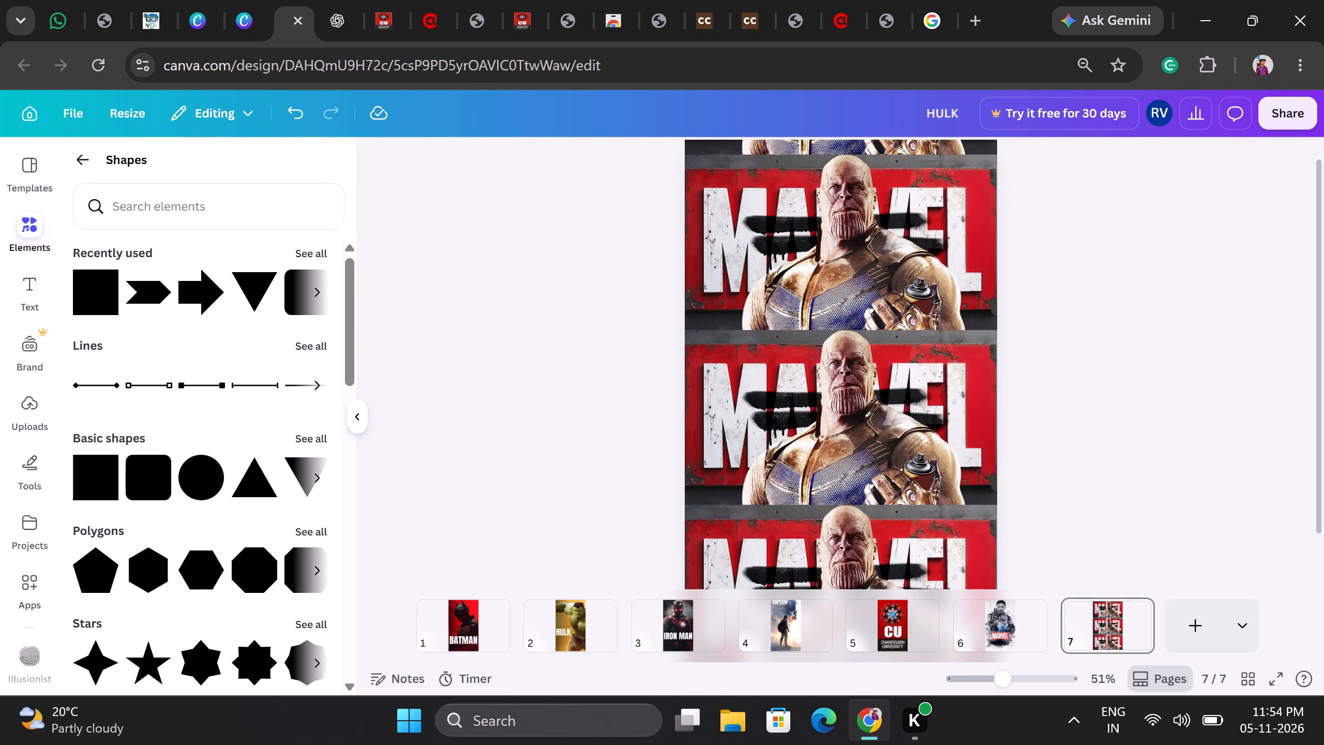
pyautogui.keyDown('ctrl'); pyautogui.scroll(-2, 1033, 290); pyautogui.keyUp('ctrl')
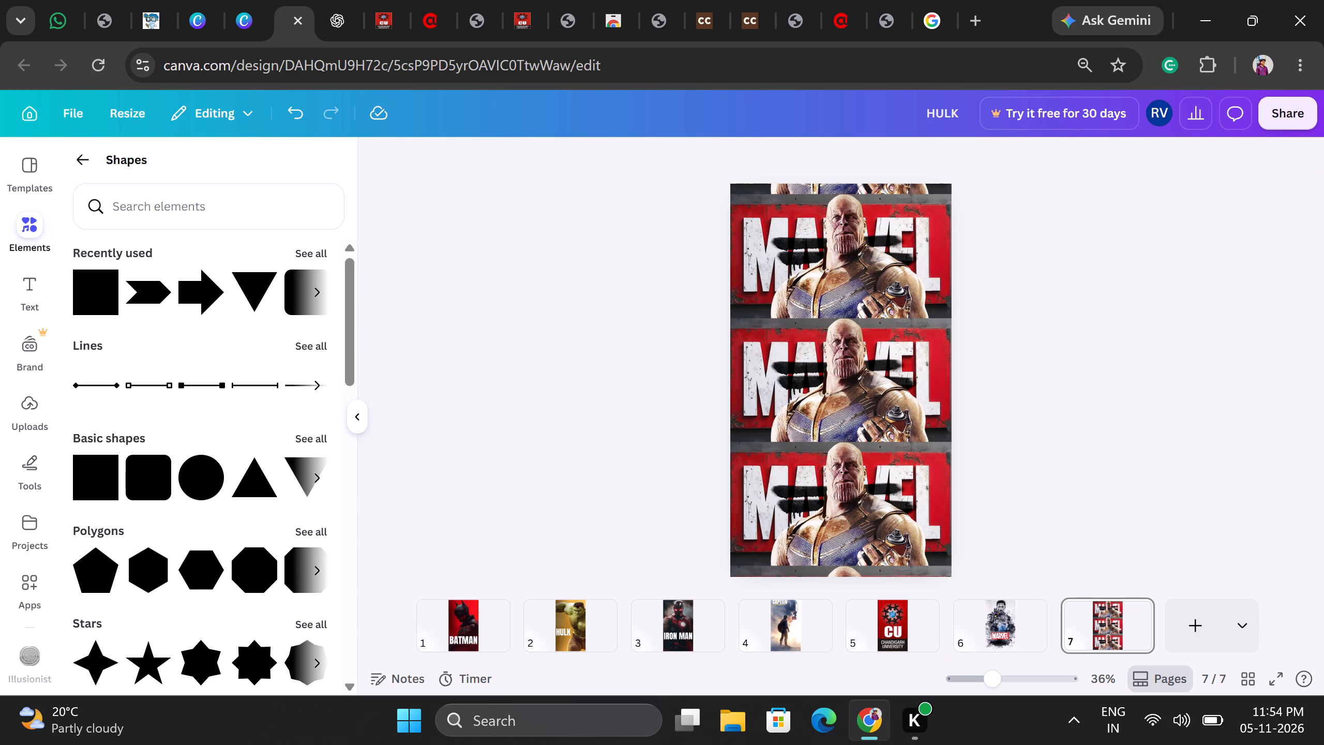
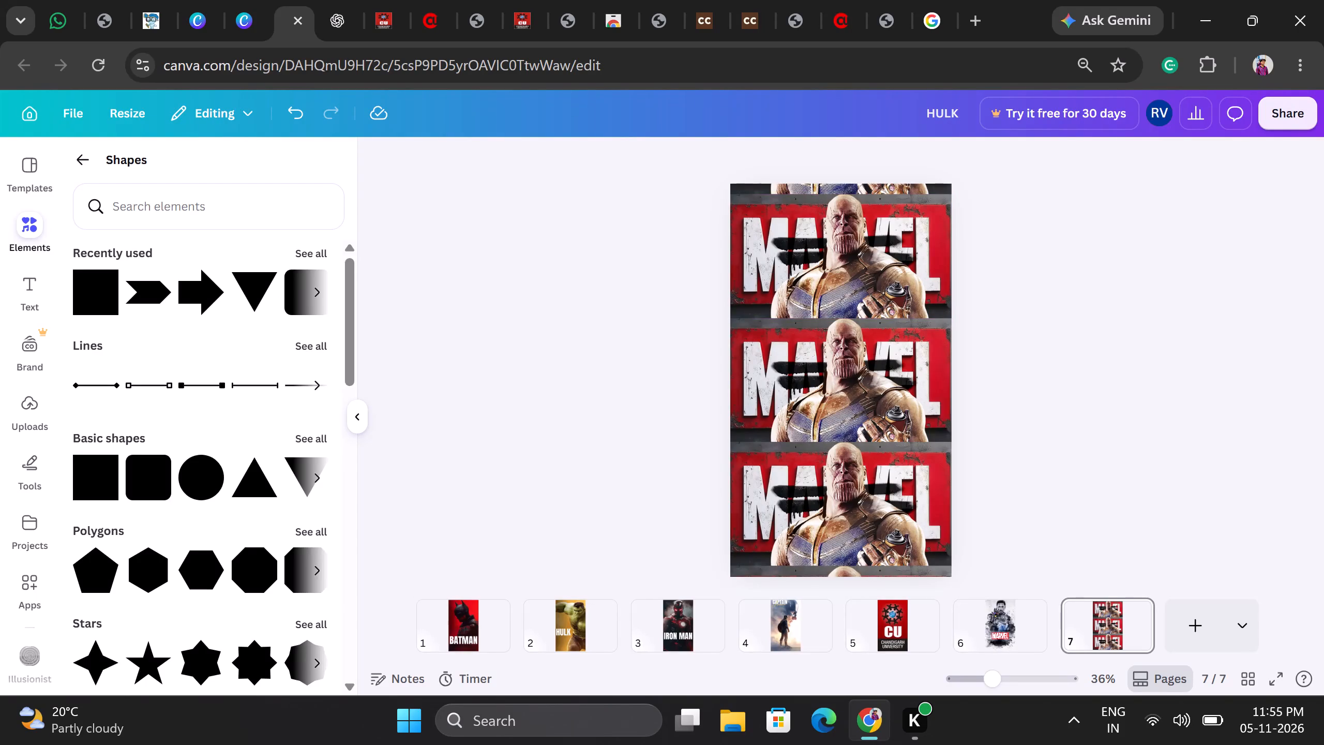
# Copy the stacked Thanos pictures from page 7 and paste them onto a new blank page 8.
pyautogui.click(1024, 244)
pyautogui.moveTo(1027, 169); pyautogui.dragTo(820, 419)
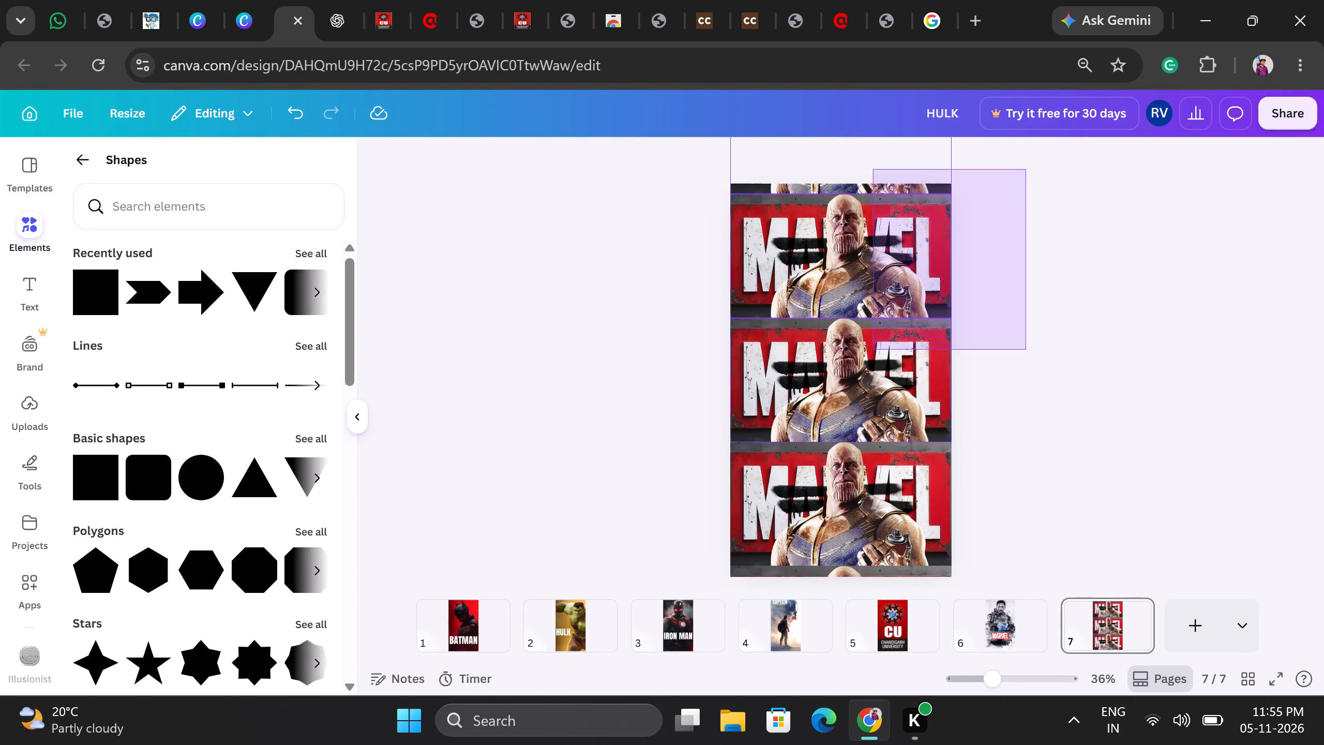
pyautogui.moveTo(820, 419); pyautogui.dragTo(738, 563)
pyautogui.hotkey('ctrl', 'c')
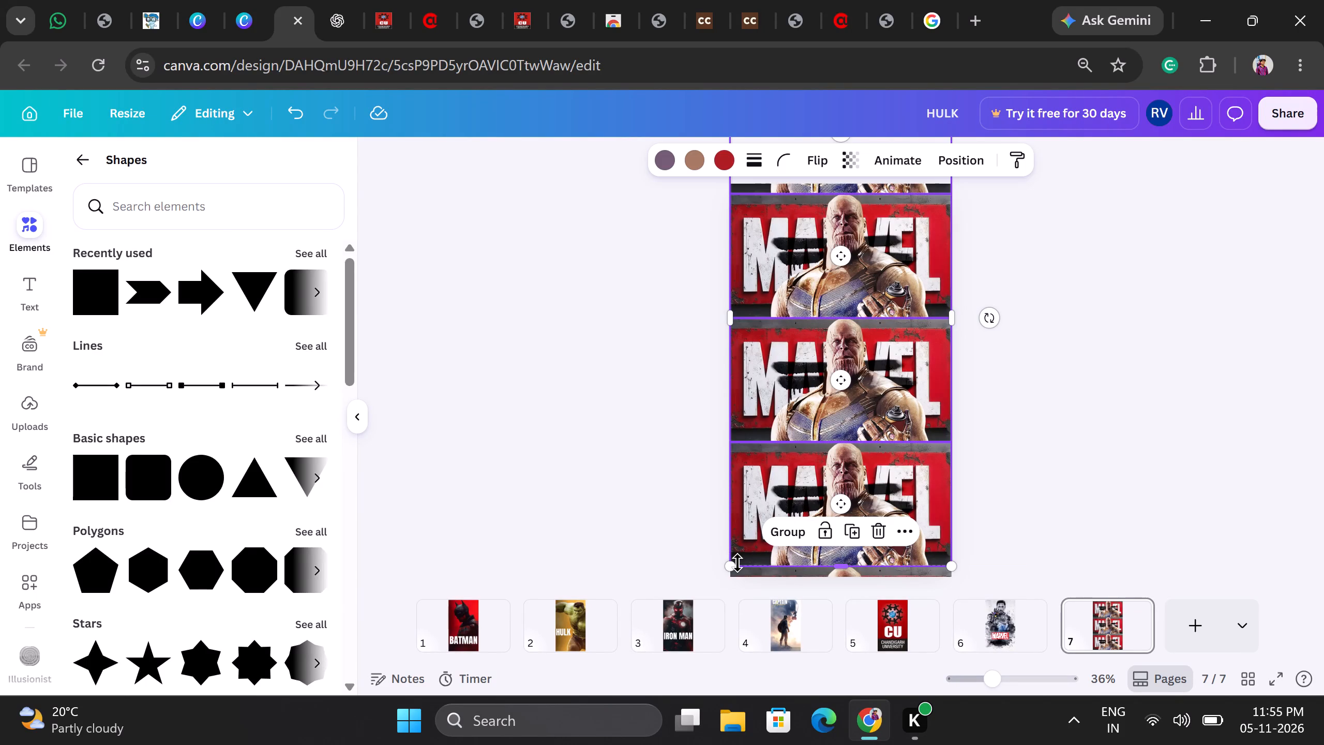
pyautogui.click(1198, 631)
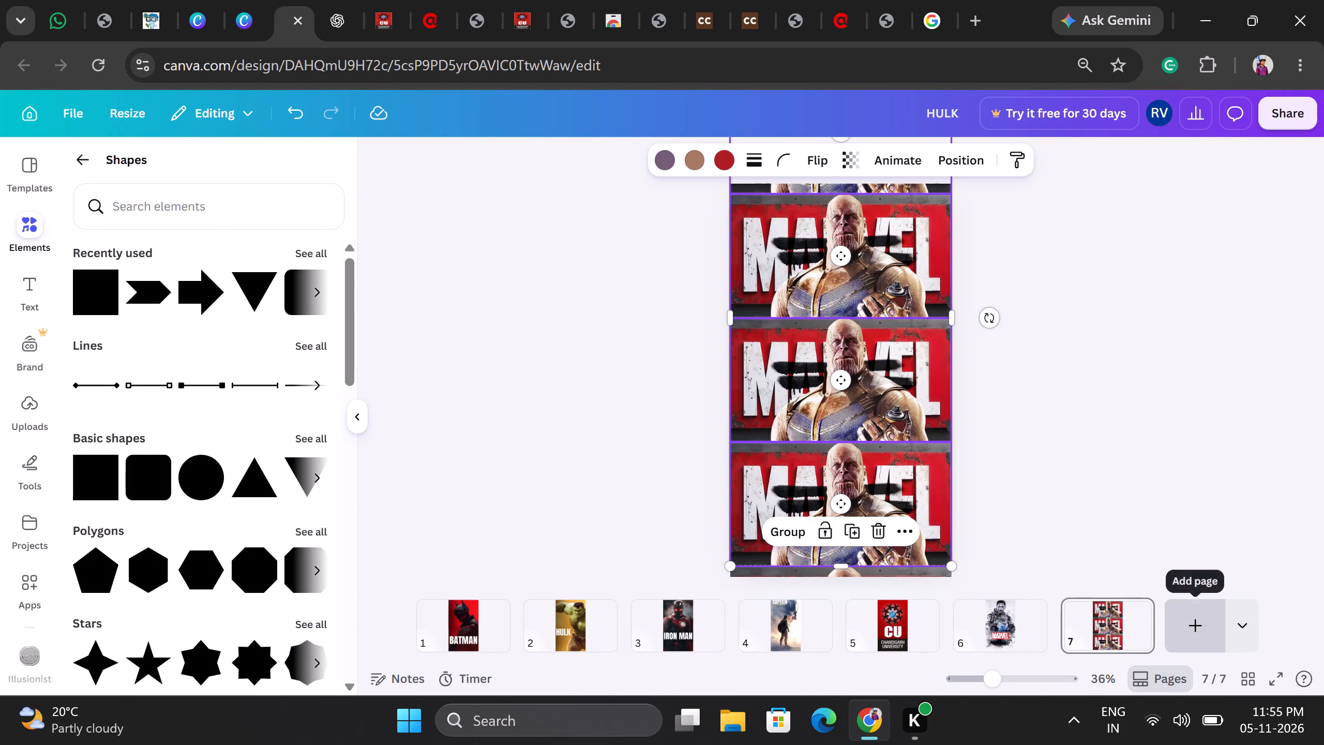
pyautogui.click(820, 363)
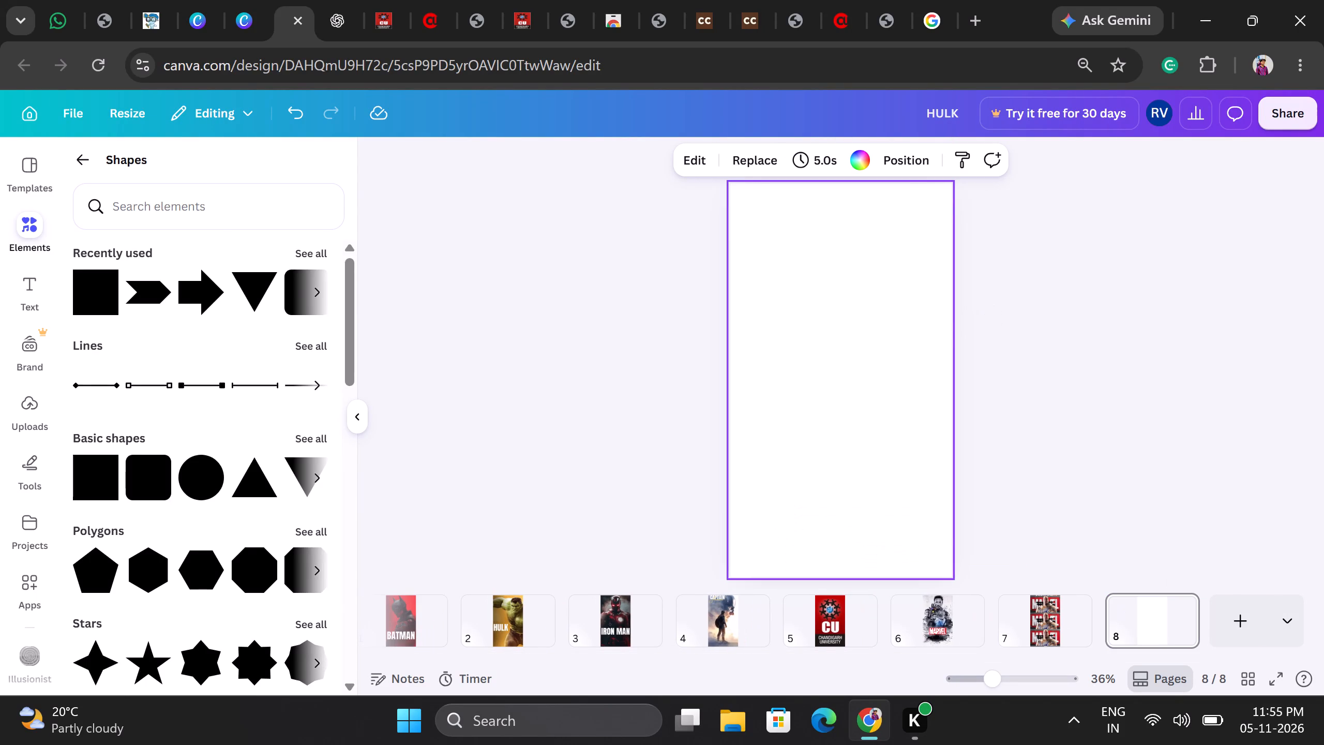
pyautogui.hotkey('ctrl', 'v')
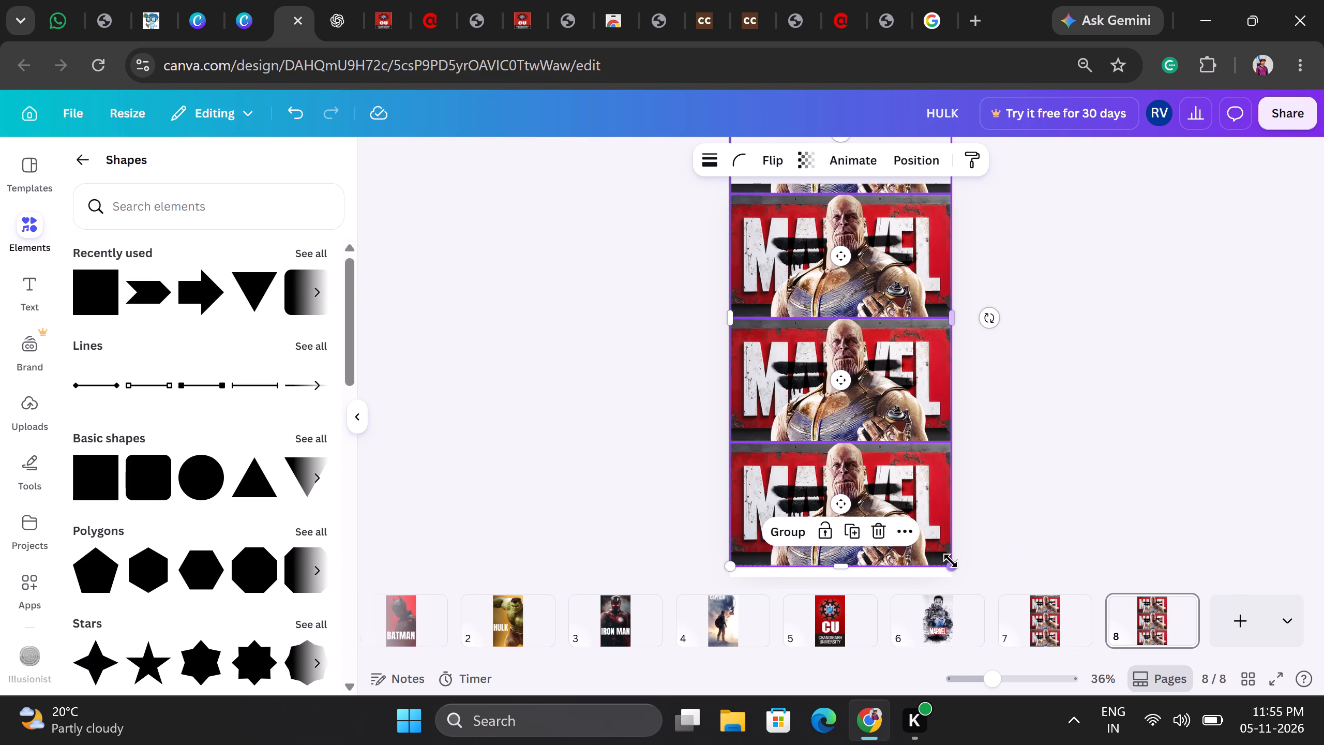
# Scale the four pasted Thanos pictures down together to about 40% of the page width and fit them into page 8's top-left corner.
pyautogui.moveTo(951, 563); pyautogui.dragTo(764, 325)
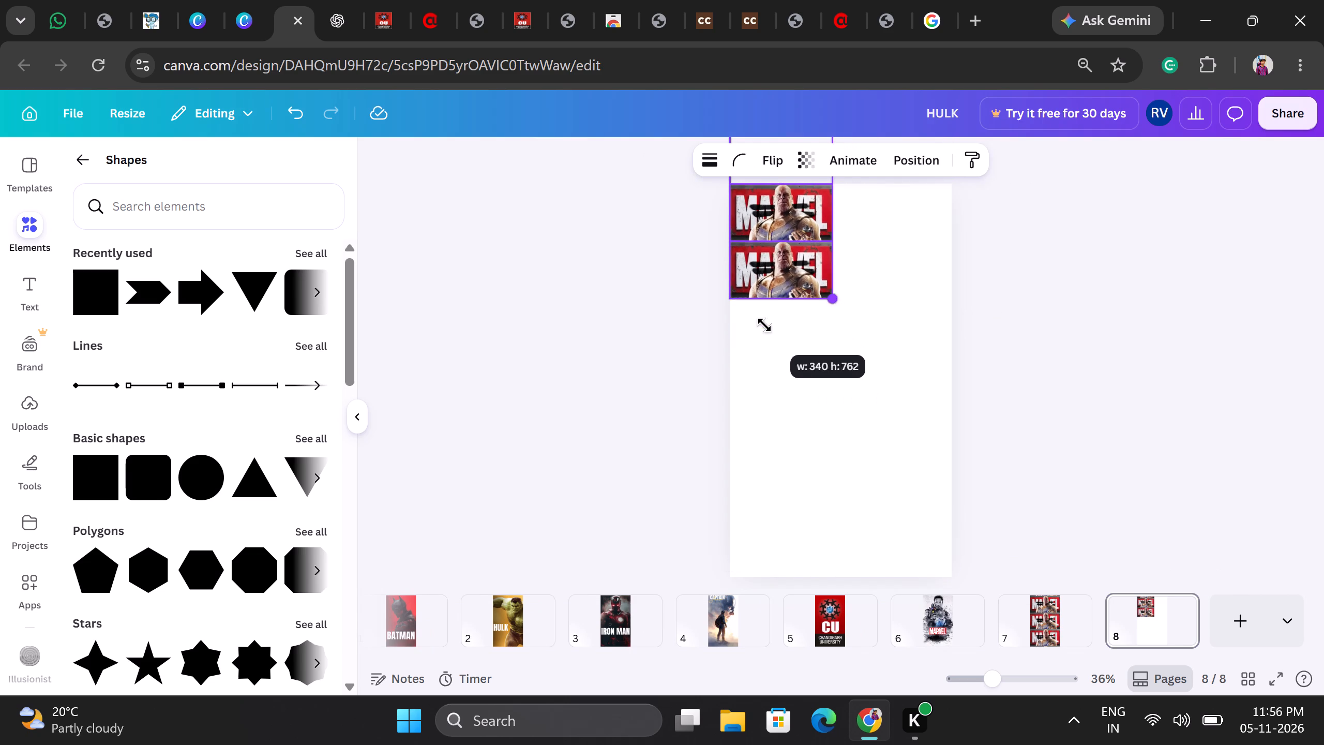
pyautogui.moveTo(764, 325); pyautogui.dragTo(764, 325)
pyautogui.moveTo(793, 233); pyautogui.dragTo(799, 306)
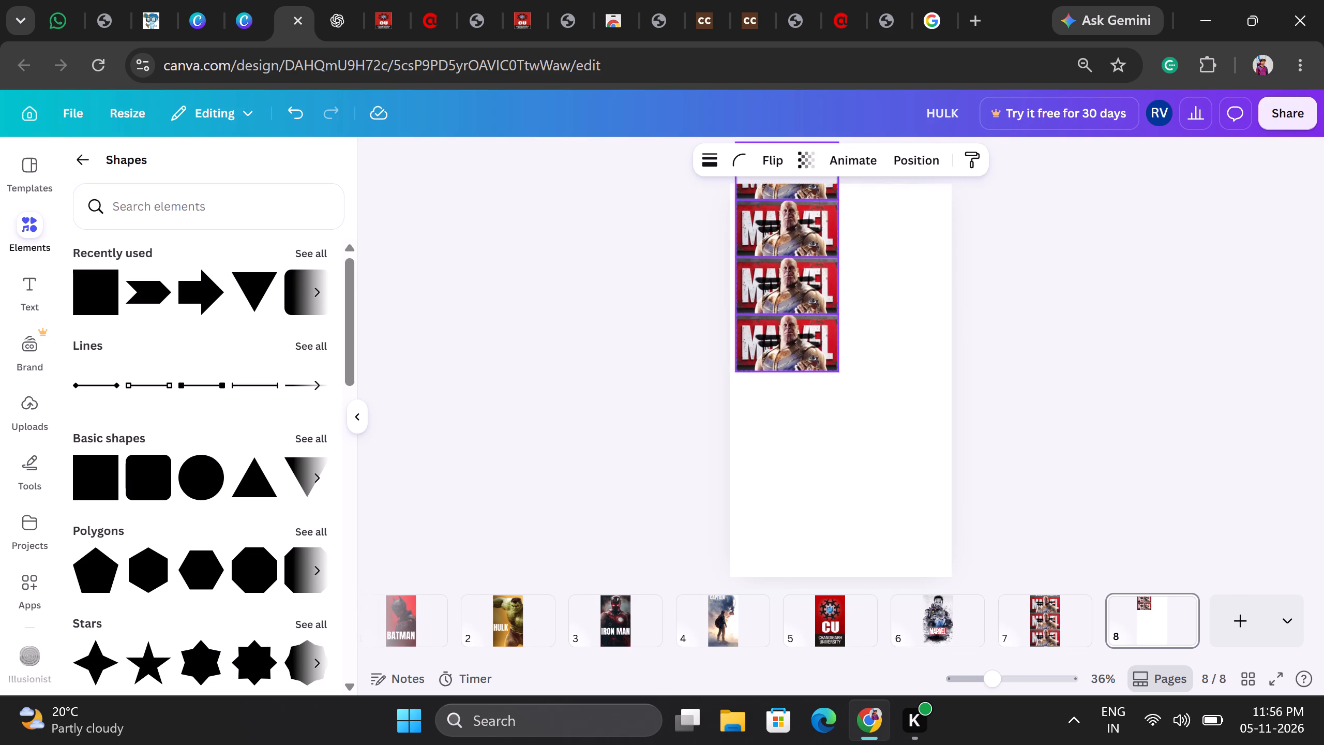
pyautogui.moveTo(799, 306); pyautogui.dragTo(798, 349)
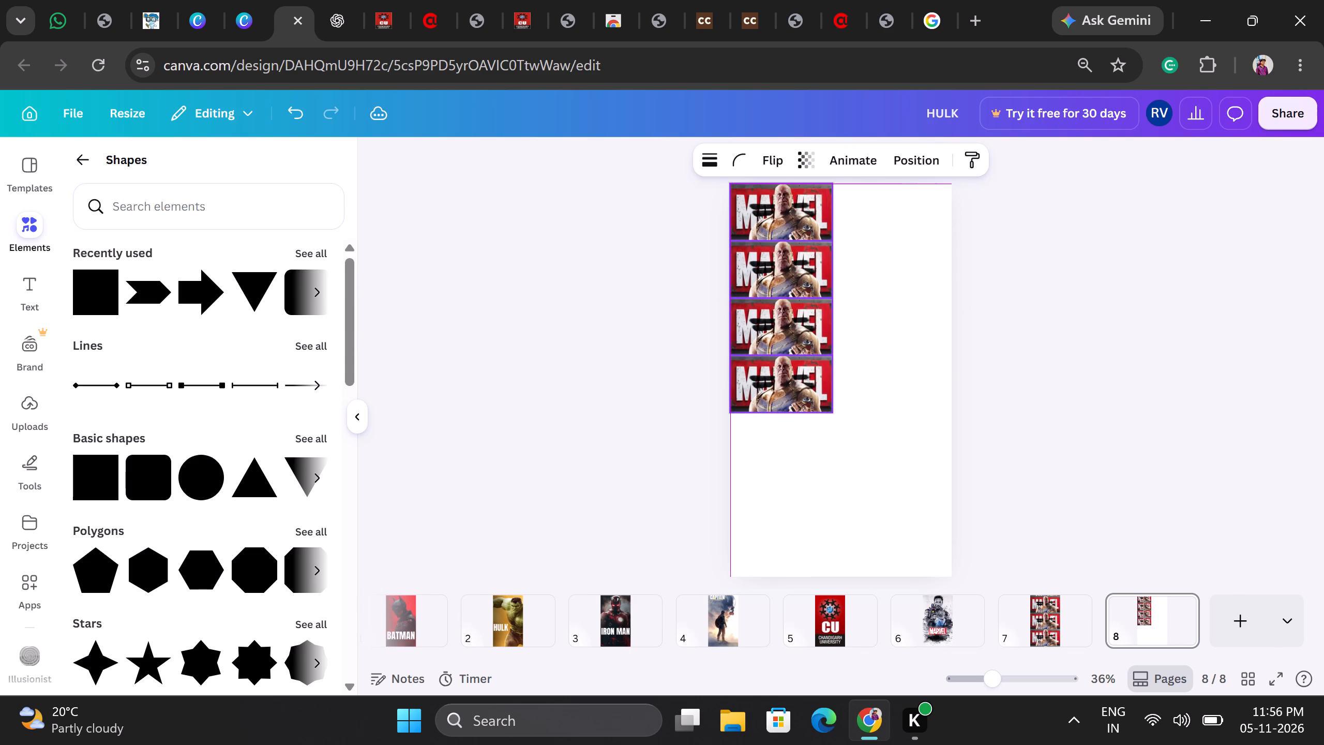
pyautogui.moveTo(798, 349); pyautogui.dragTo(795, 344)
pyautogui.moveTo(835, 412); pyautogui.dragTo(810, 393)
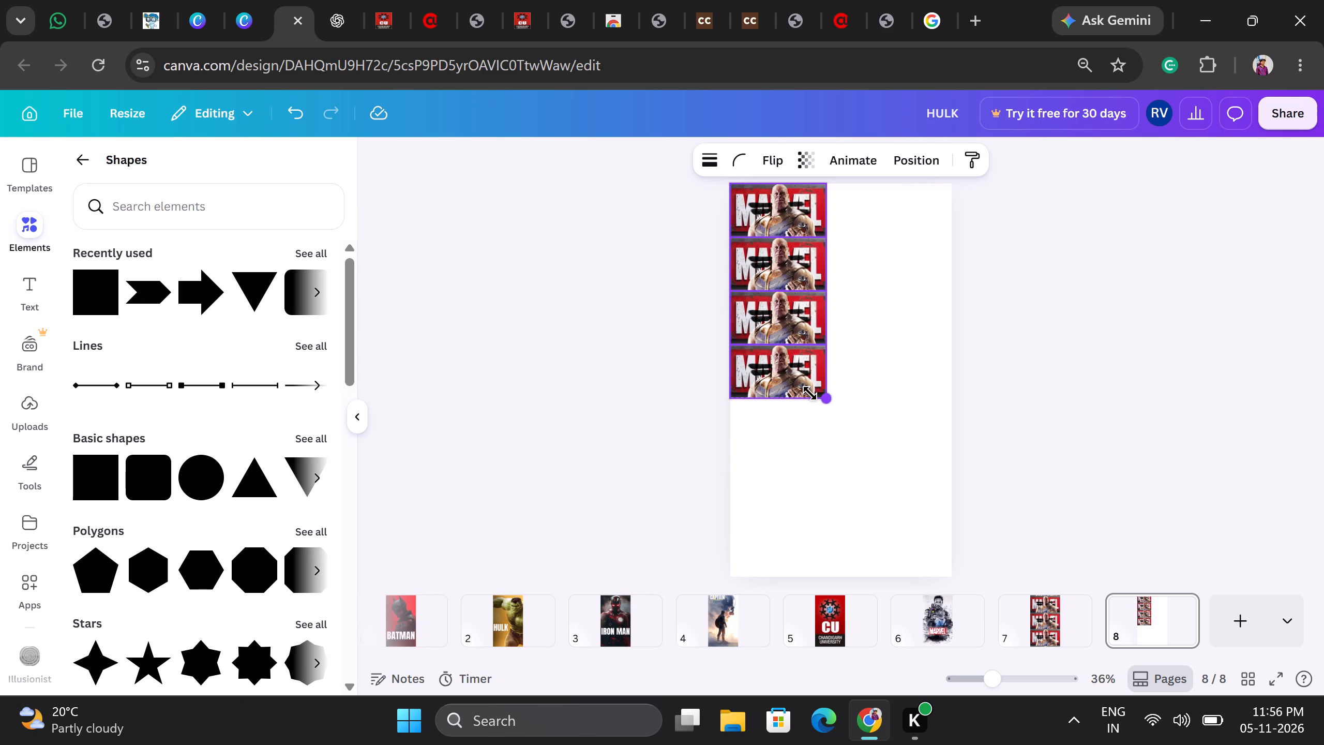
pyautogui.moveTo(810, 393); pyautogui.dragTo(810, 391)
pyautogui.click(795, 311)
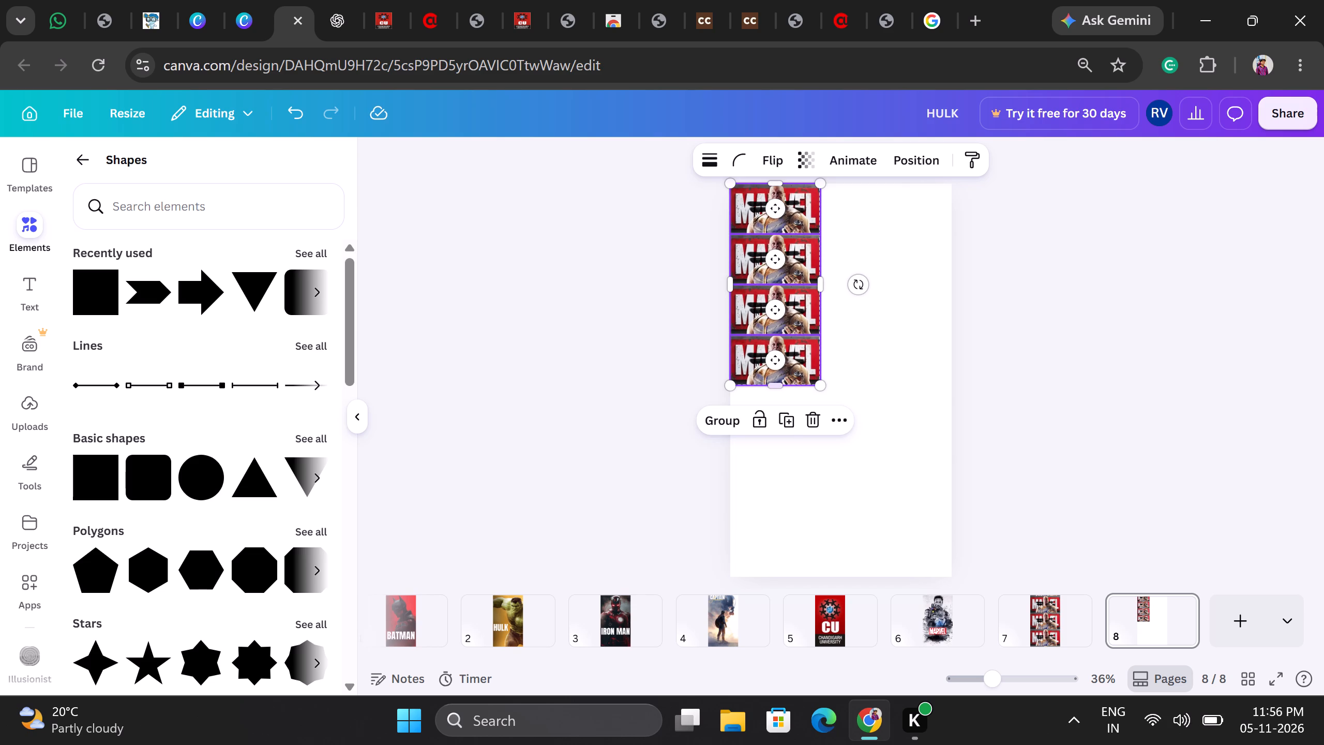
# Duplicate the four small Thanos pictures and place the copies directly below, completing a column down page 8's left edge.
pyautogui.click(783, 420)
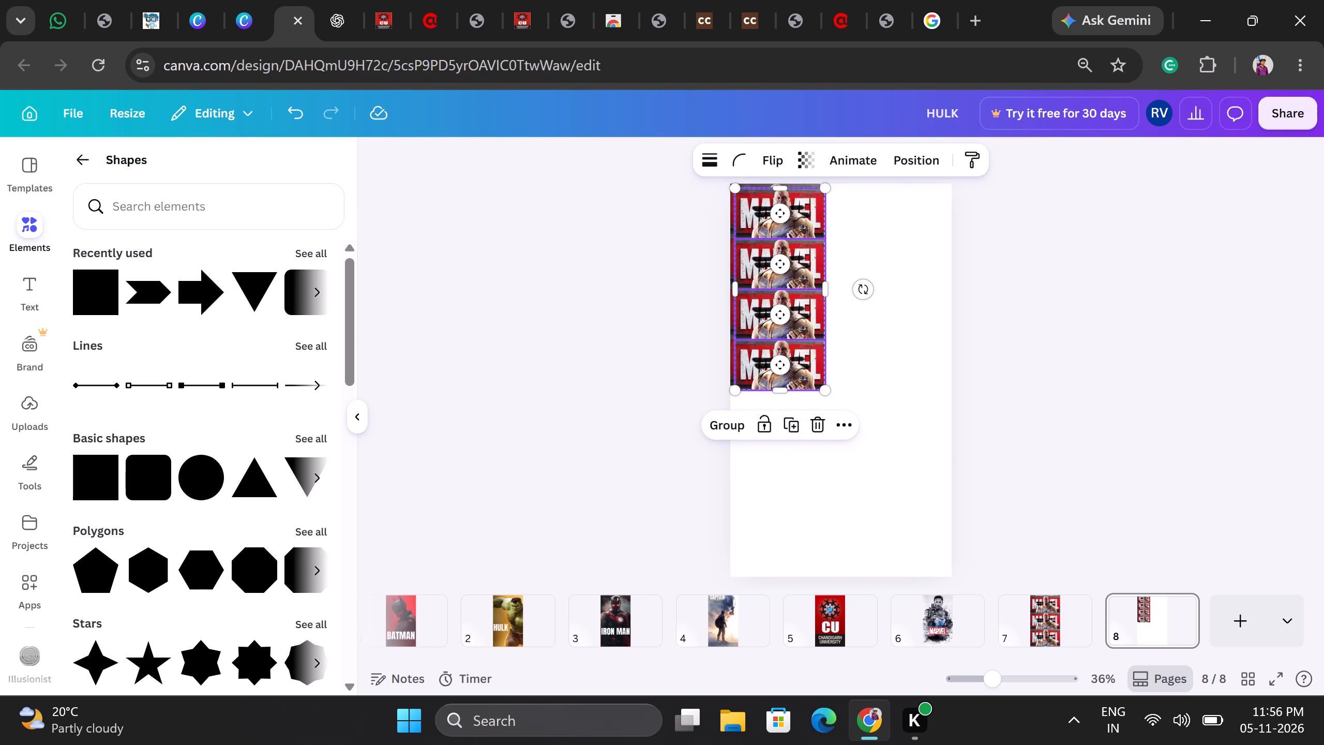
pyautogui.moveTo(803, 304); pyautogui.dragTo(797, 523)
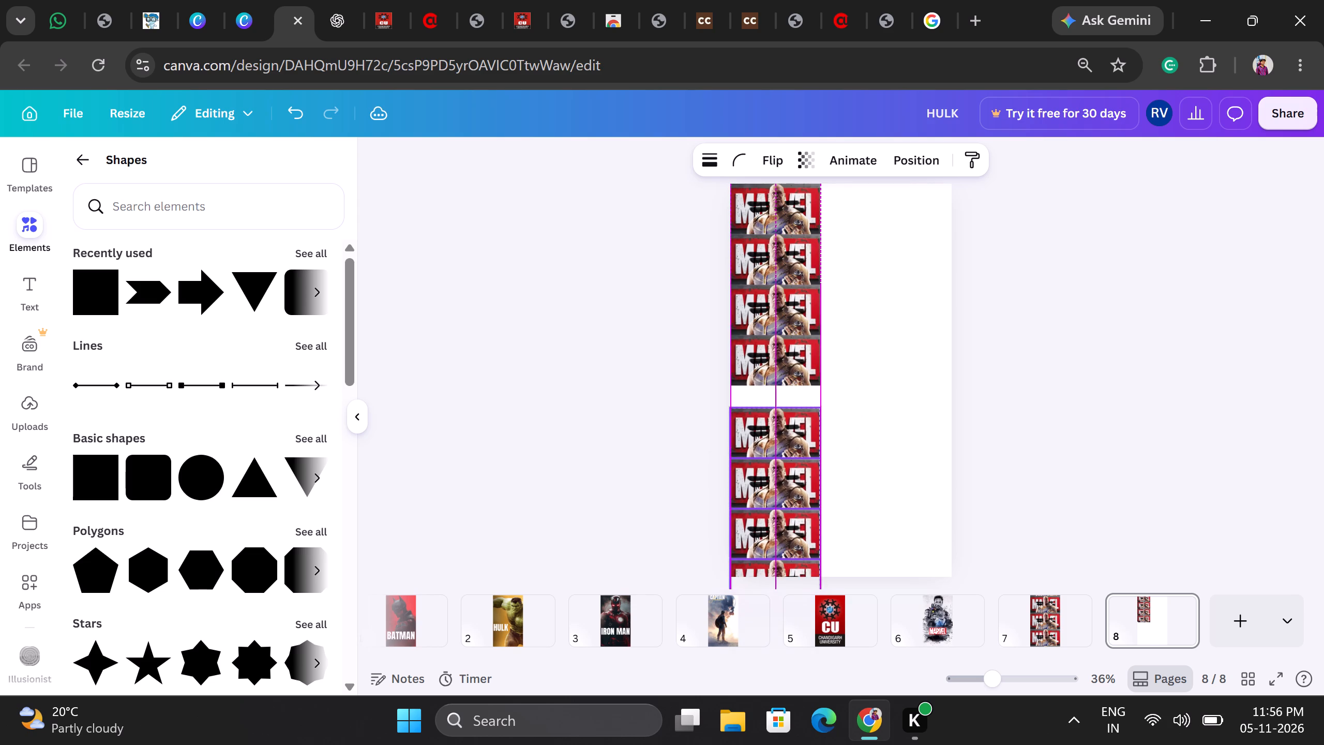
pyautogui.moveTo(797, 523); pyautogui.dragTo(793, 505)
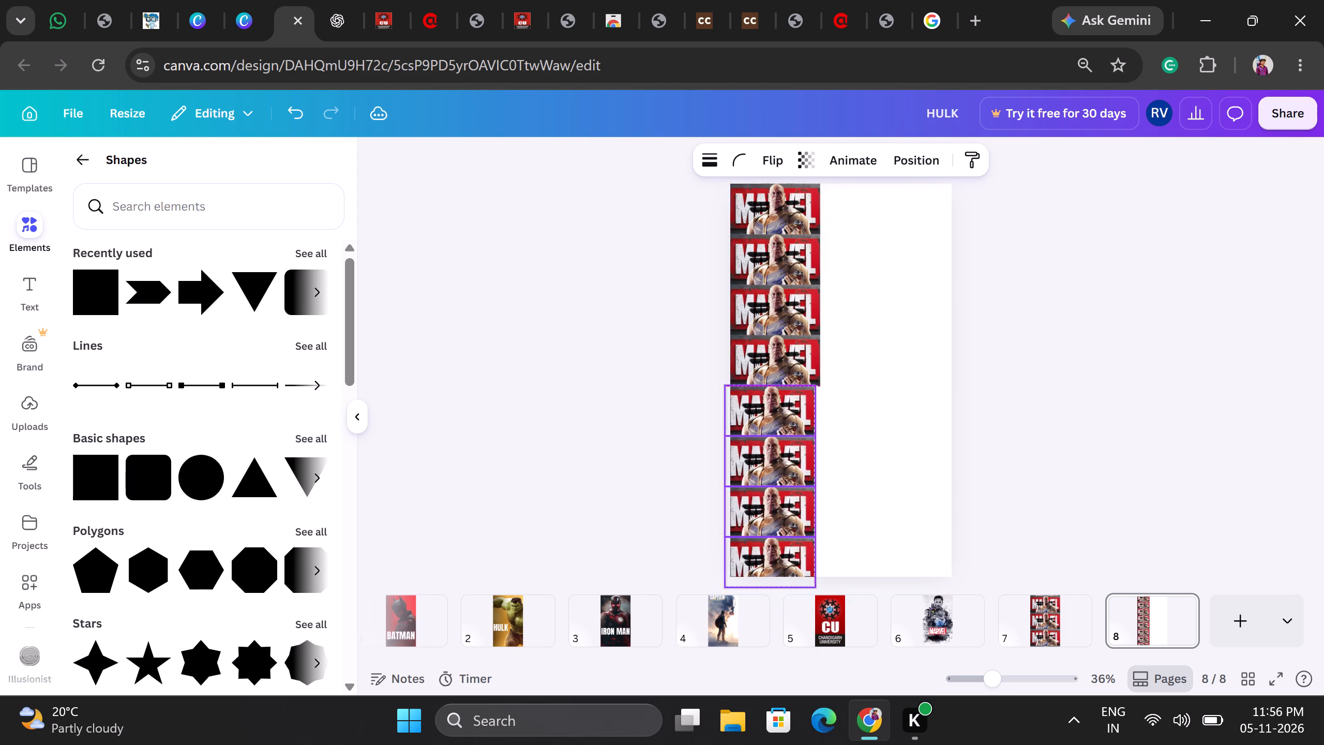
pyautogui.moveTo(793, 505); pyautogui.dragTo(791, 505)
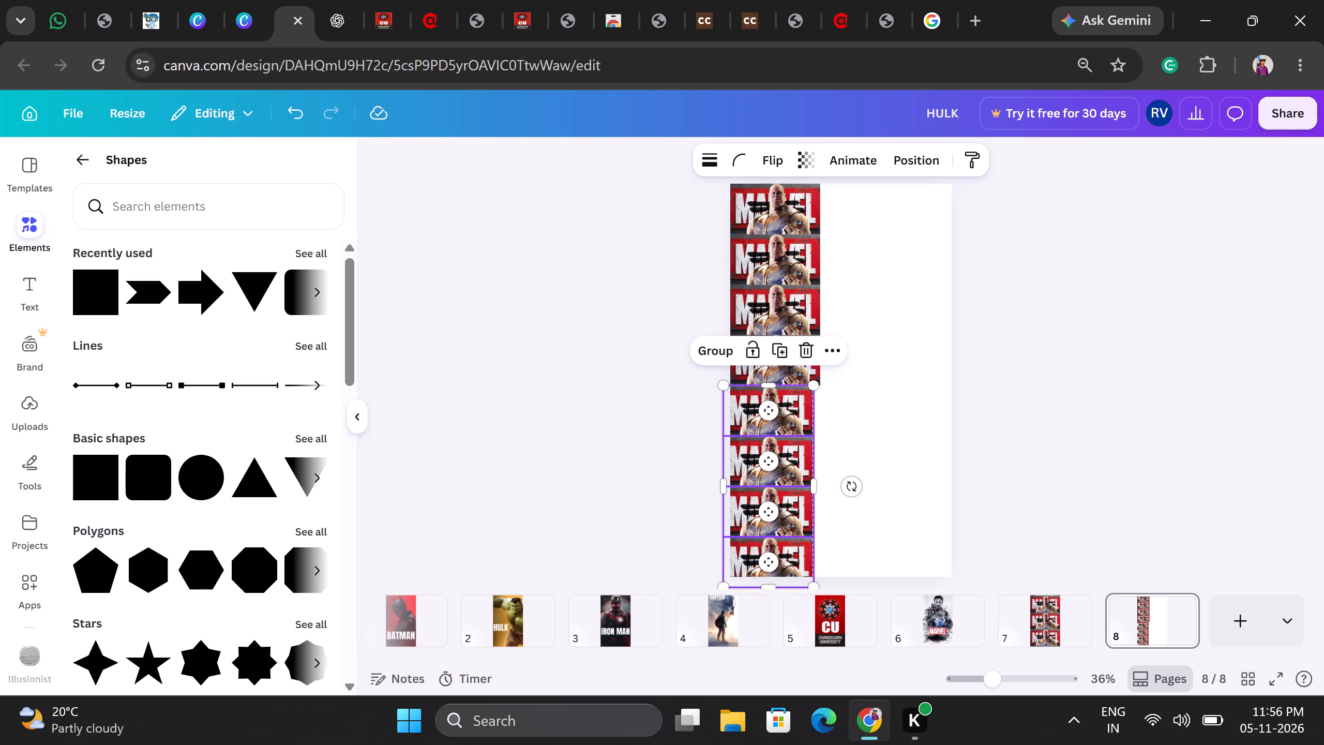
pyautogui.moveTo(789, 458); pyautogui.dragTo(798, 465)
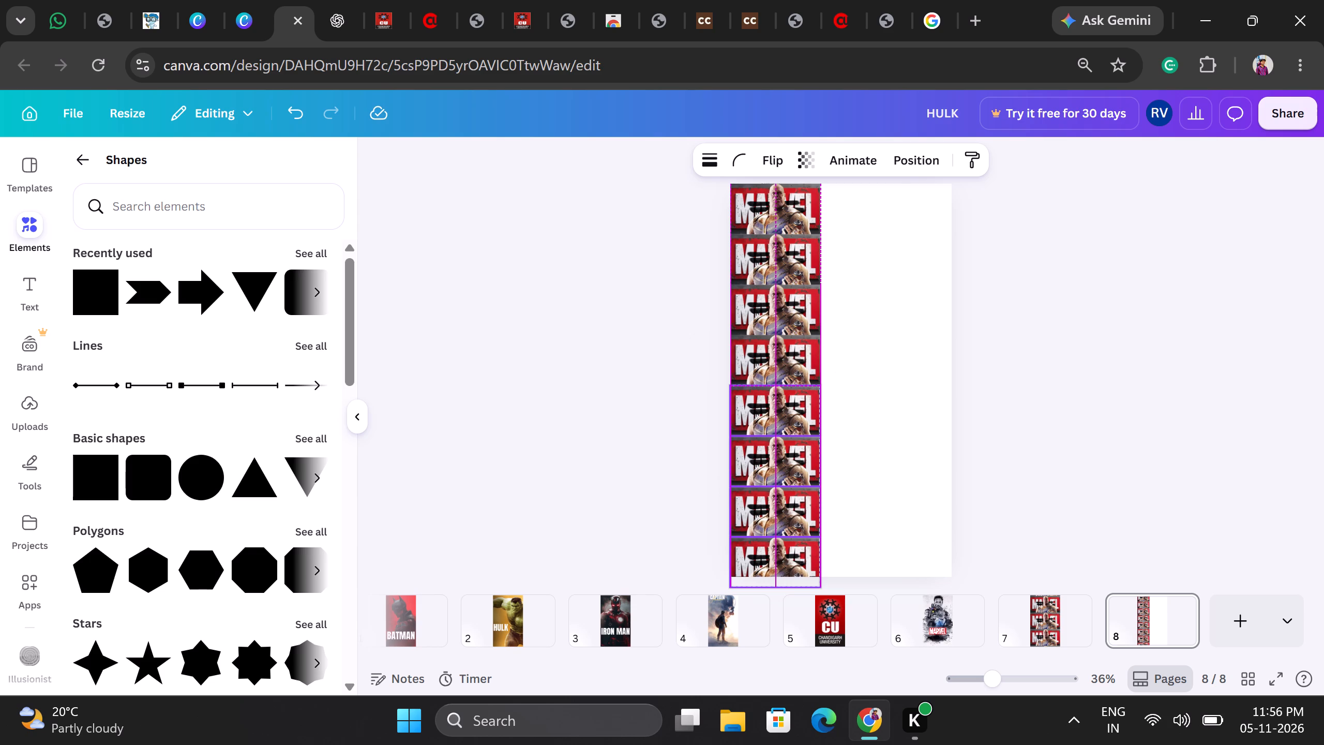
pyautogui.moveTo(798, 465); pyautogui.dragTo(796, 457)
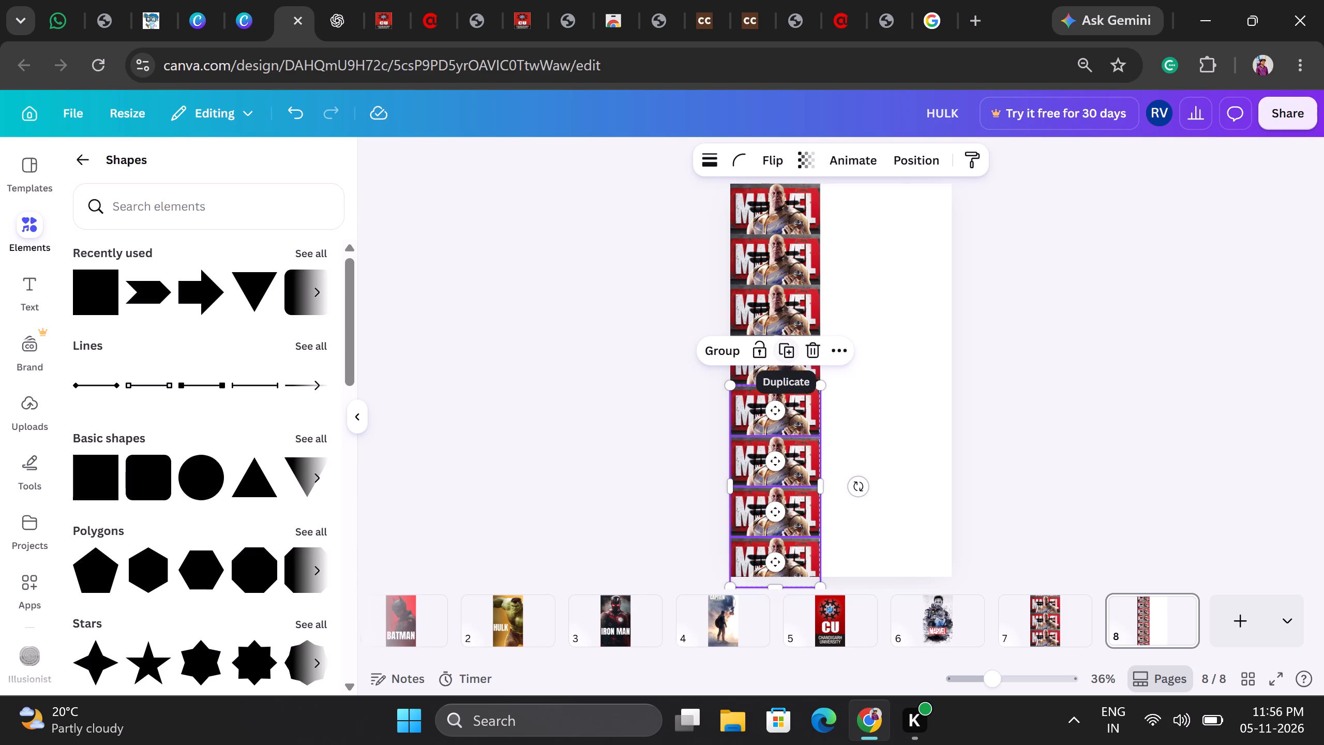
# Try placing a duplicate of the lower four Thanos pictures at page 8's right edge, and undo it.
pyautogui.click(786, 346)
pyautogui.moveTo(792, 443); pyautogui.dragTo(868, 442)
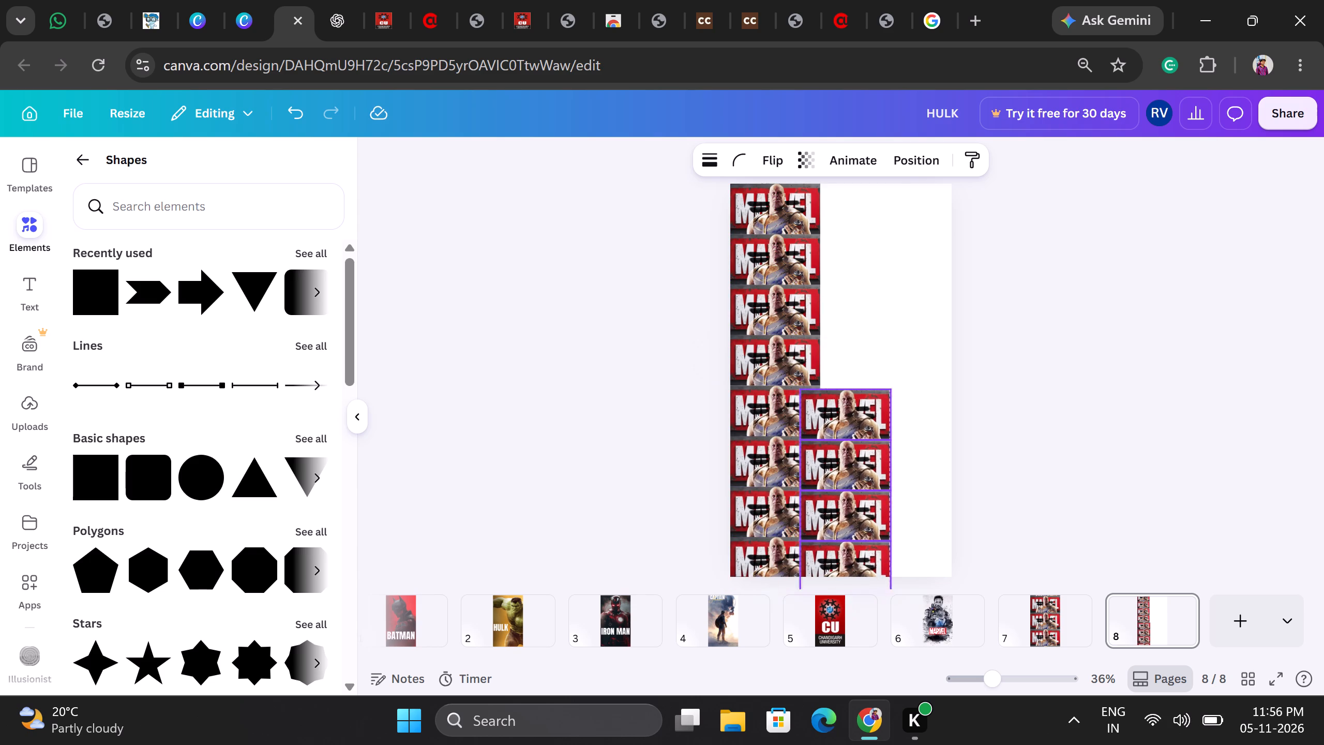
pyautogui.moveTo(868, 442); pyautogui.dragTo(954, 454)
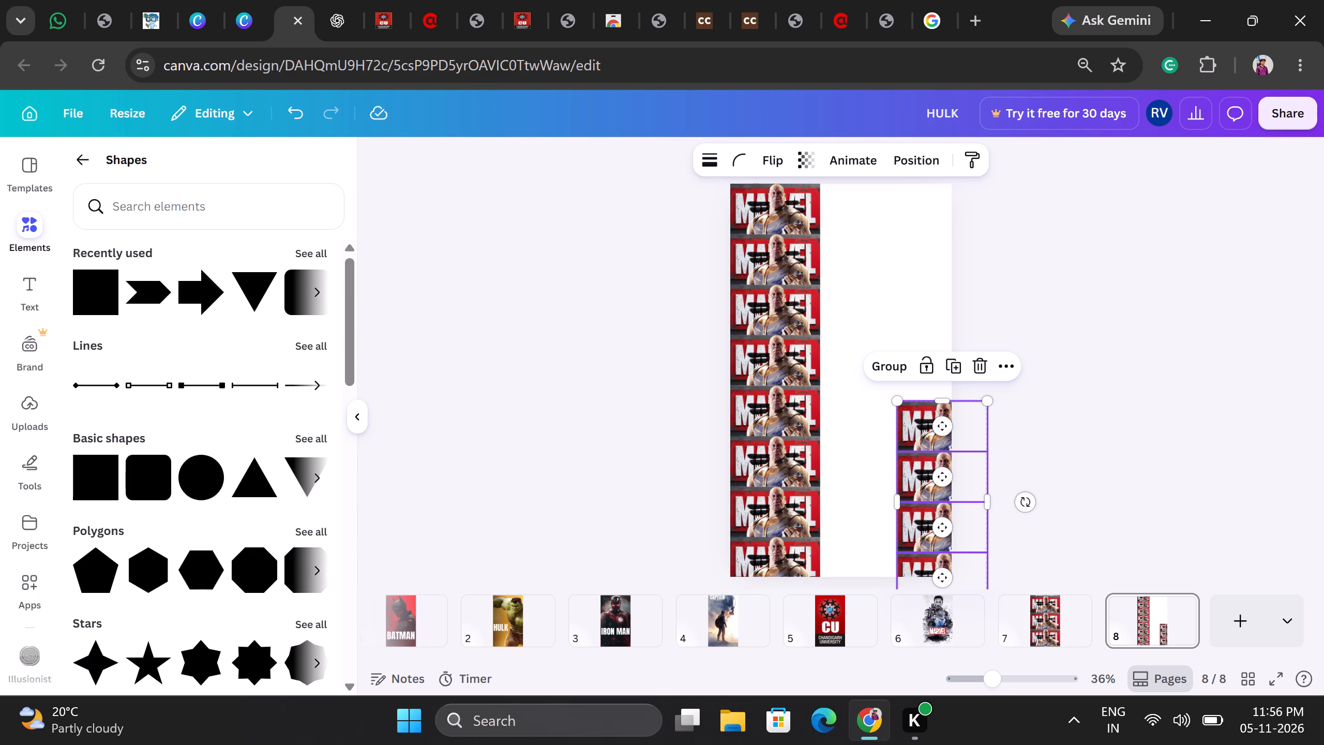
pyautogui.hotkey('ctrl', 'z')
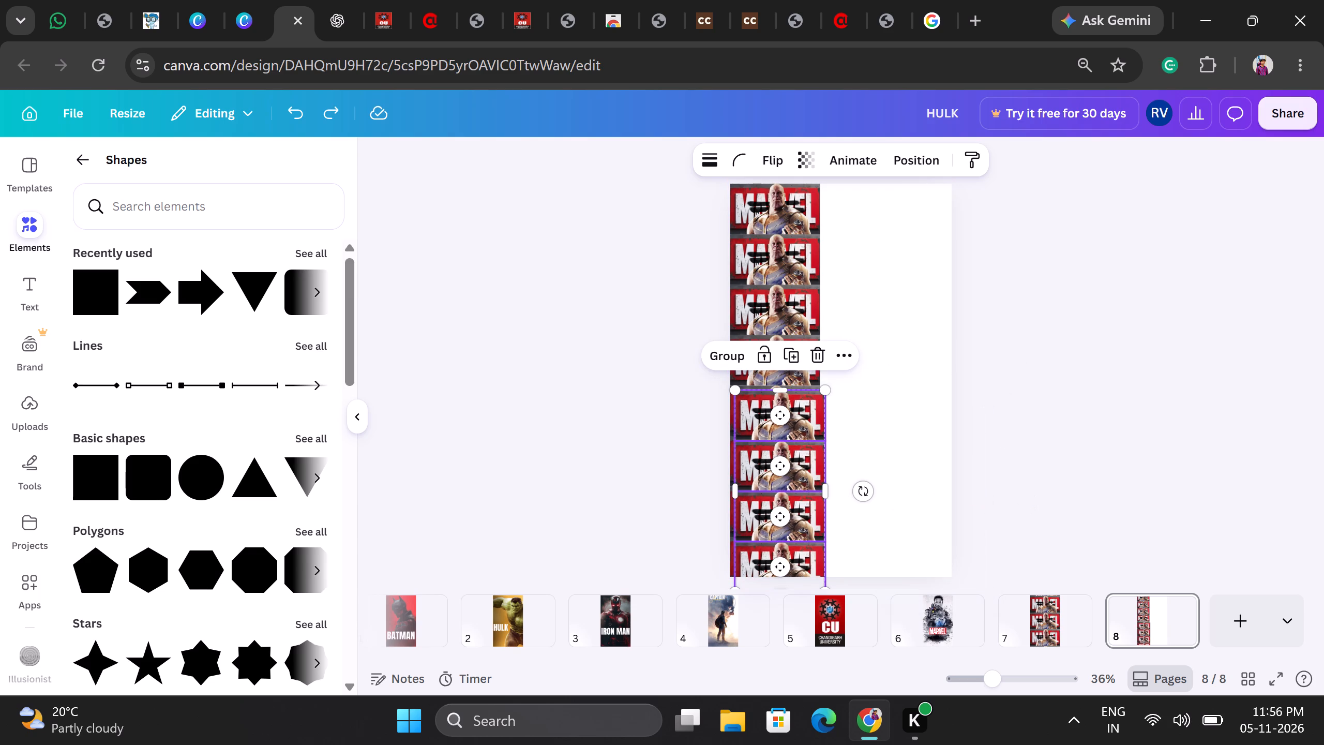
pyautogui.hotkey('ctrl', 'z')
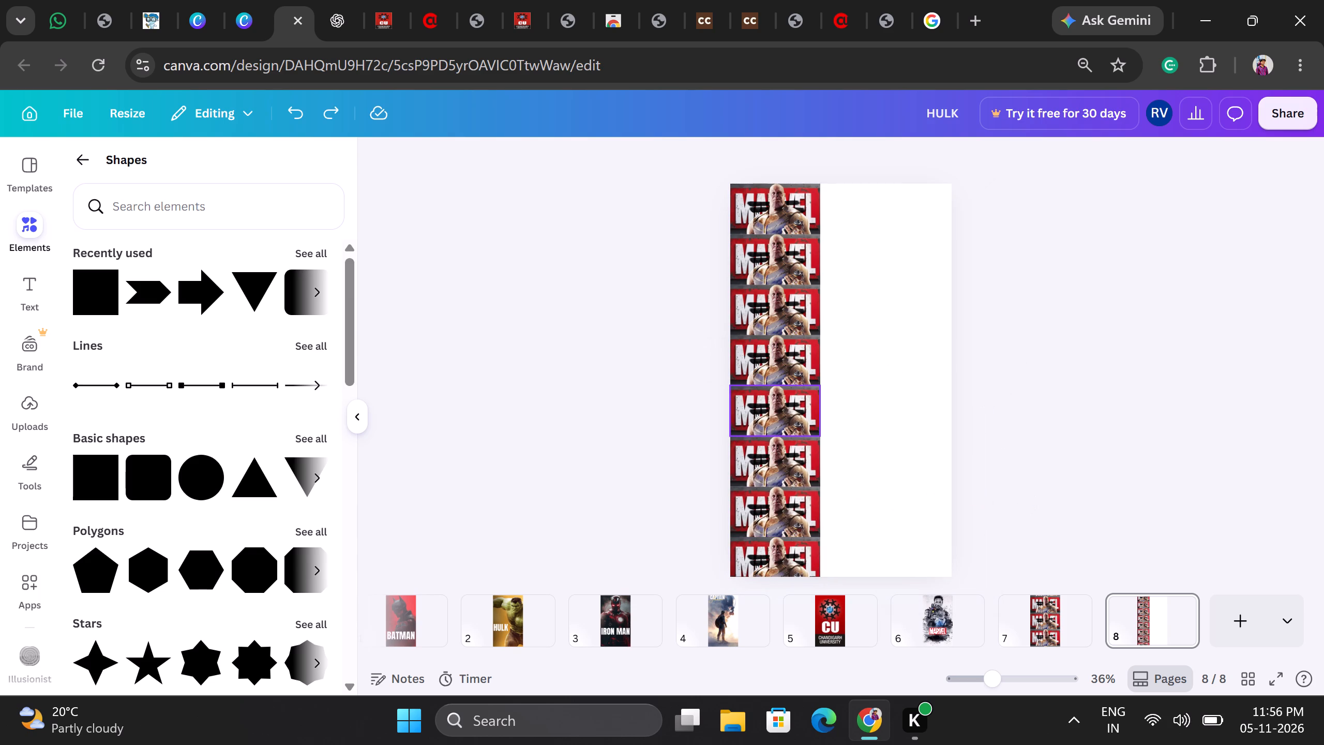
# Nudge the lower four Thanos pictures on page 8 slightly up against the upper four.
pyautogui.moveTo(693, 414); pyautogui.dragTo(832, 616)
pyautogui.press('Up')
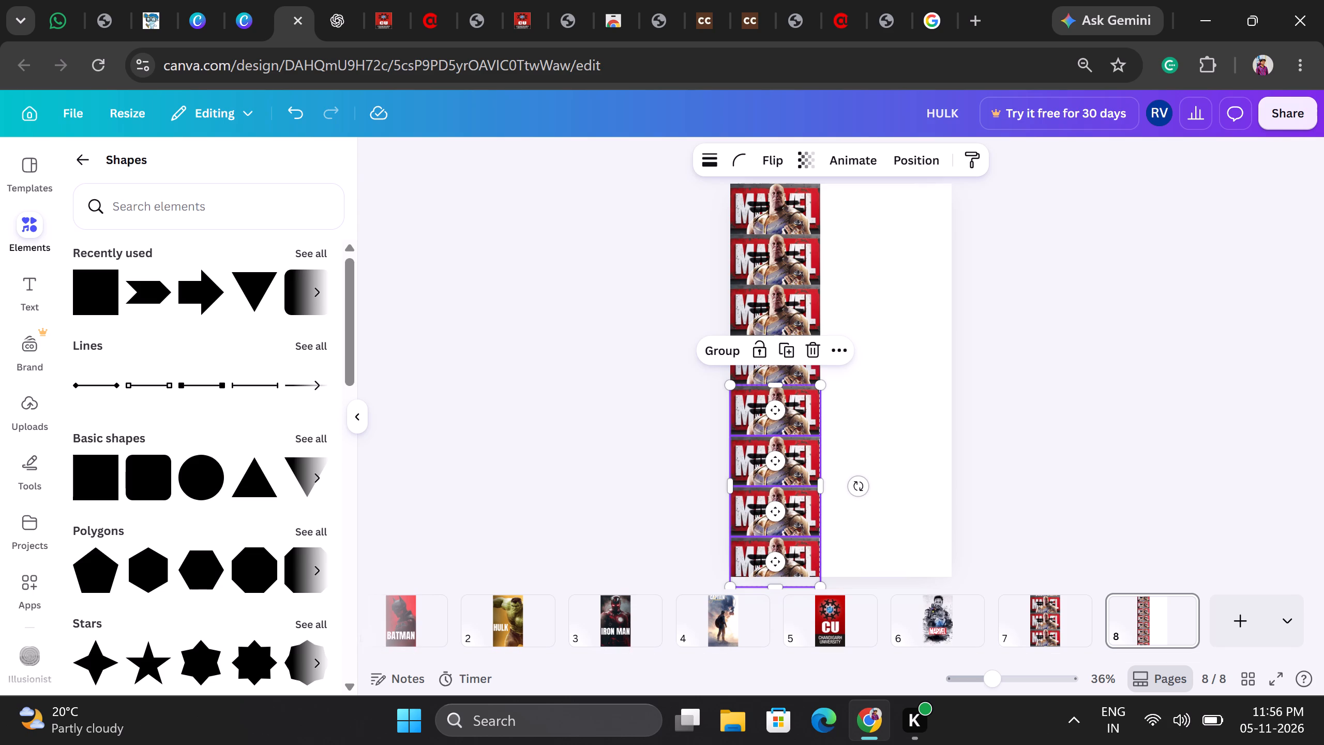
pyautogui.click(1062, 588)
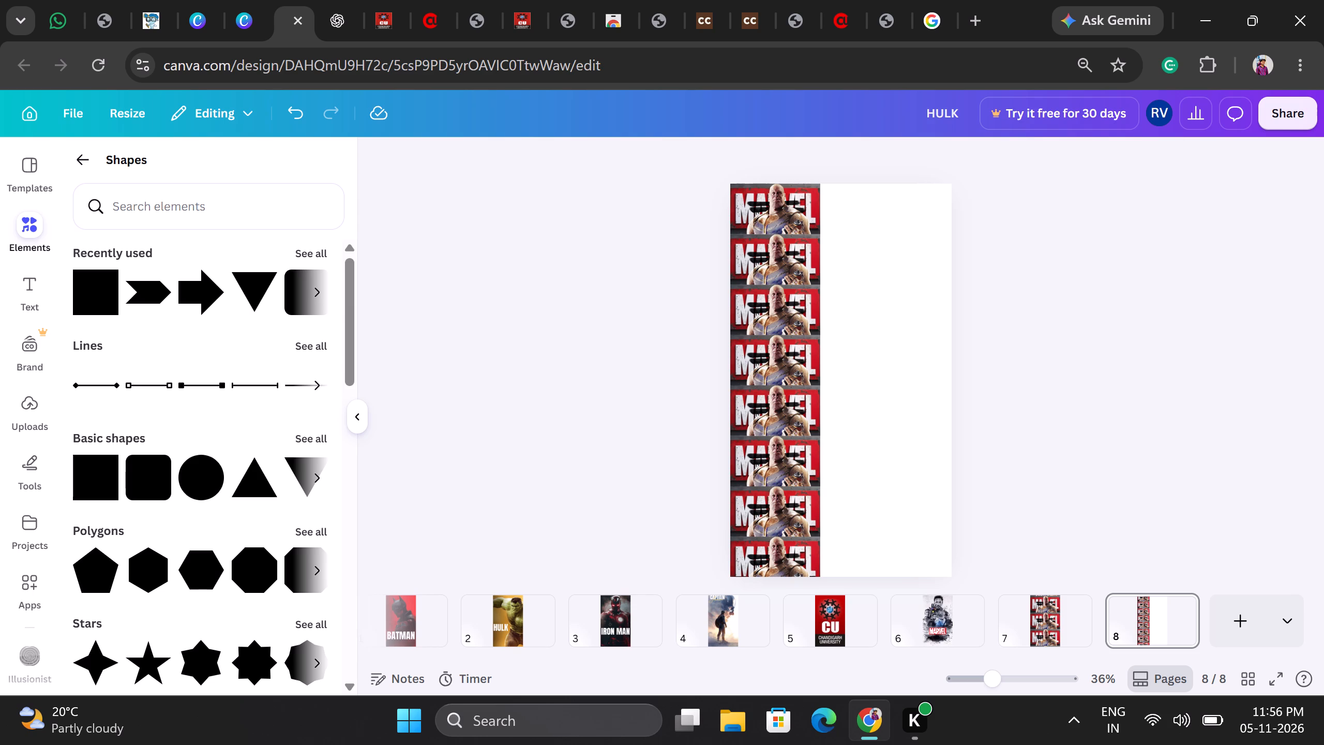
# Nudge the whole column of Thanos pictures up and down to settle its top edge at the top of page 8.
pyautogui.scroll(-2, 1037, 573)
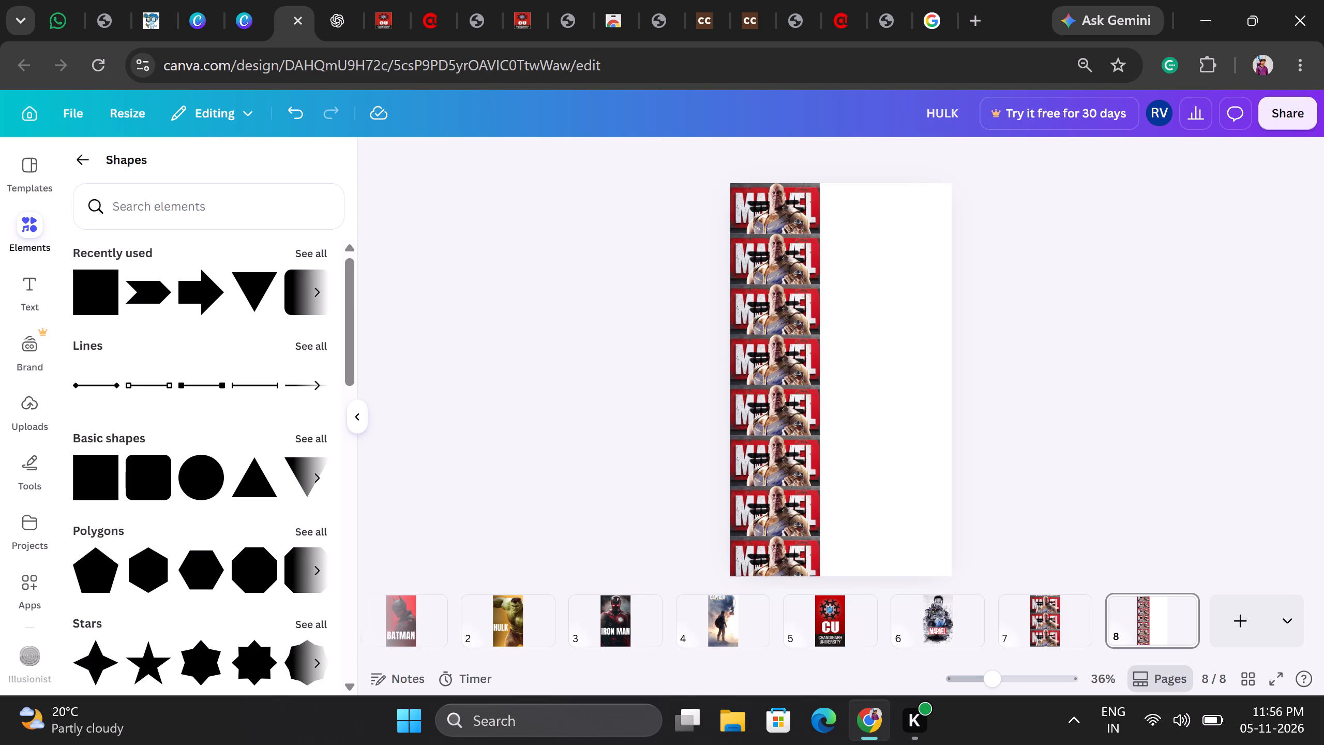
pyautogui.moveTo(704, 188); pyautogui.dragTo(807, 592)
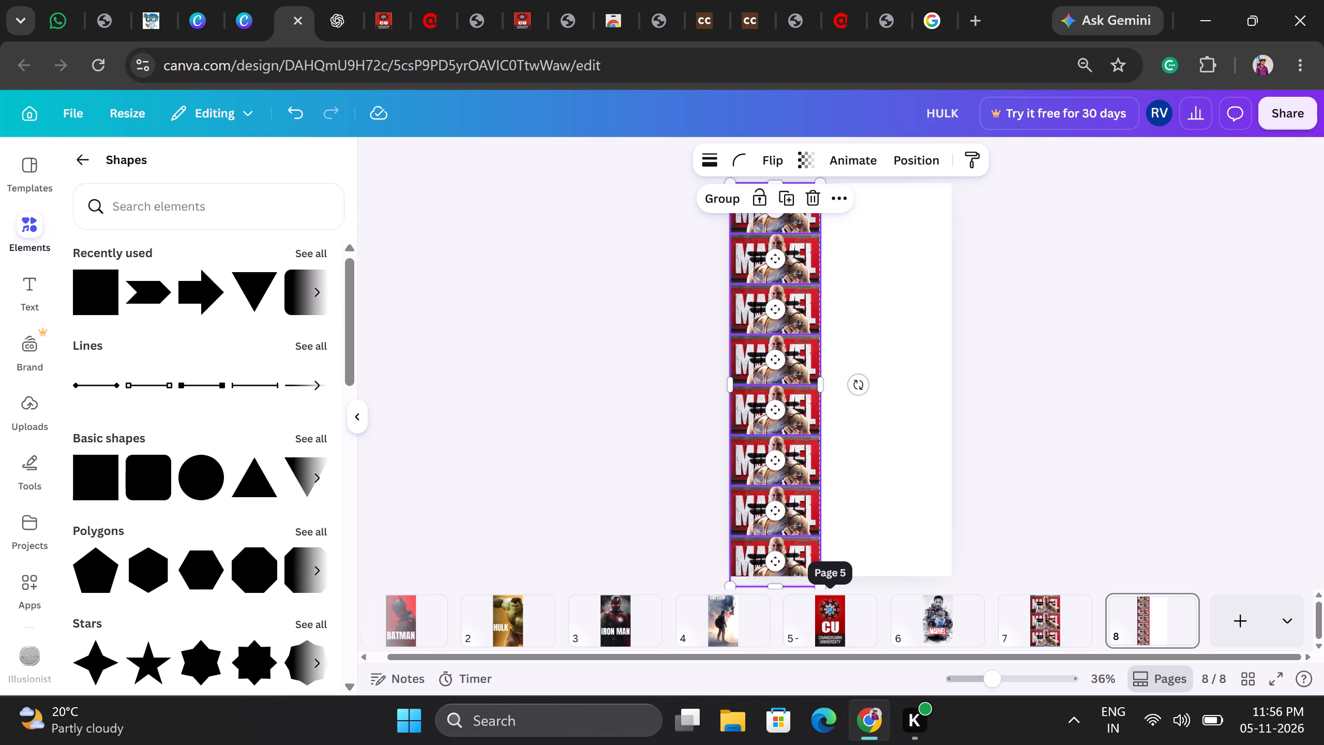
pyautogui.press('Up')
pyautogui.press('Up')
pyautogui.press('Up')
pyautogui.press('Up')
pyautogui.press('Up')
pyautogui.press('Up')
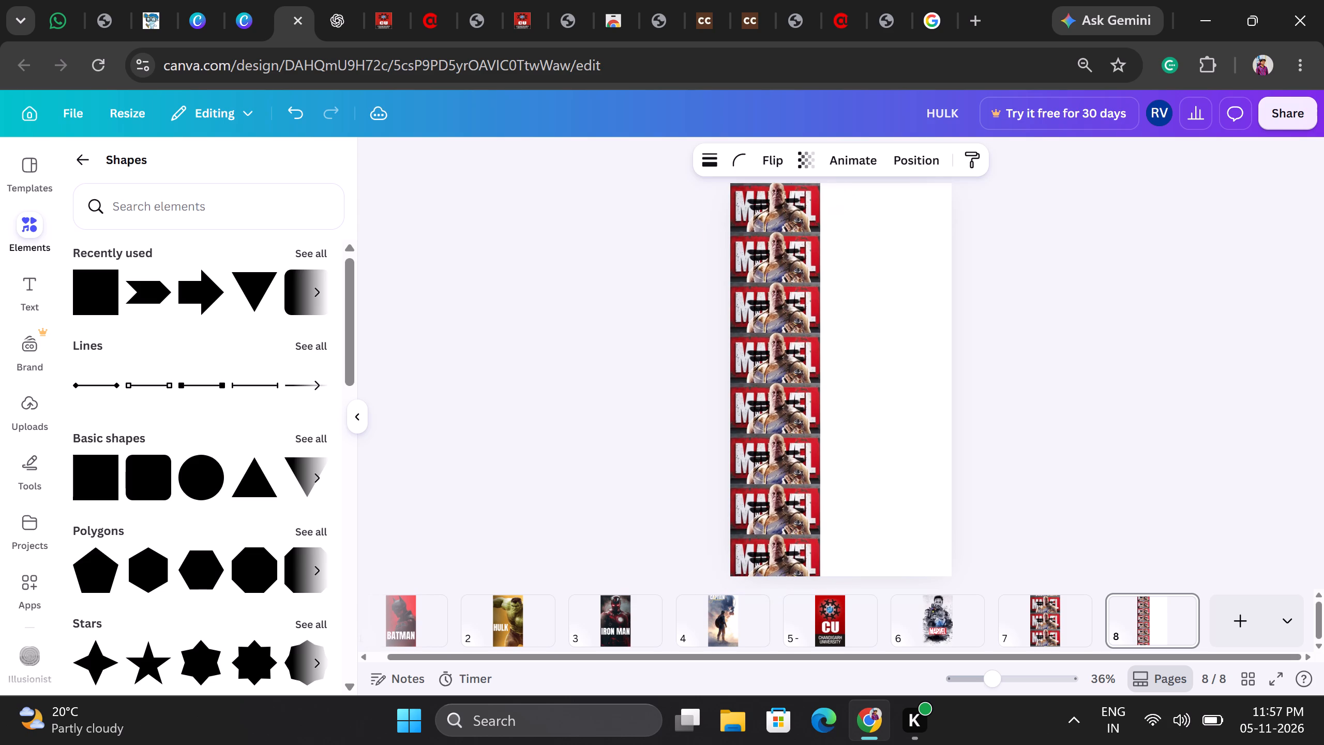
pyautogui.press('Up')
pyautogui.press('Up')
pyautogui.press('Up')
pyautogui.press('Up')
pyautogui.press('Up')
pyautogui.press('Up')
pyautogui.press('Up')
pyautogui.press('Up')
pyautogui.press('Up')
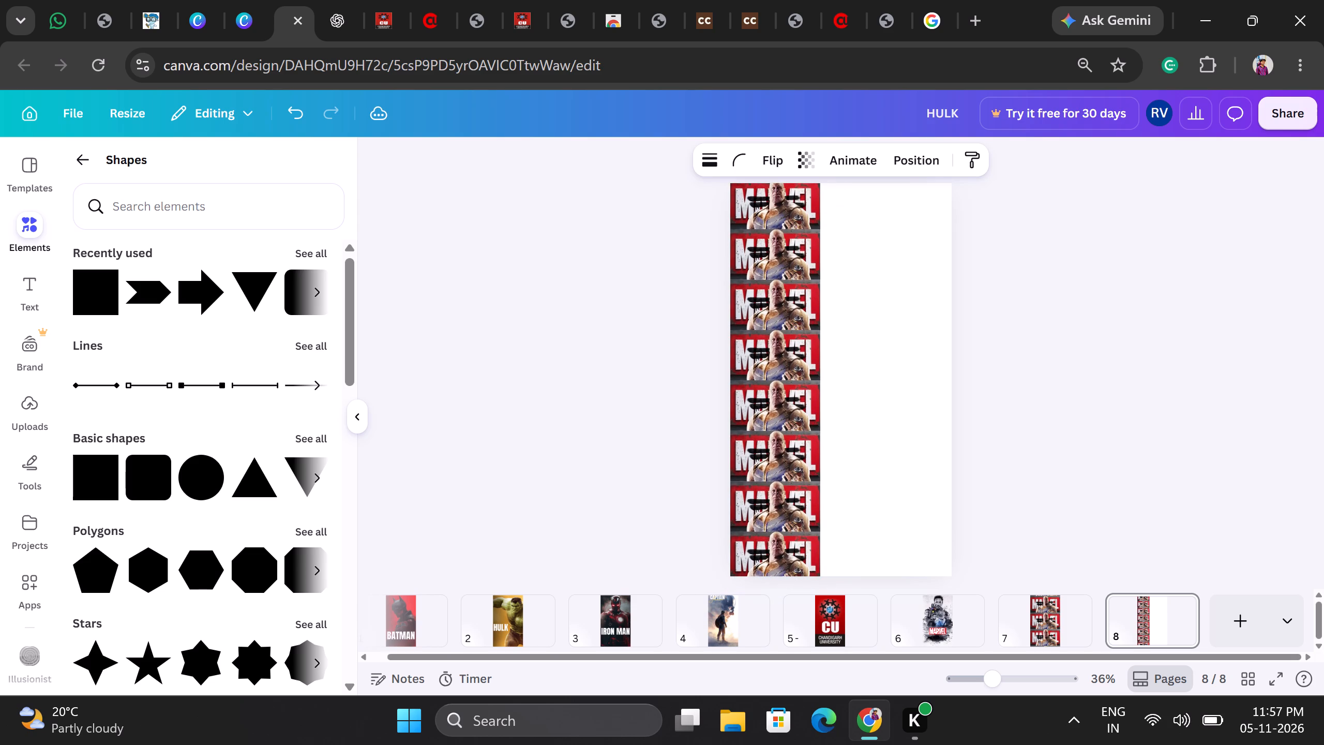
pyautogui.press('Up')
pyautogui.press('Up')
pyautogui.press('Up')
pyautogui.press('Down')
pyautogui.press('Down')
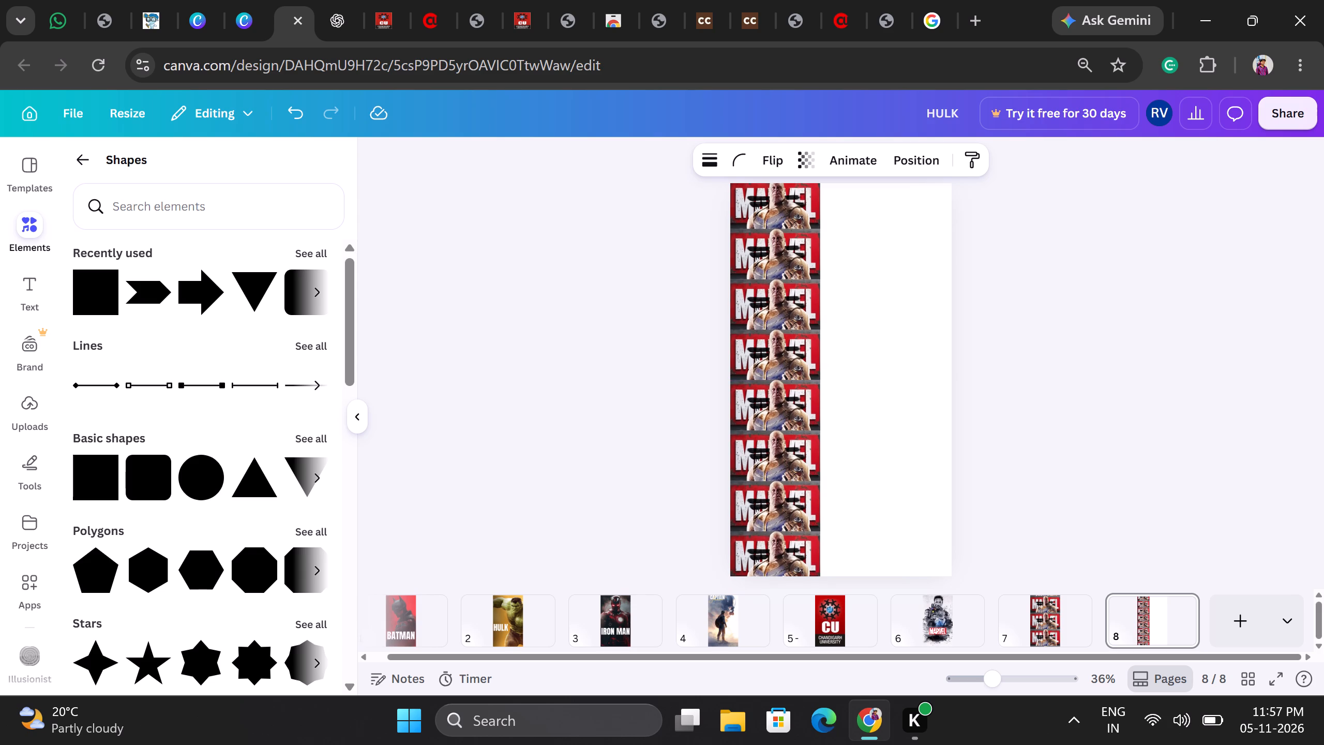
pyautogui.press('Down')
pyautogui.press('Down')
pyautogui.press('Down')
pyautogui.press('Down')
pyautogui.press('Down')
pyautogui.press('Down')
pyautogui.press('Down')
pyautogui.press('Down')
pyautogui.press('Down')
pyautogui.press('Down')
pyautogui.press('Down')
pyautogui.press('Down')
pyautogui.press('Down')
pyautogui.press('Down')
pyautogui.press('Down')
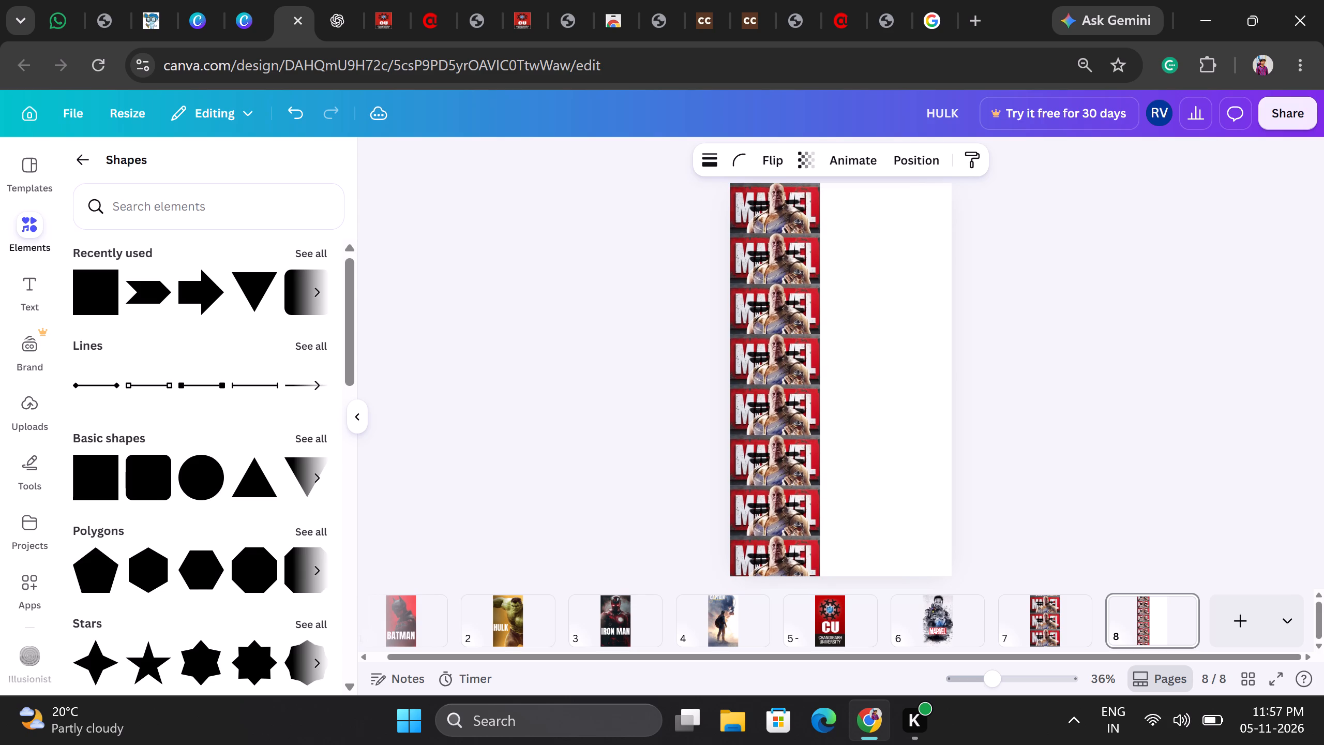
pyautogui.press('Down')
pyautogui.press('Up')
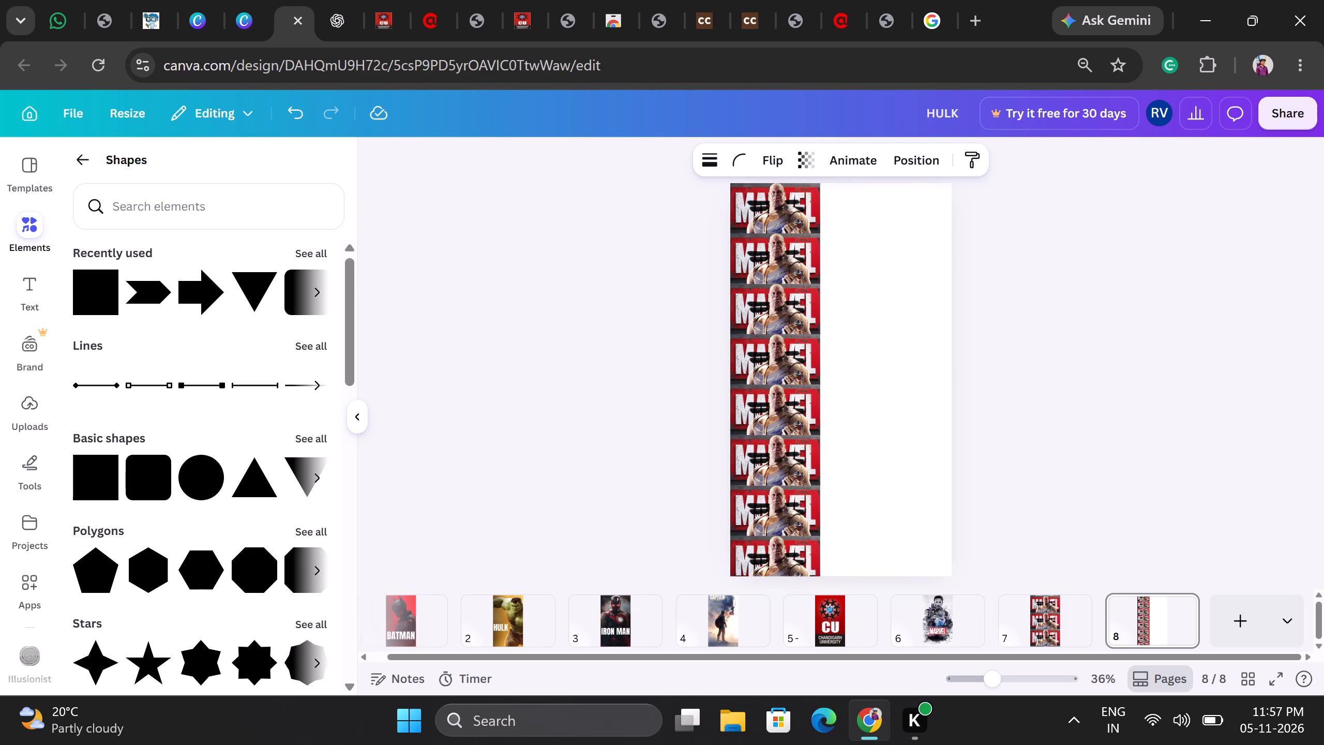
# Copy the full Thanos column and shift the pasted copy right until it sits edge to edge beside the first column.
pyautogui.click(693, 302)
pyautogui.moveTo(703, 192); pyautogui.dragTo(803, 394)
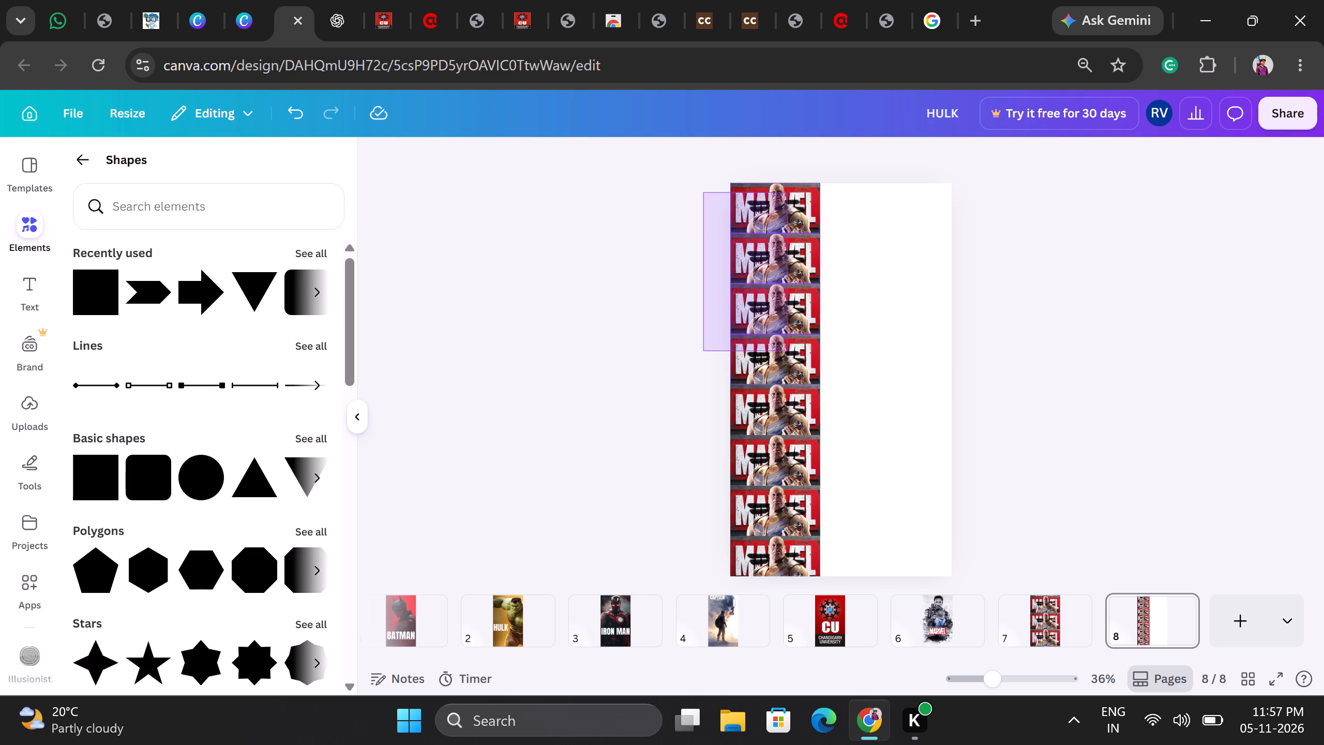
pyautogui.moveTo(803, 394); pyautogui.dragTo(816, 579)
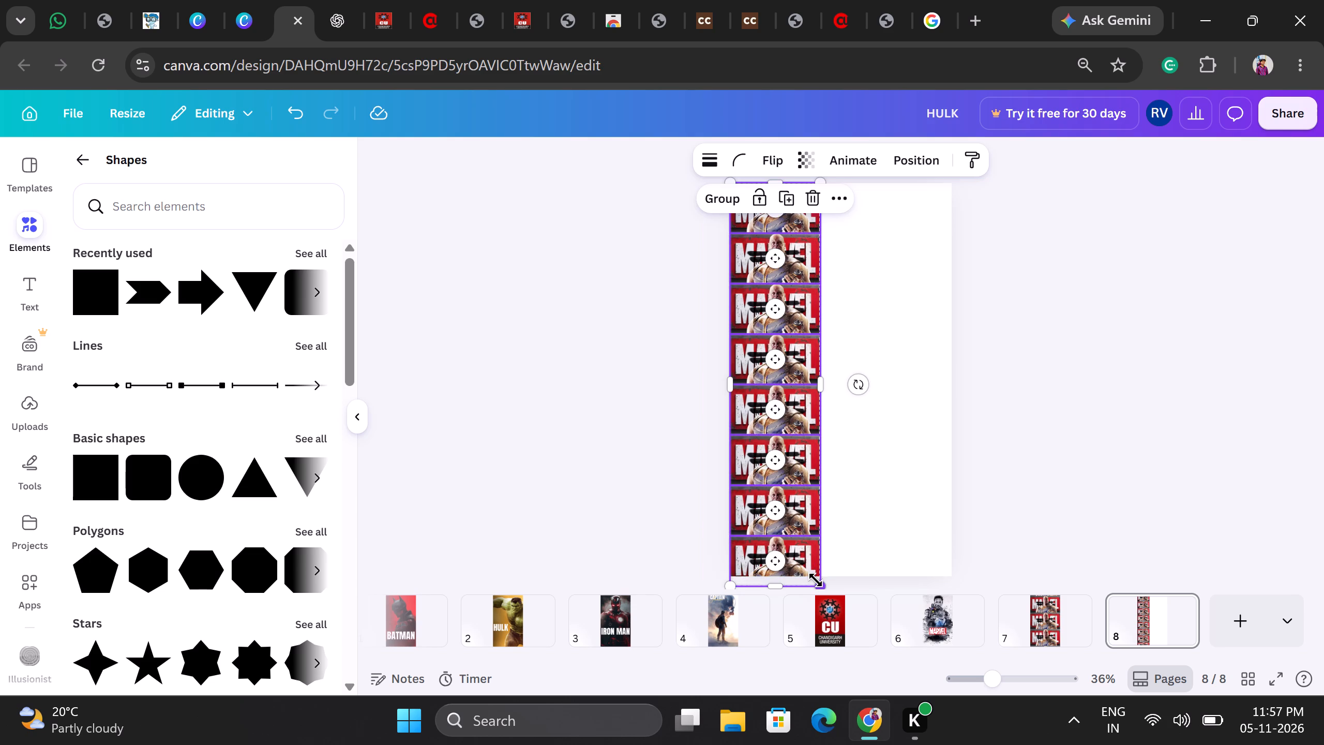
pyautogui.hotkey('ctrl', 'c')
pyautogui.hotkey('ctrl', 'v')
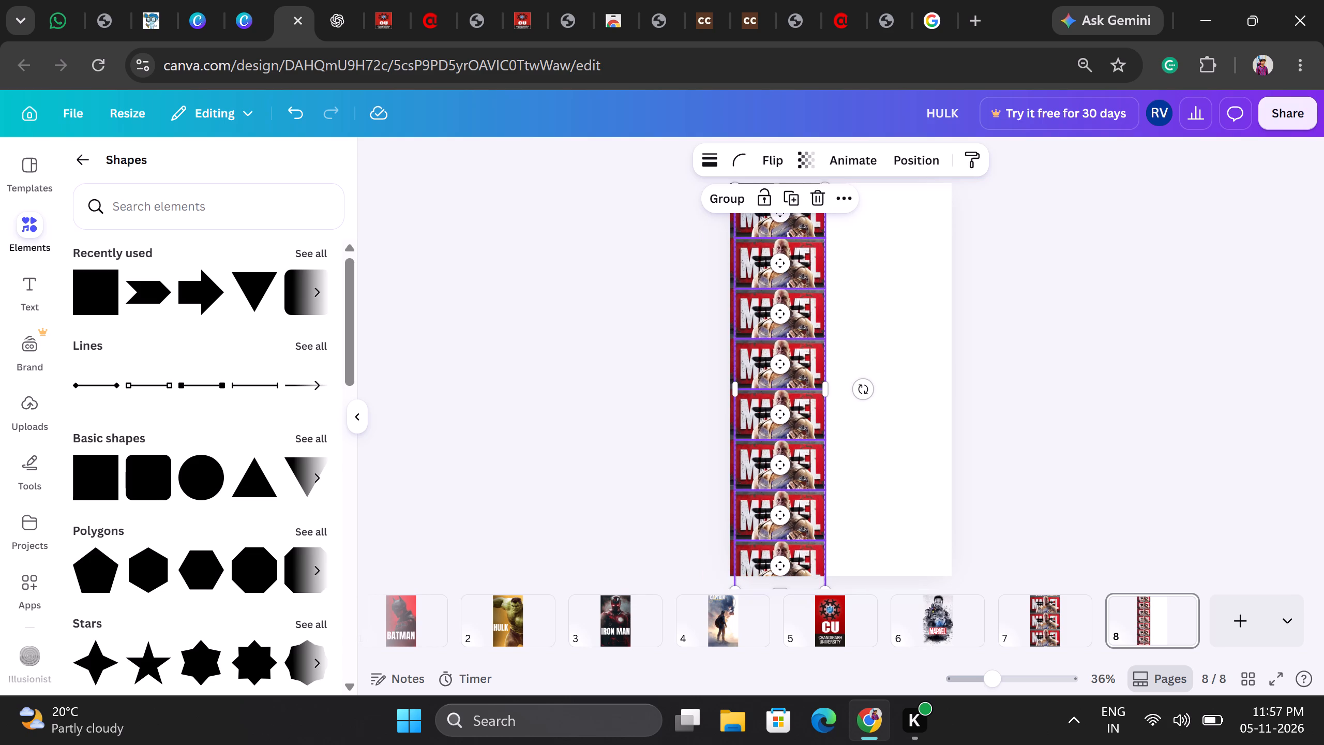
pyautogui.press('Right')
pyautogui.press('Right')
pyautogui.press('Right')
pyautogui.press('Right')
pyautogui.press('Right')
pyautogui.press('Right')
pyautogui.press('Right')
pyautogui.press('Right')
pyautogui.press('Right')
pyautogui.press('Right')
pyautogui.press('Right')
pyautogui.press('Right')
pyautogui.press('Right')
pyautogui.press('Right')
pyautogui.press('Right')
pyautogui.press('Right')
pyautogui.press('Right')
pyautogui.press('Right')
pyautogui.press('Right')
pyautogui.press('Right')
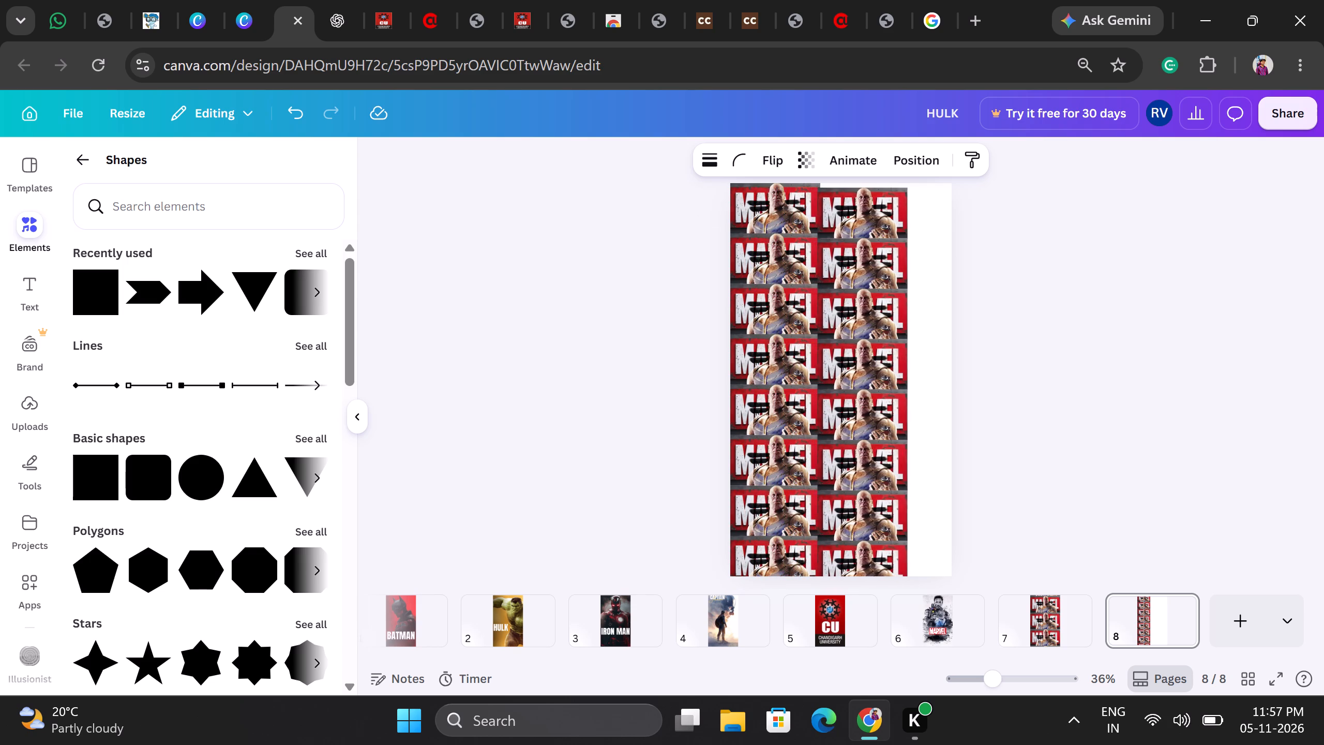
pyautogui.press('Right')
# Nudge the second Thanos column up until its rows line up with those of the first column.
pyautogui.press('Up')
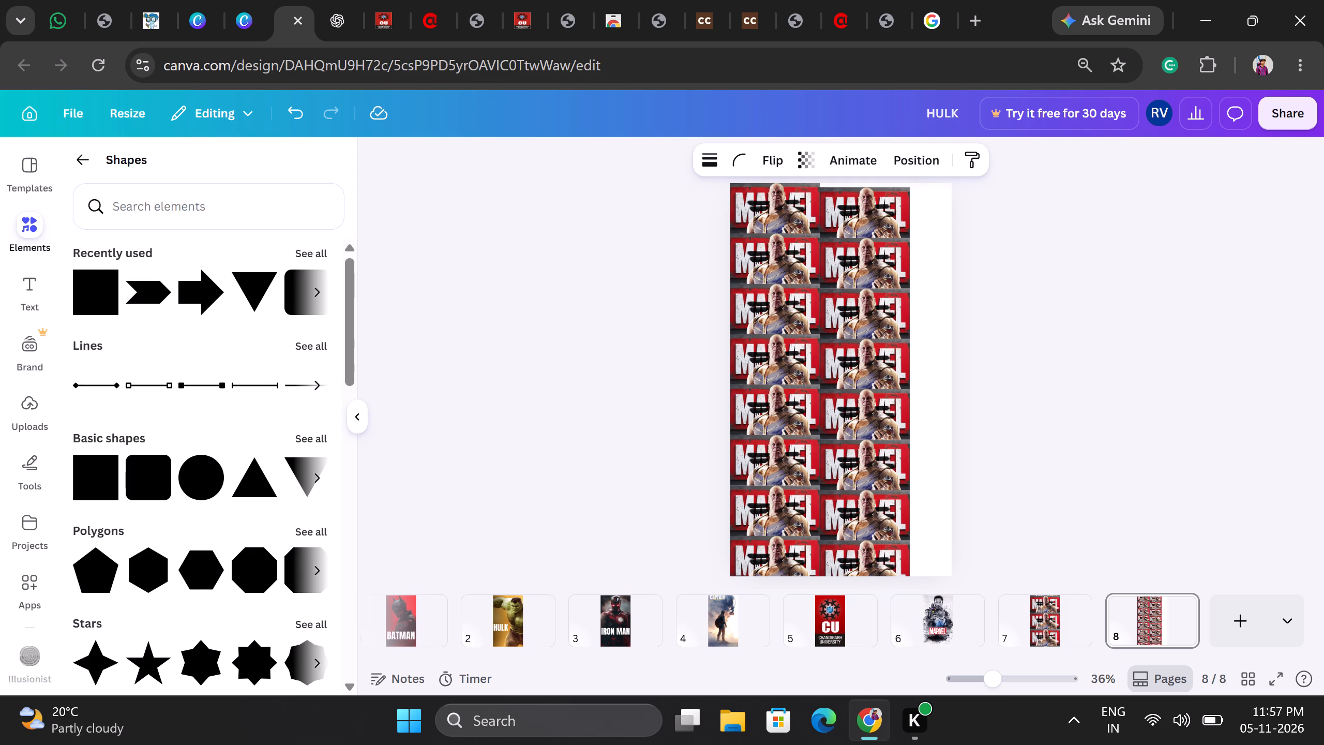
pyautogui.press('Up')
pyautogui.press('Up')
pyautogui.press('Up')
pyautogui.press('Up')
pyautogui.press('Up')
pyautogui.press('Up')
pyautogui.press('Up')
pyautogui.press('Up')
pyautogui.press('Up')
pyautogui.press('Up')
pyautogui.press('Up')
pyautogui.press('Up')
pyautogui.press('Up')
pyautogui.press('Up')
pyautogui.press('Up')
pyautogui.press('Up')
pyautogui.press('Up')
pyautogui.press('Up')
pyautogui.press('Up')
pyautogui.press('Up')
pyautogui.press('Down')
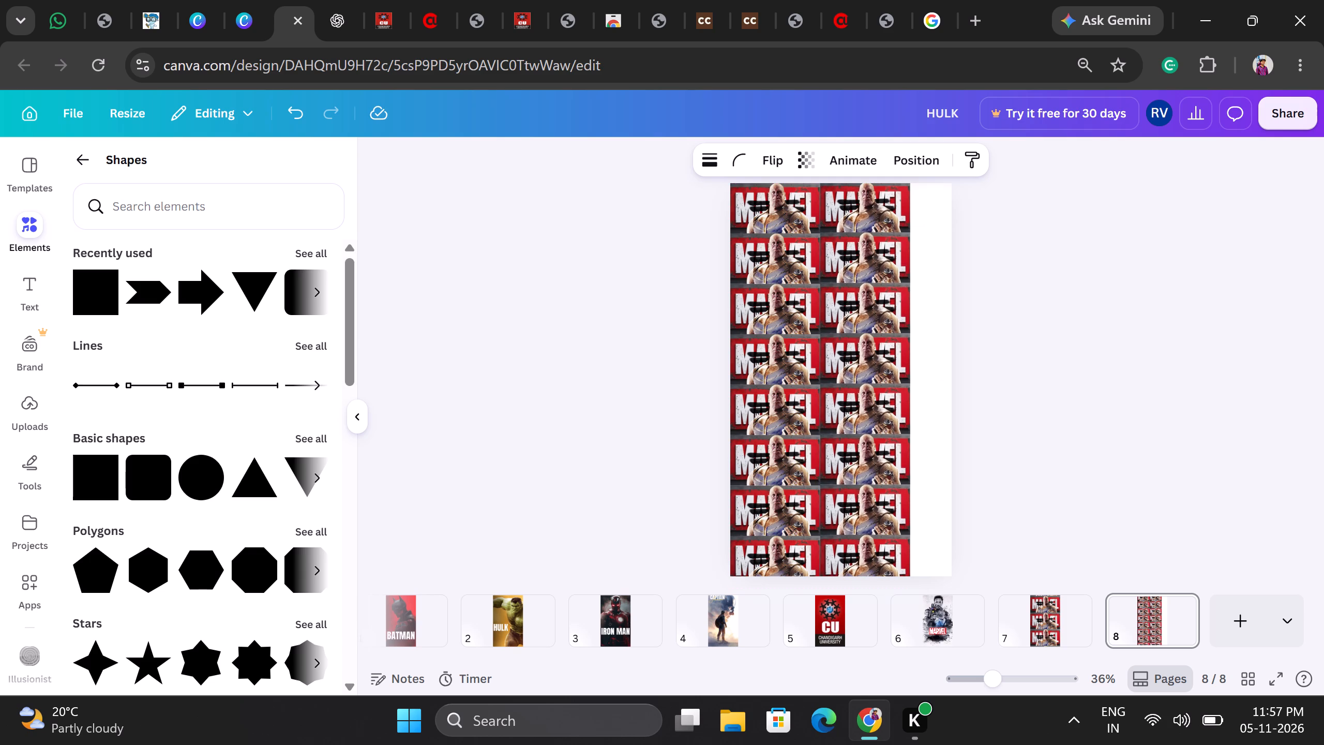
# Fine-tune the second Thanos column's height on page 8, nudging it down and back up to match the first column's rows.
pyautogui.press('Down')
pyautogui.press('Down')
pyautogui.press('Down')
pyautogui.press('Down')
pyautogui.press('Down')
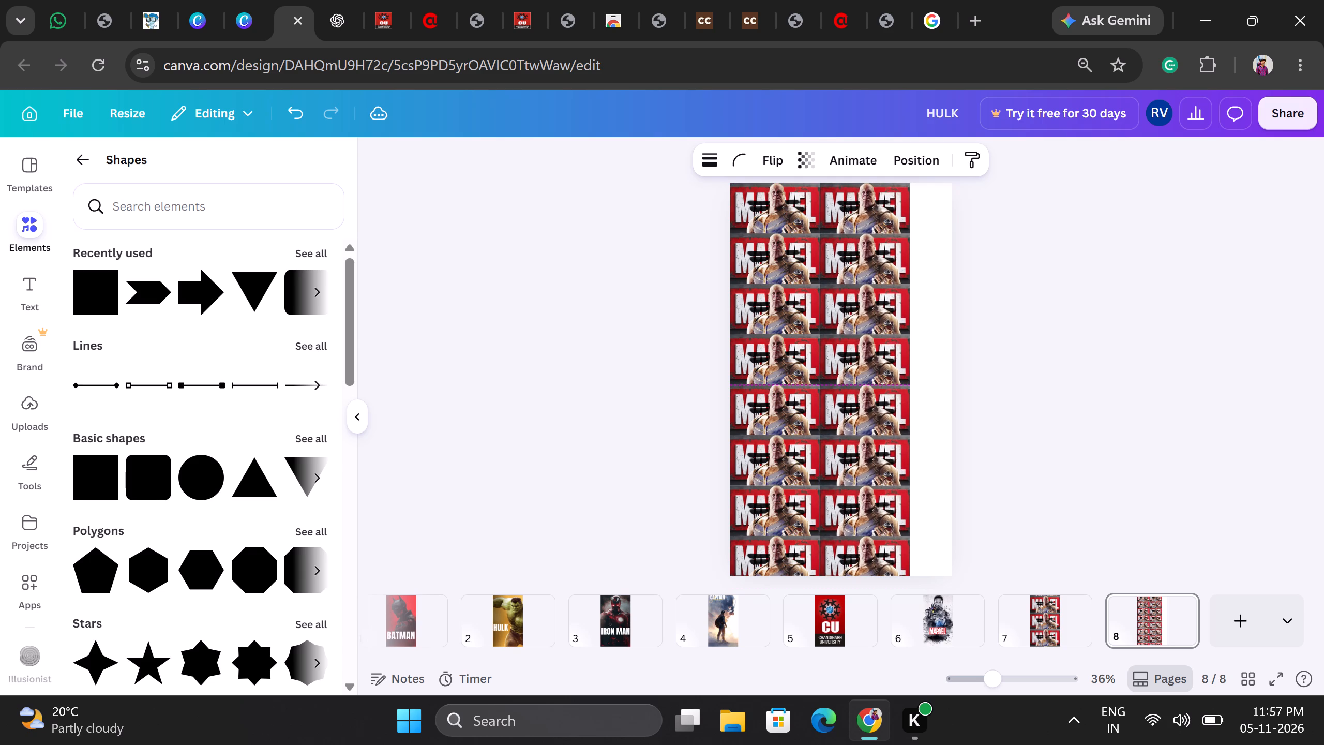
pyautogui.press('Up')
pyautogui.press('Up')
pyautogui.press('Up')
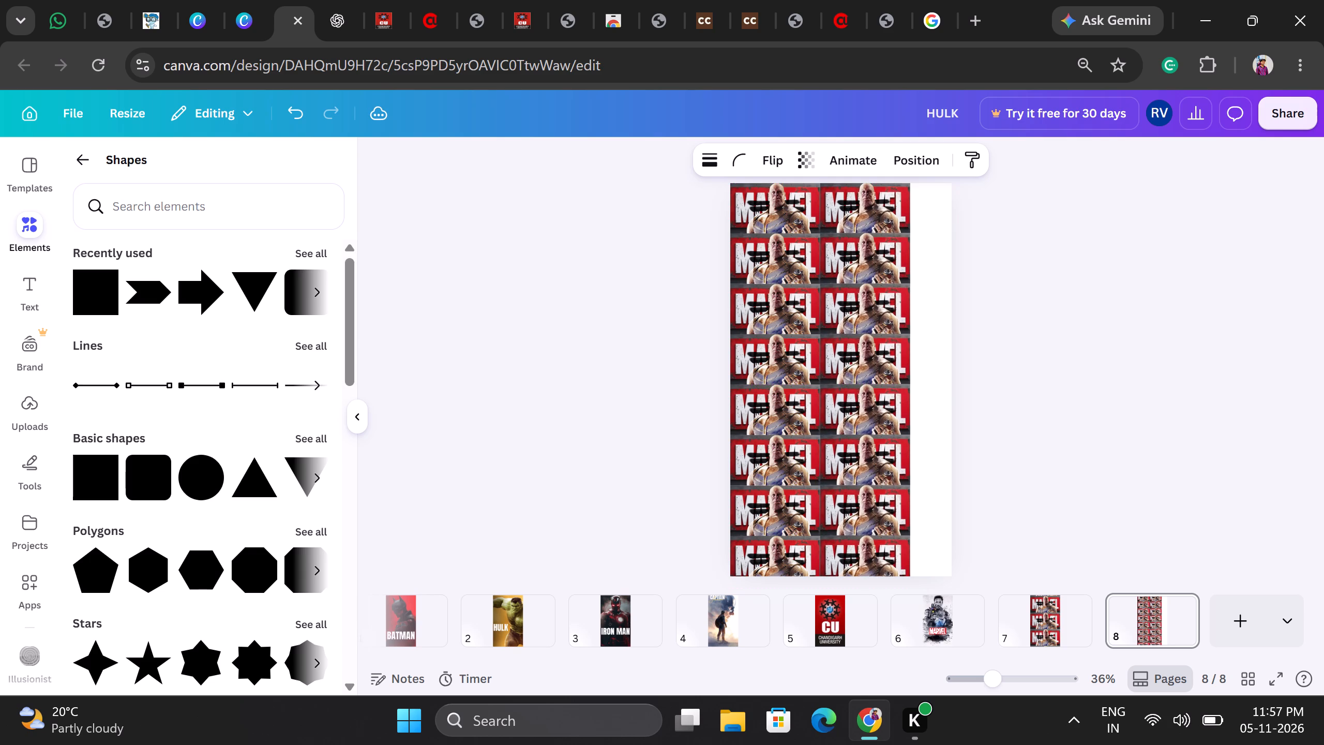
pyautogui.click(1059, 489)
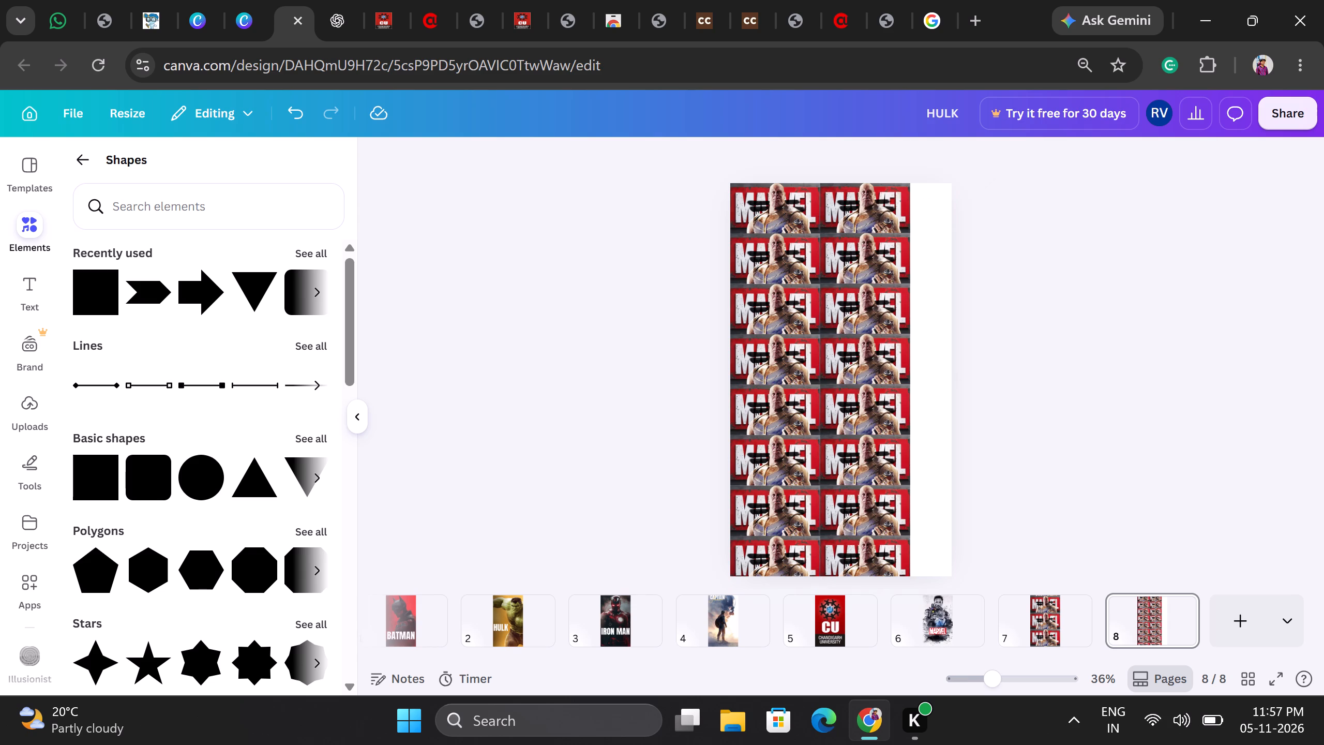
# Enlarge both Thanos columns together, keeping proportions, until they span the full width of page 8.
pyautogui.click(936, 458)
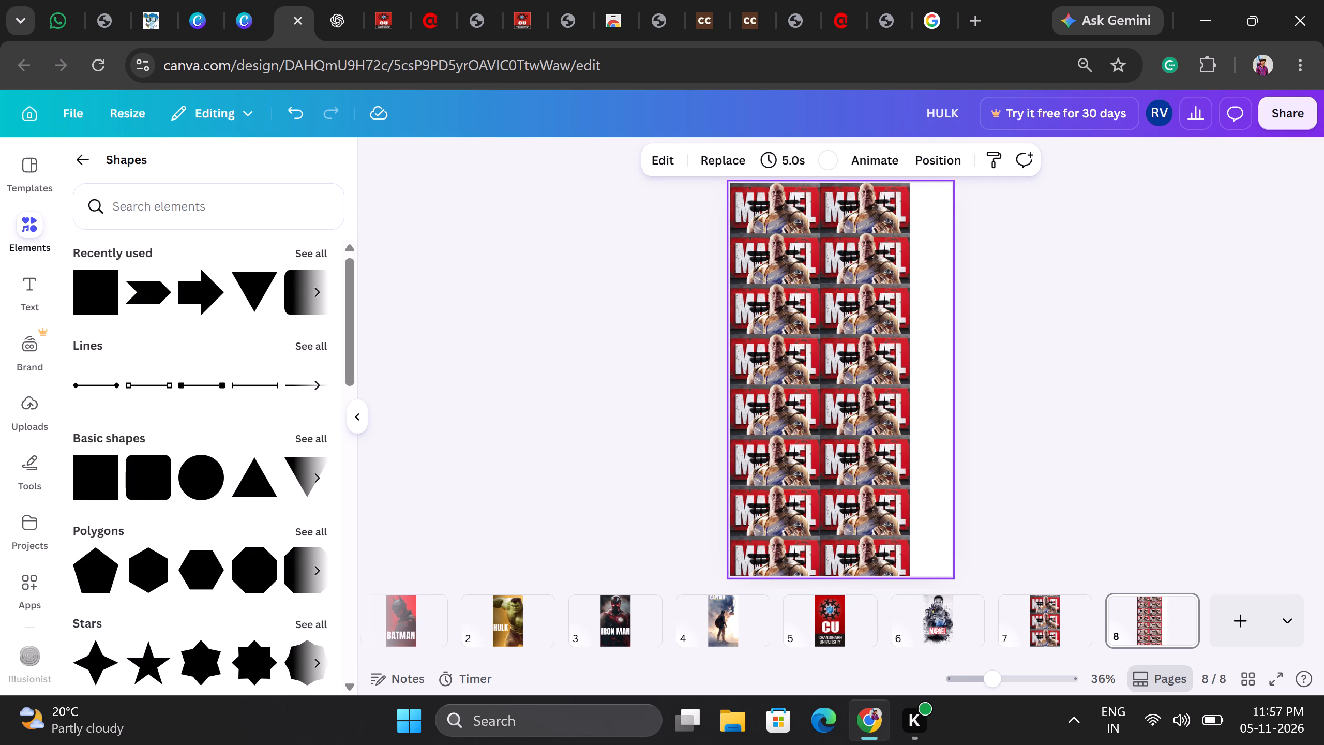
pyautogui.moveTo(1005, 195); pyautogui.dragTo(677, 596)
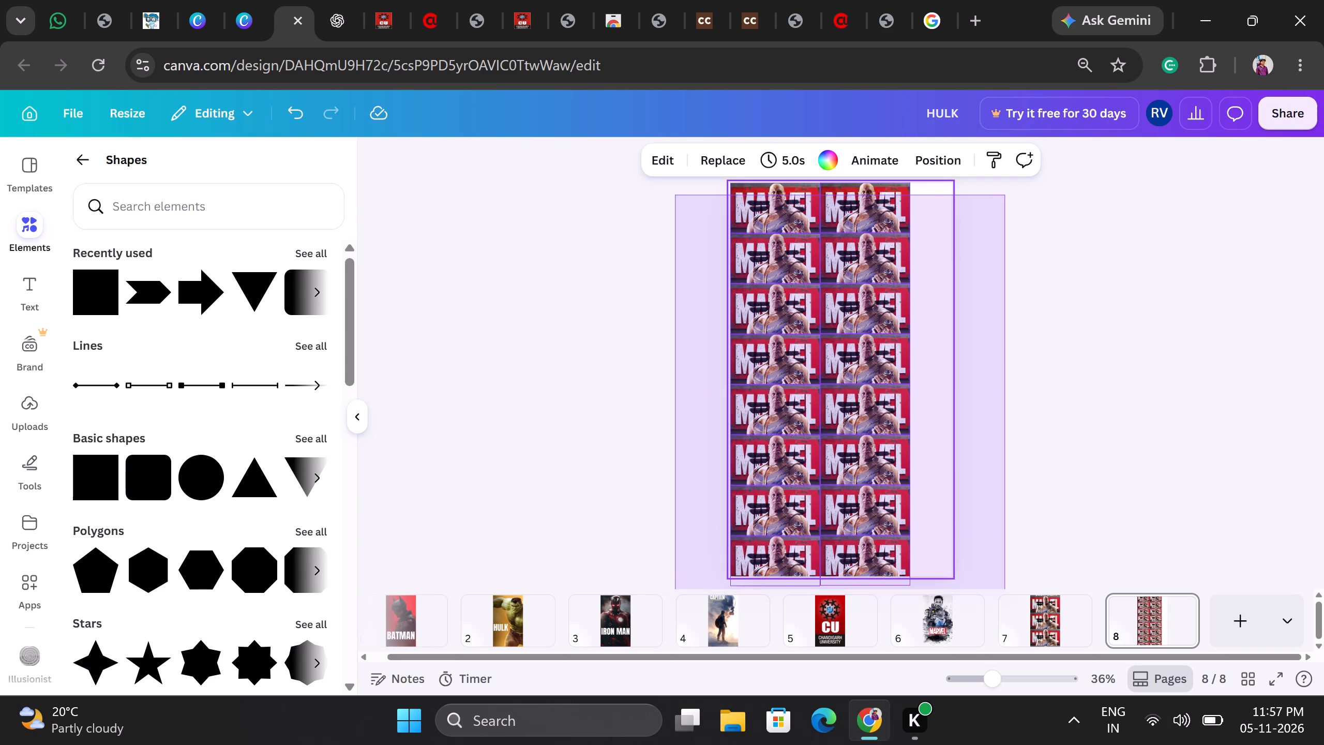
pyautogui.moveTo(677, 596); pyautogui.dragTo(693, 569)
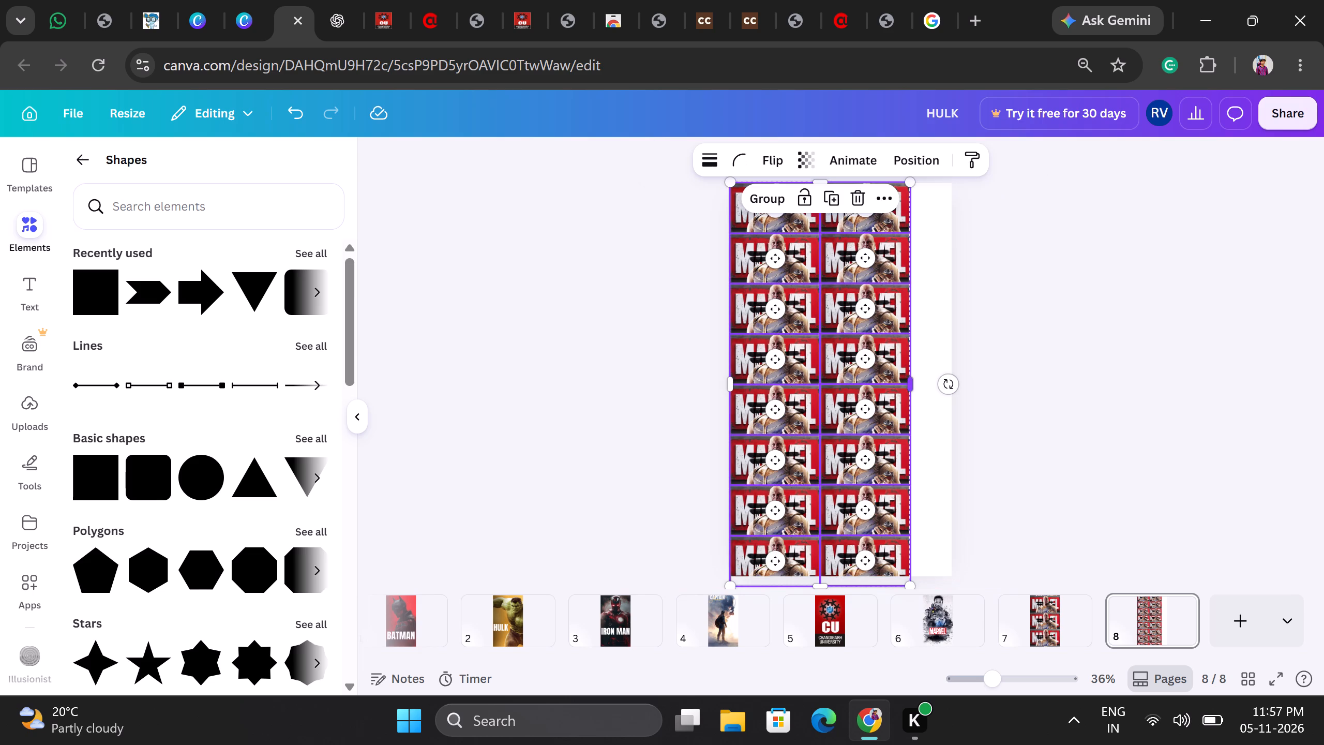
pyautogui.moveTo(910, 182); pyautogui.dragTo(937, 175)
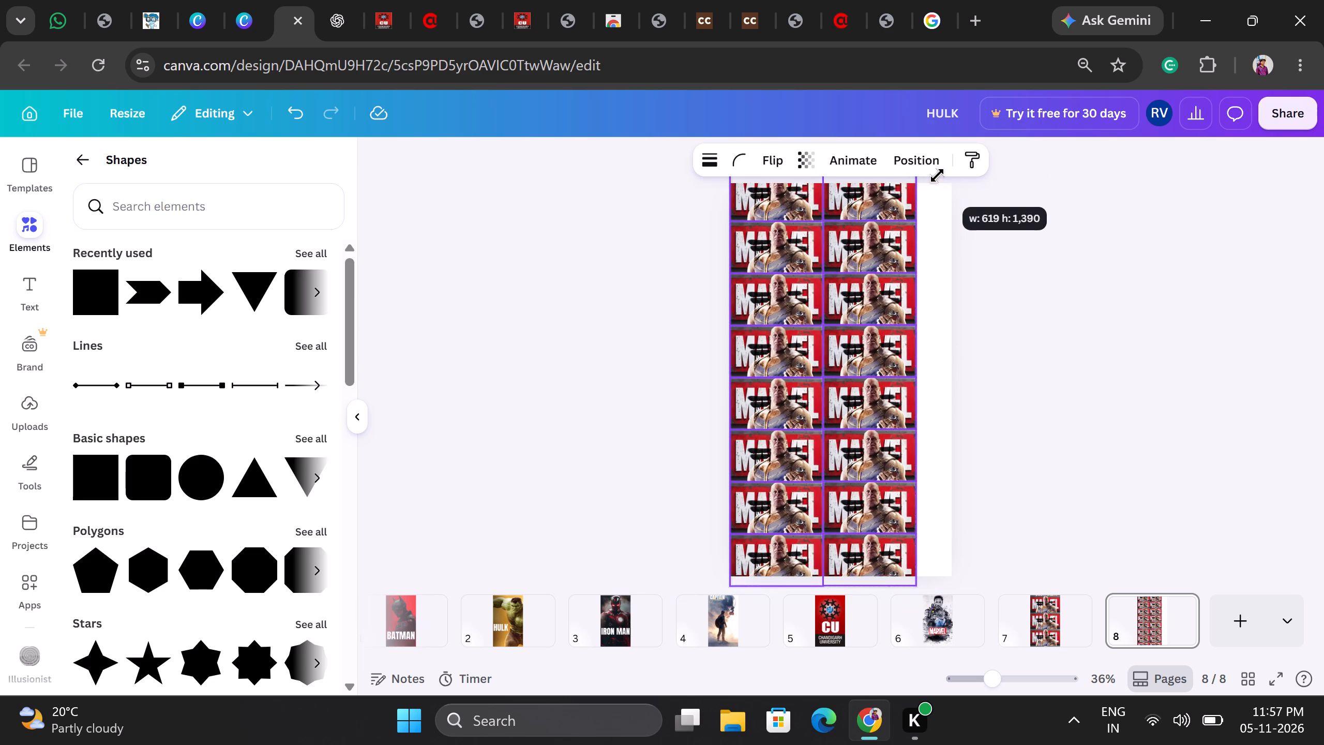
pyautogui.moveTo(937, 175); pyautogui.dragTo(950, 107)
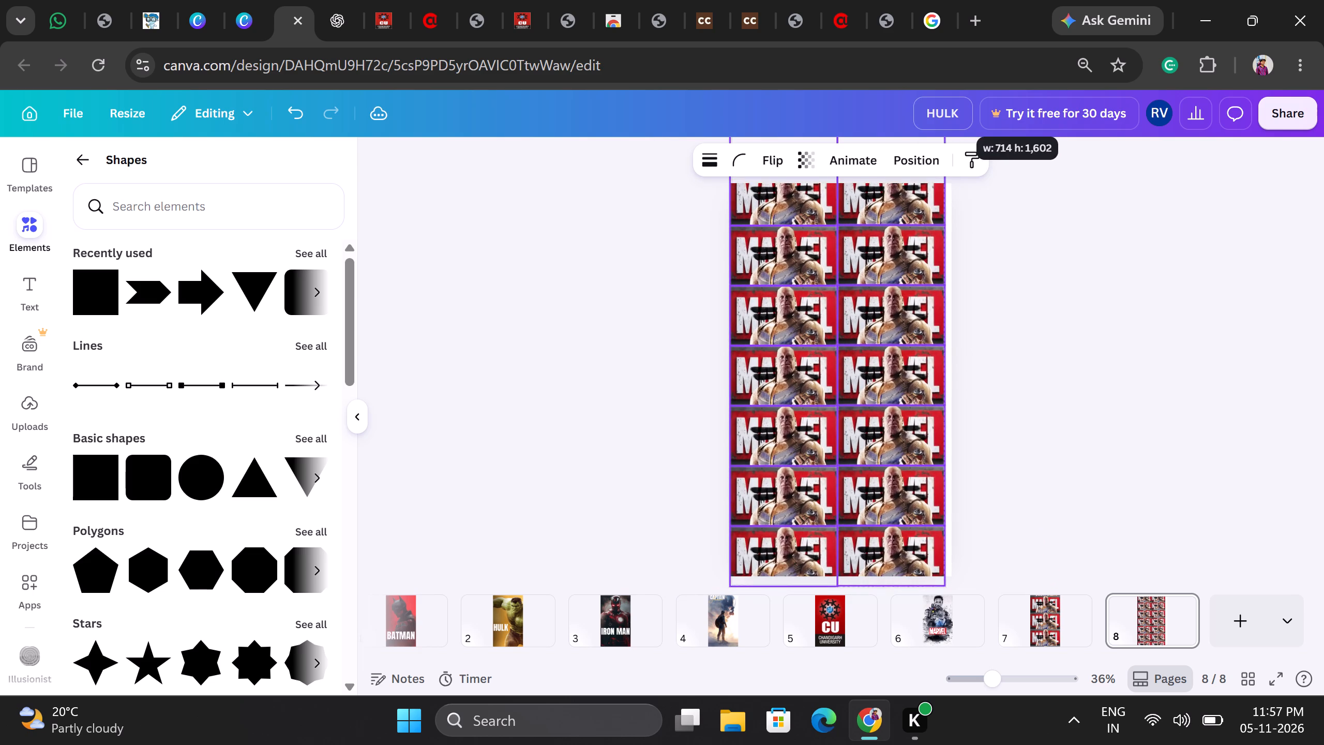
pyautogui.moveTo(950, 107); pyautogui.dragTo(956, 93)
pyautogui.click(1099, 333)
pyautogui.keyDown('ctrl'); pyautogui.scroll(-2, 1099, 333); pyautogui.keyUp('ctrl')
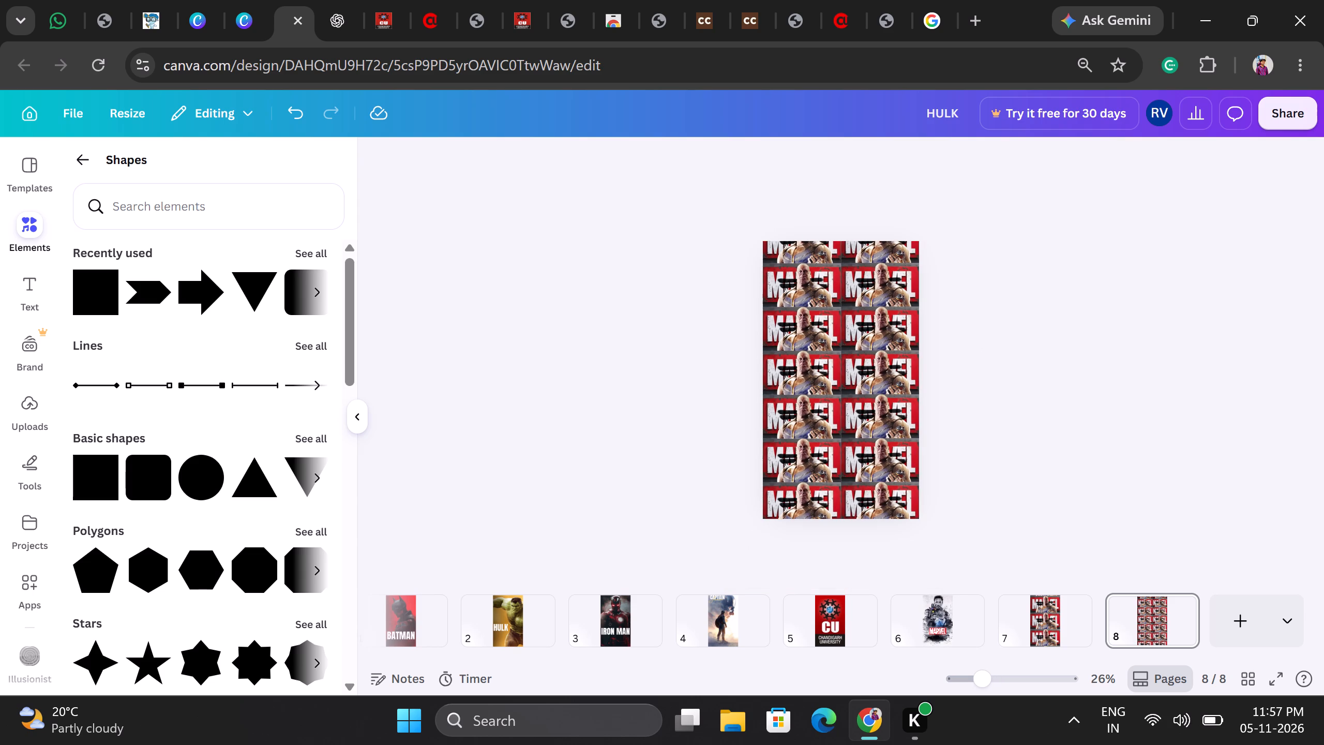
# Move both enlarged Thanos columns down together until their upper edge meets the top of page 8.
pyautogui.moveTo(968, 228); pyautogui.dragTo(719, 540)
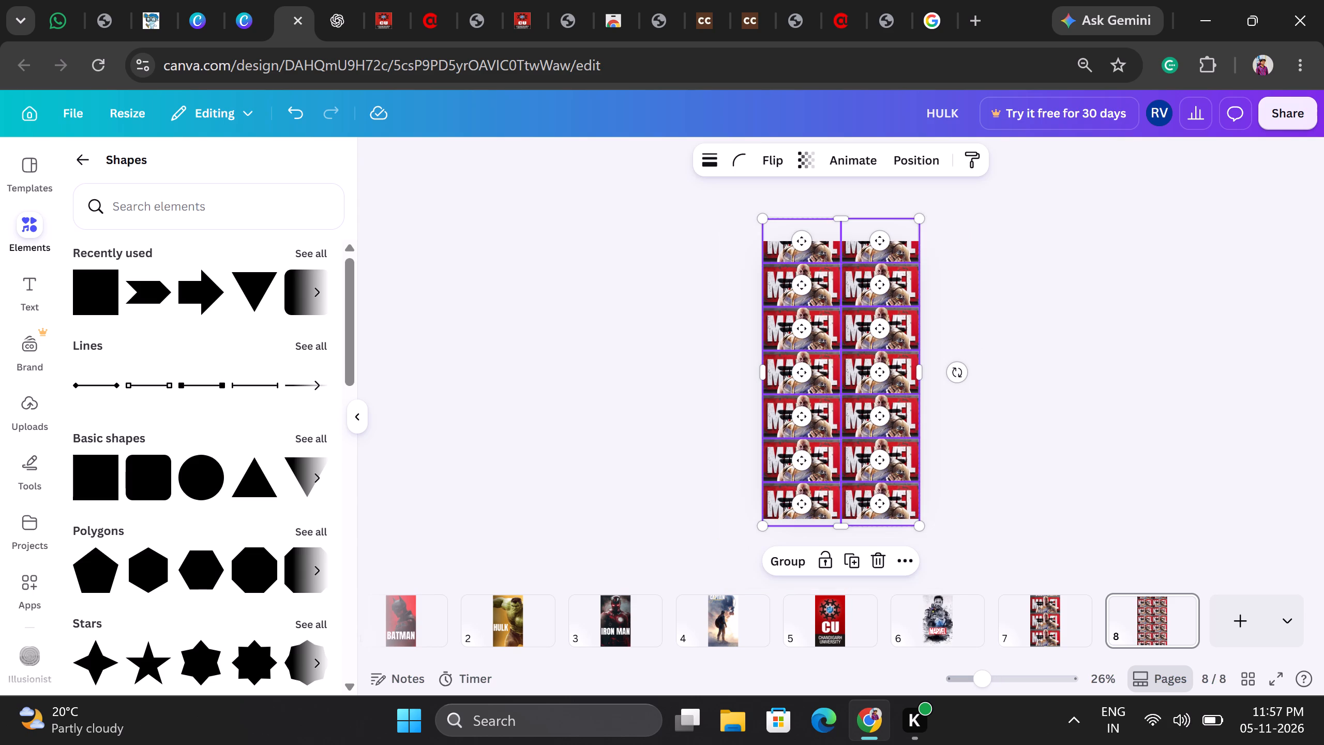
pyautogui.moveTo(837, 343); pyautogui.dragTo(838, 365)
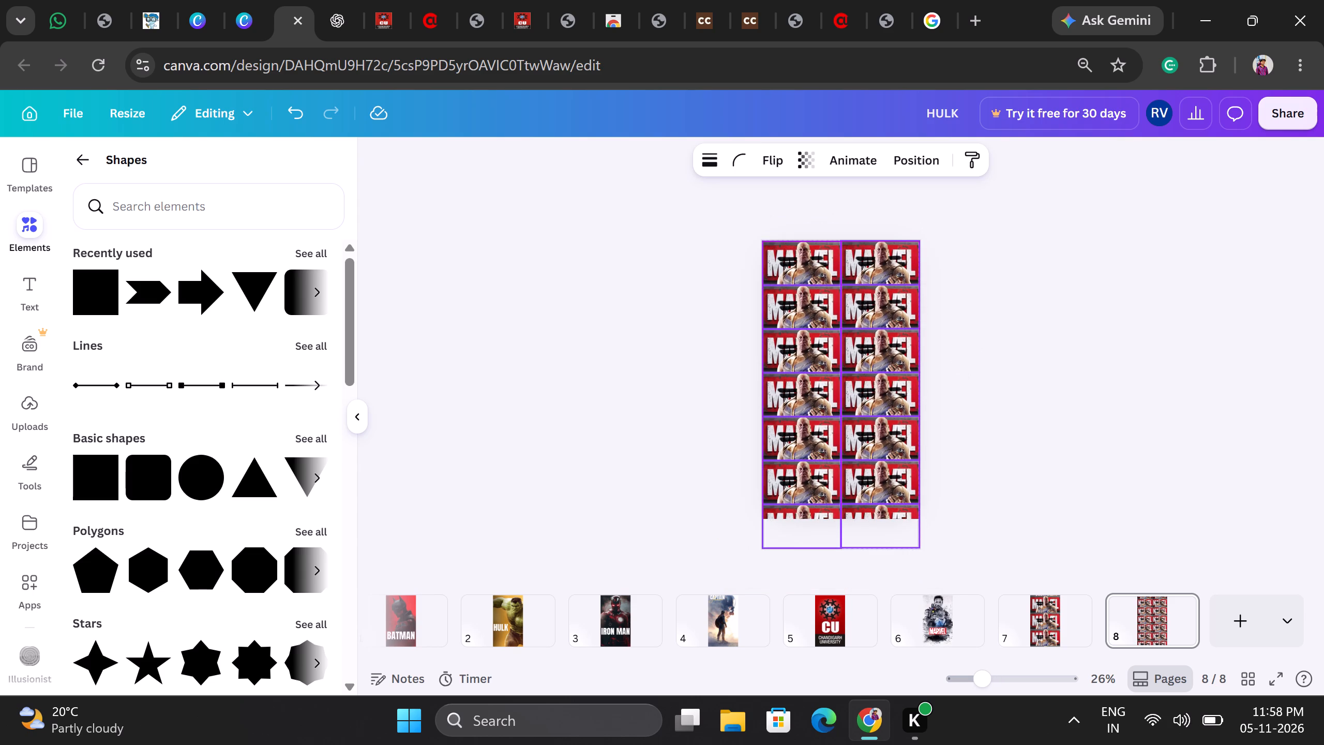
pyautogui.moveTo(838, 365); pyautogui.dragTo(838, 360)
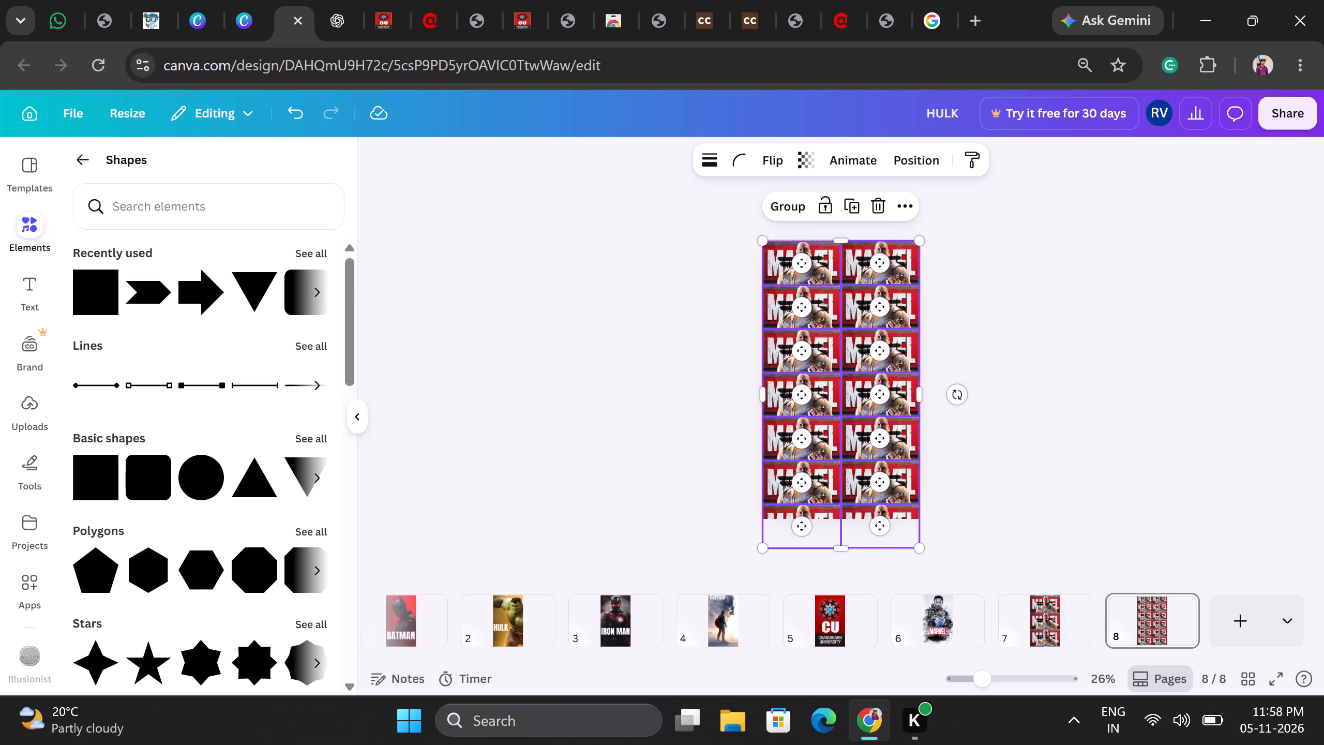
pyautogui.click(981, 518)
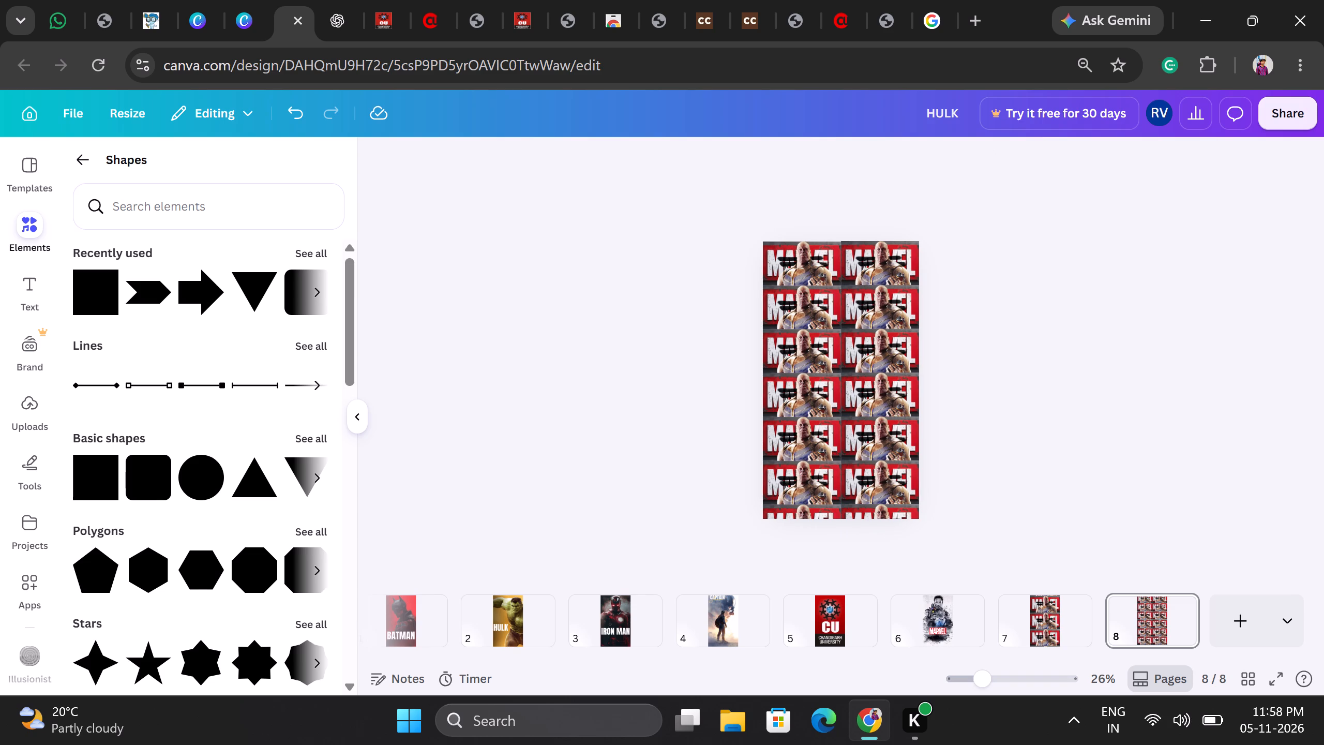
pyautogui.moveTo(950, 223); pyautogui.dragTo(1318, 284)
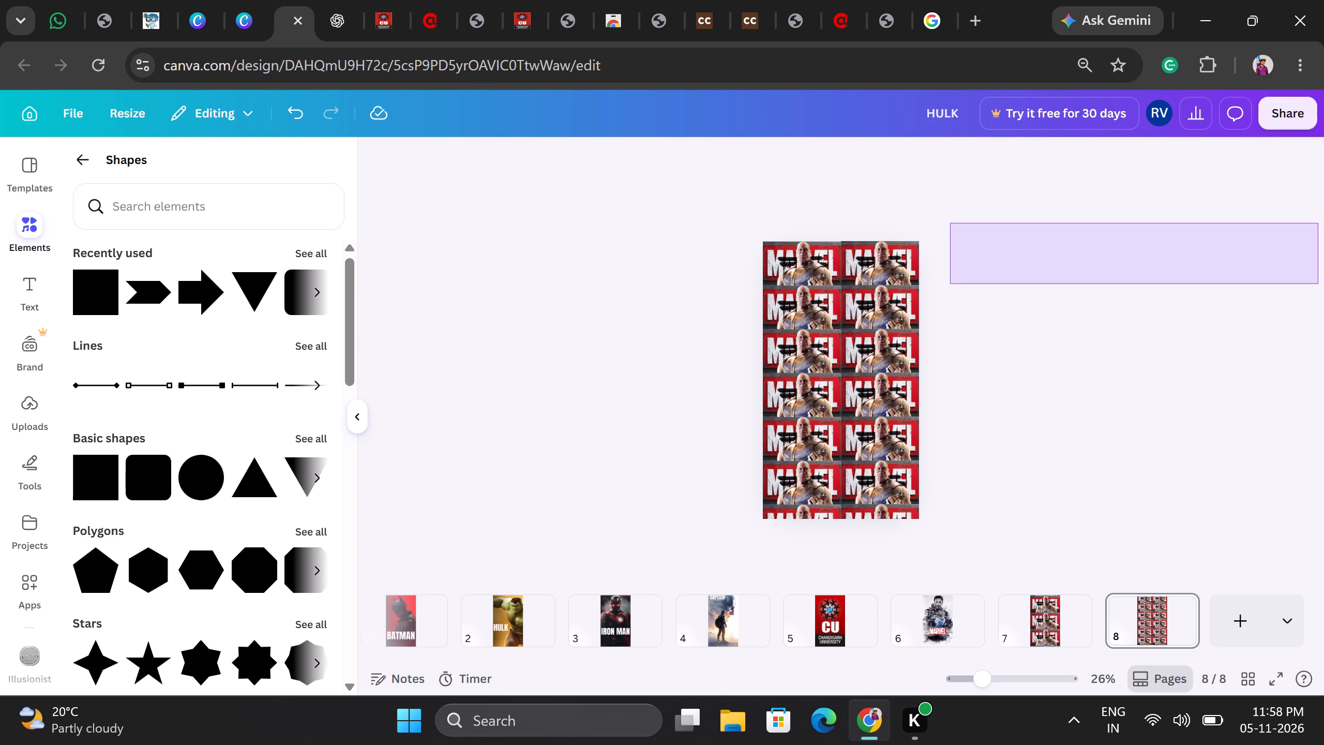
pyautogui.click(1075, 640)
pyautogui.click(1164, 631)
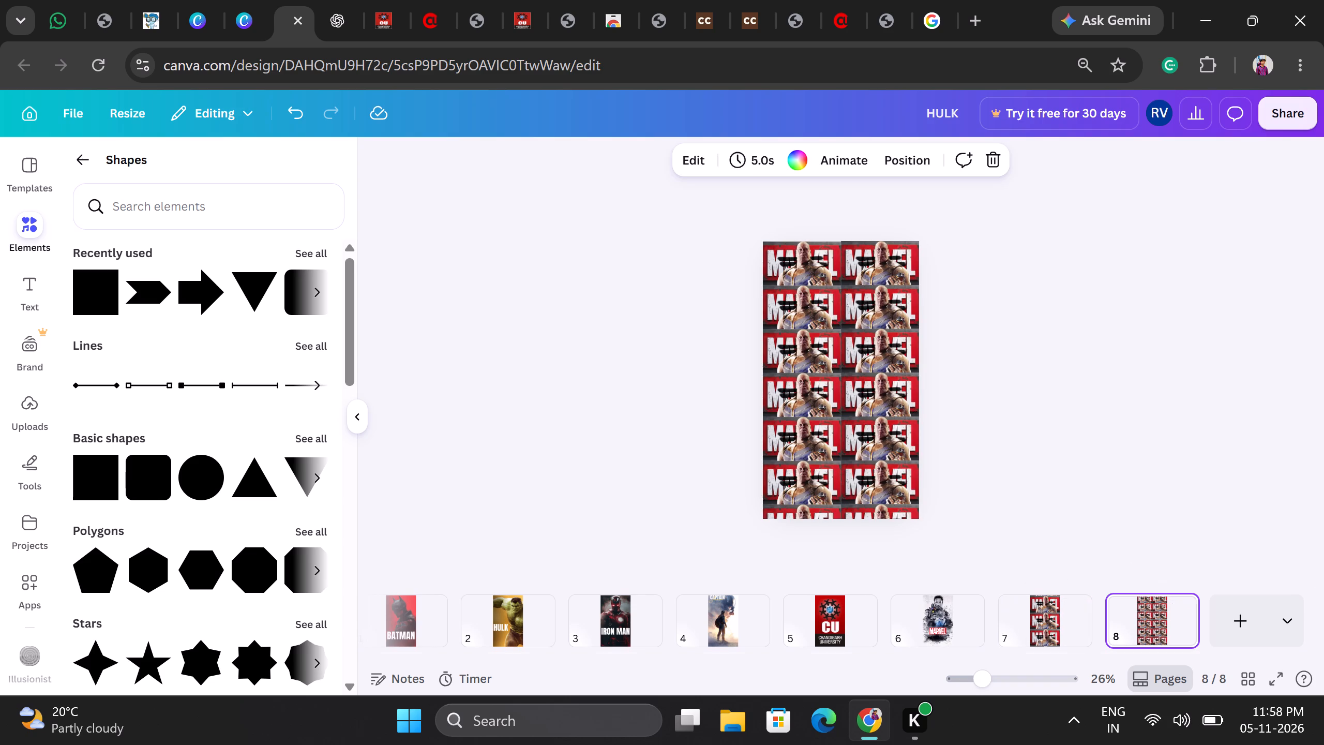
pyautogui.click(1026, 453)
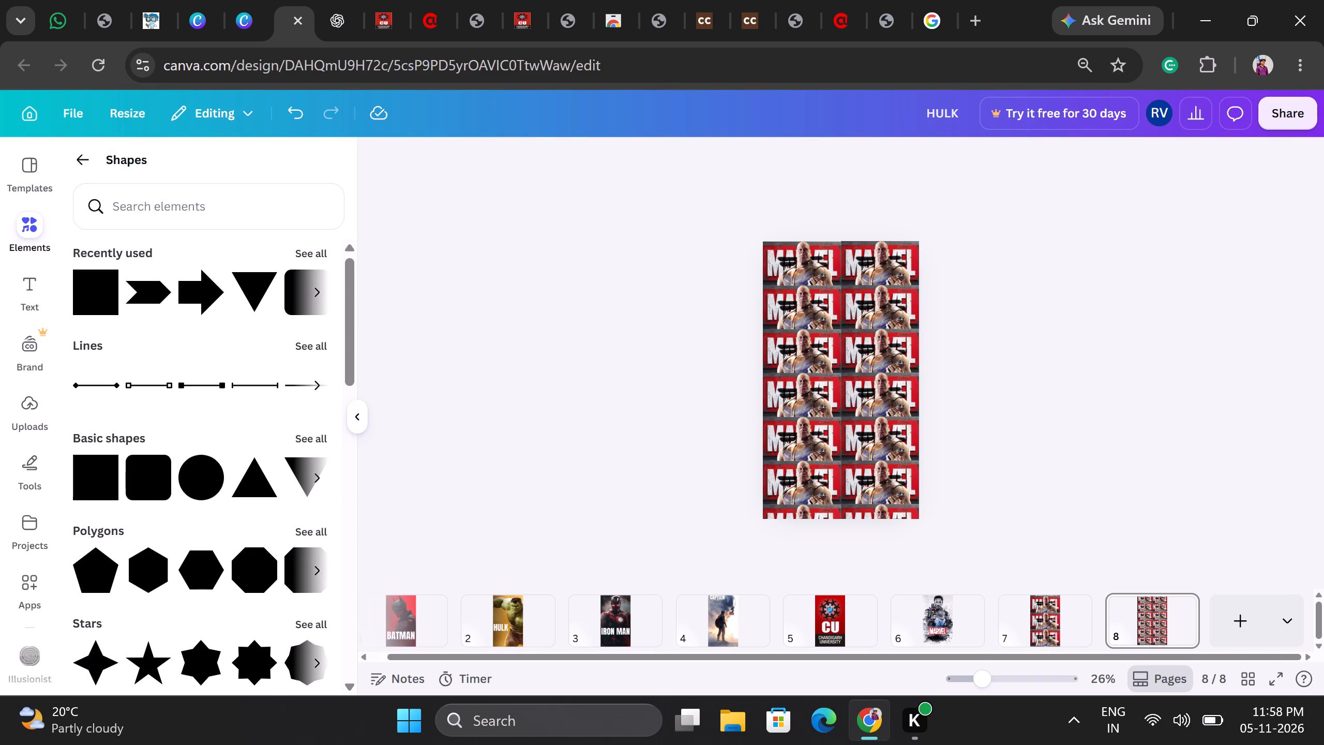
# Copy the MARVEL logo from page 6 onto page 8 and centre it over the Thanos tiles.
pyautogui.click(935, 629)
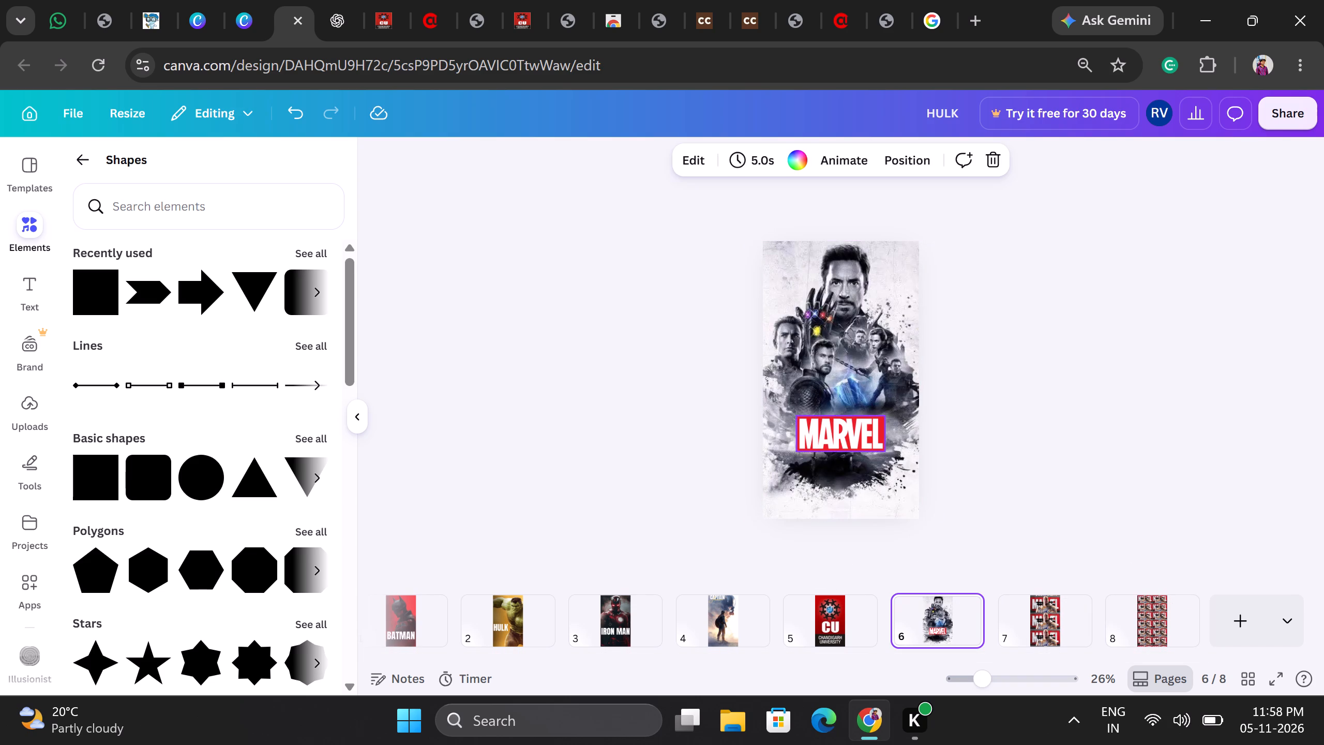
pyautogui.click(847, 432)
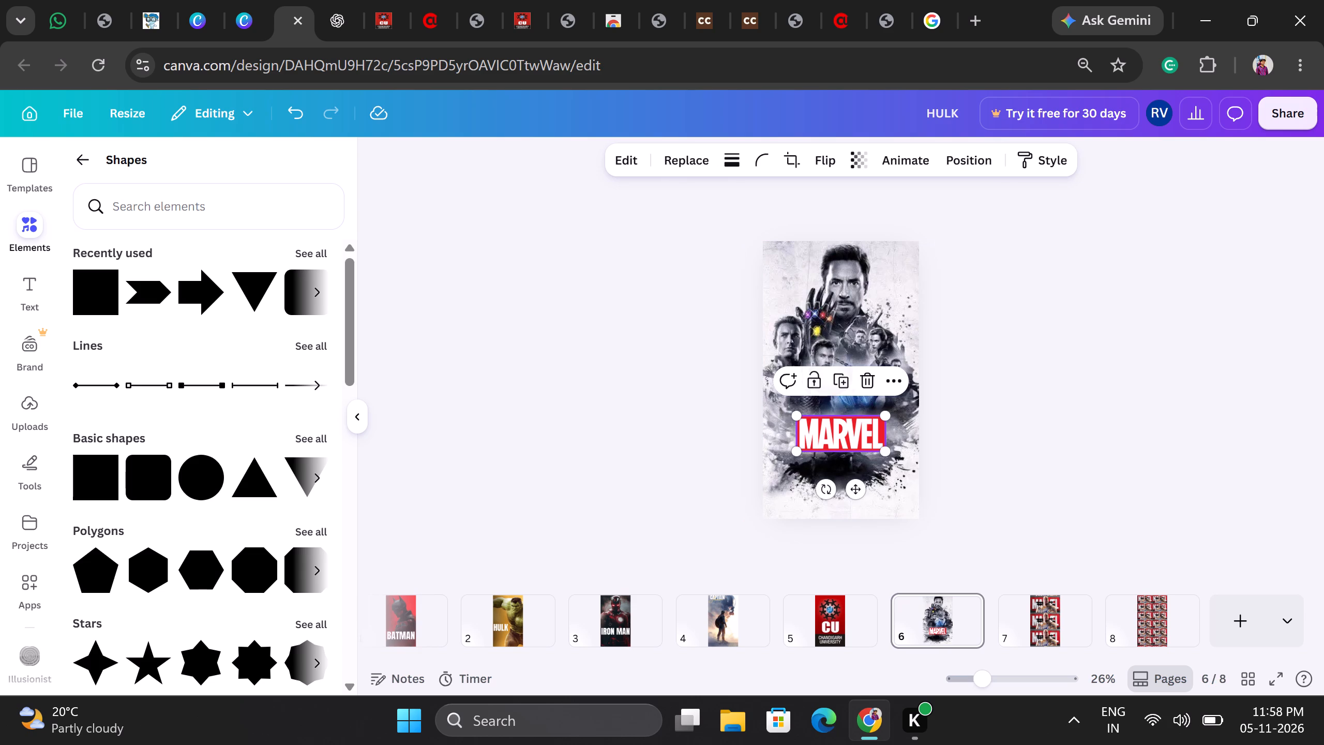
pyautogui.moveTo(849, 437); pyautogui.dragTo(1162, 615)
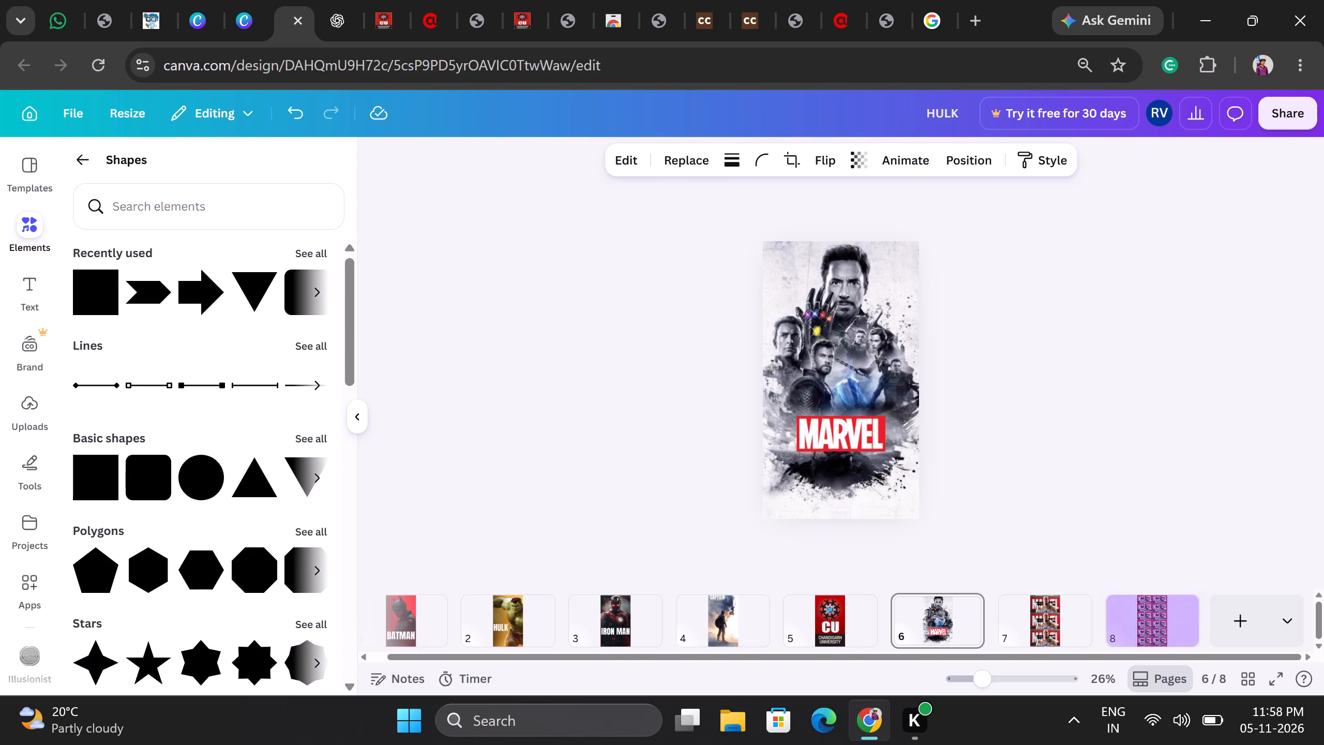
pyautogui.moveTo(1162, 615); pyautogui.dragTo(1137, 577)
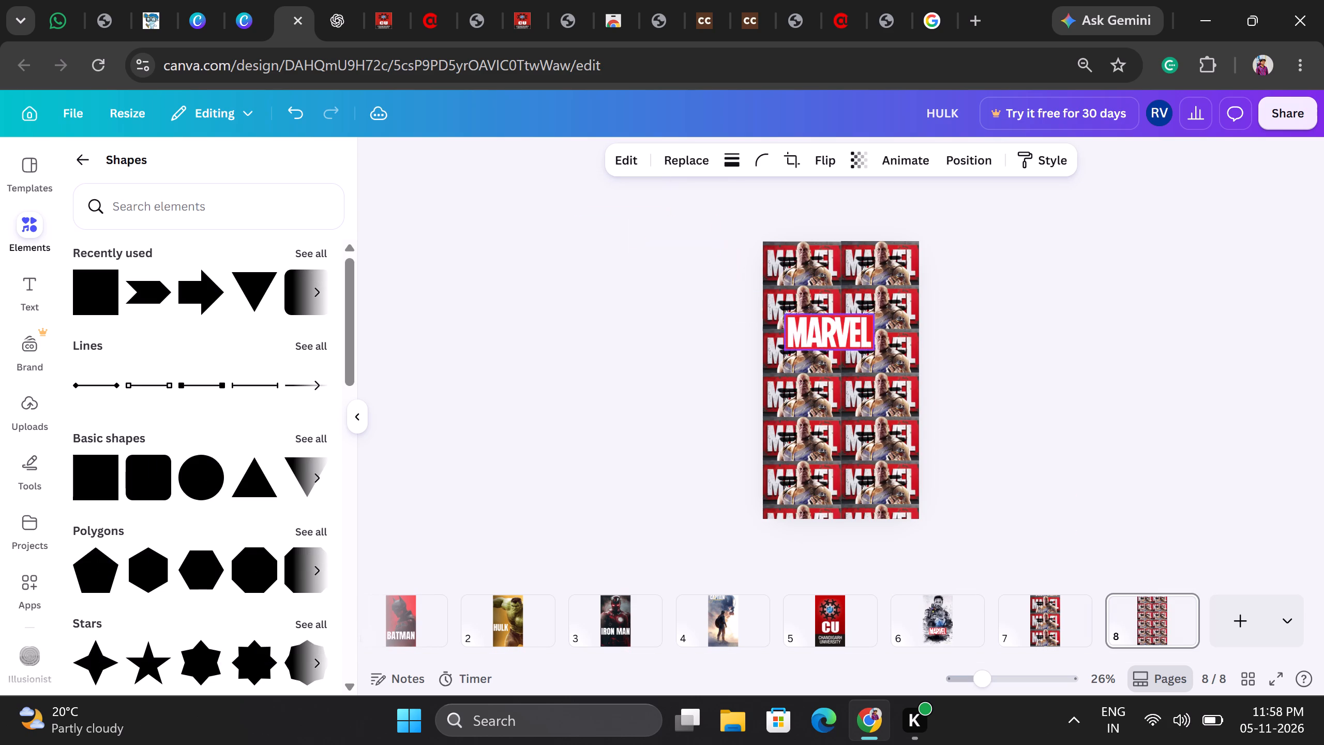
pyautogui.moveTo(1137, 577); pyautogui.dragTo(1154, 618)
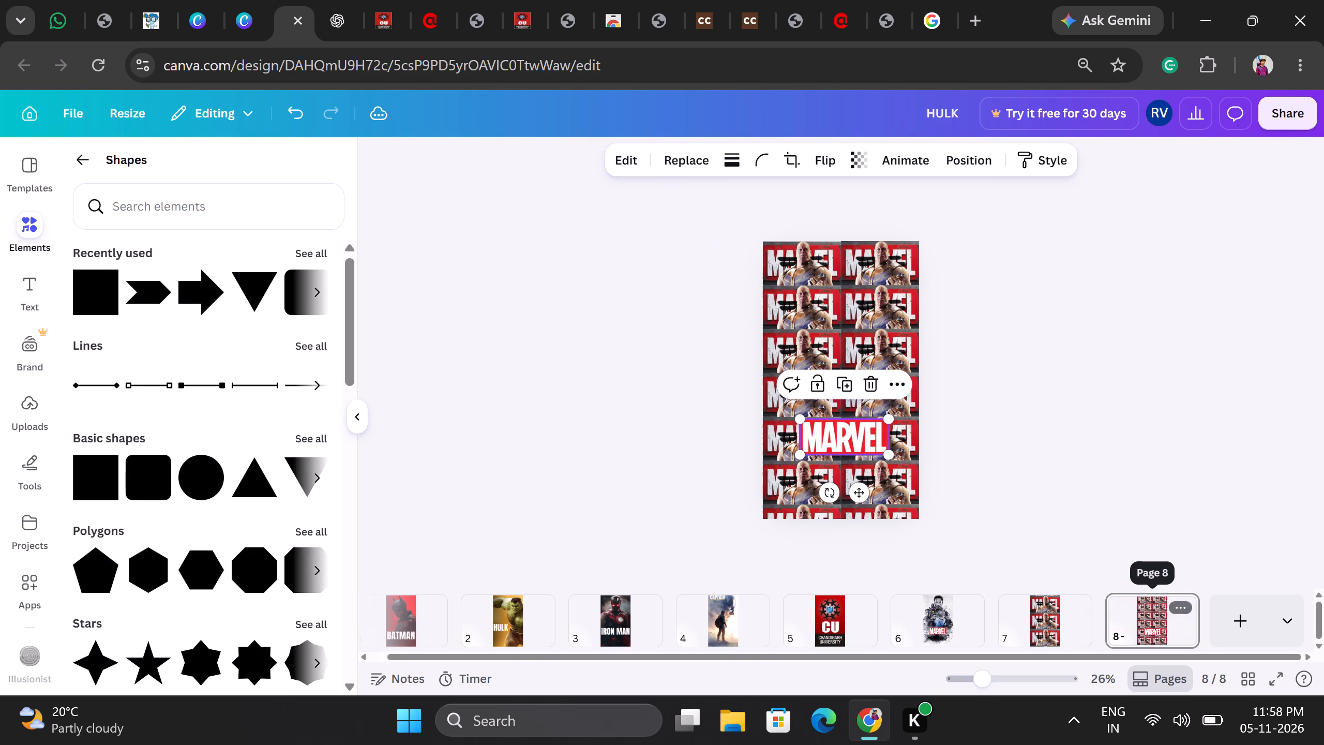
pyautogui.moveTo(845, 435); pyautogui.dragTo(856, 368)
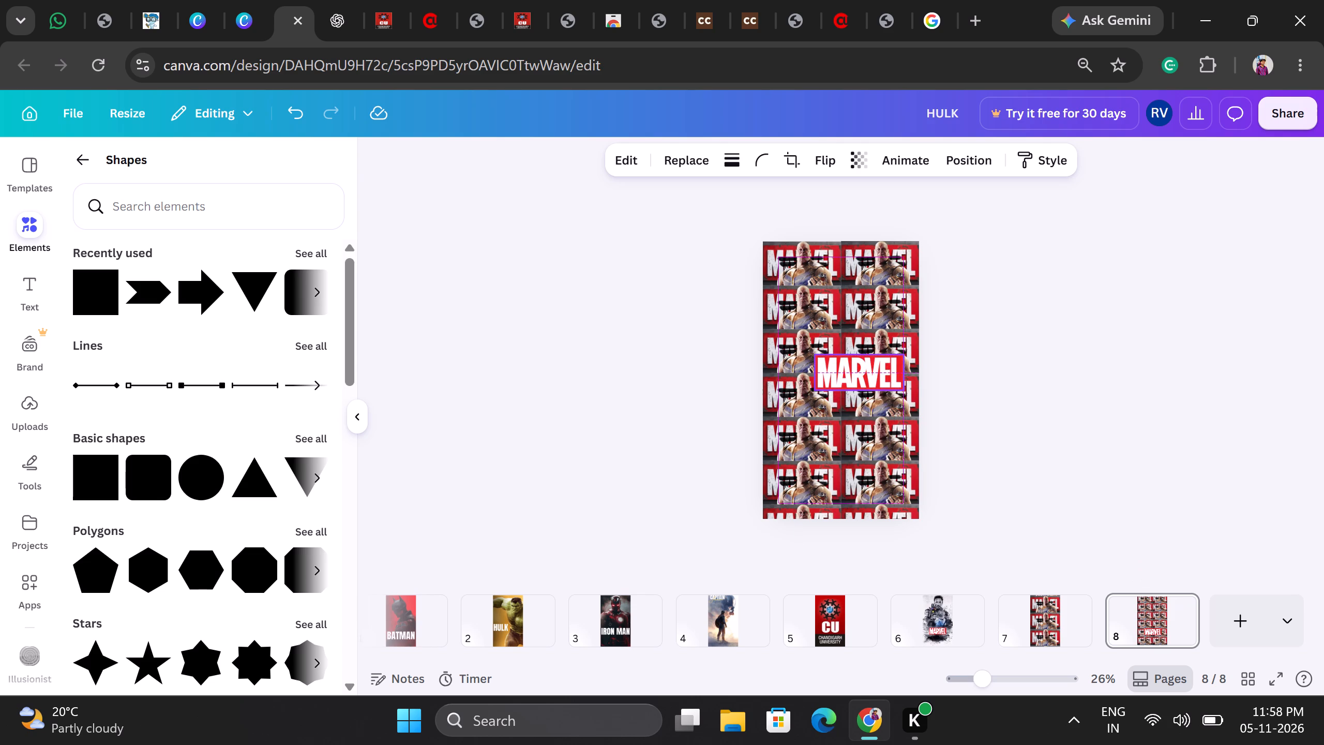
pyautogui.moveTo(856, 368); pyautogui.dragTo(841, 378)
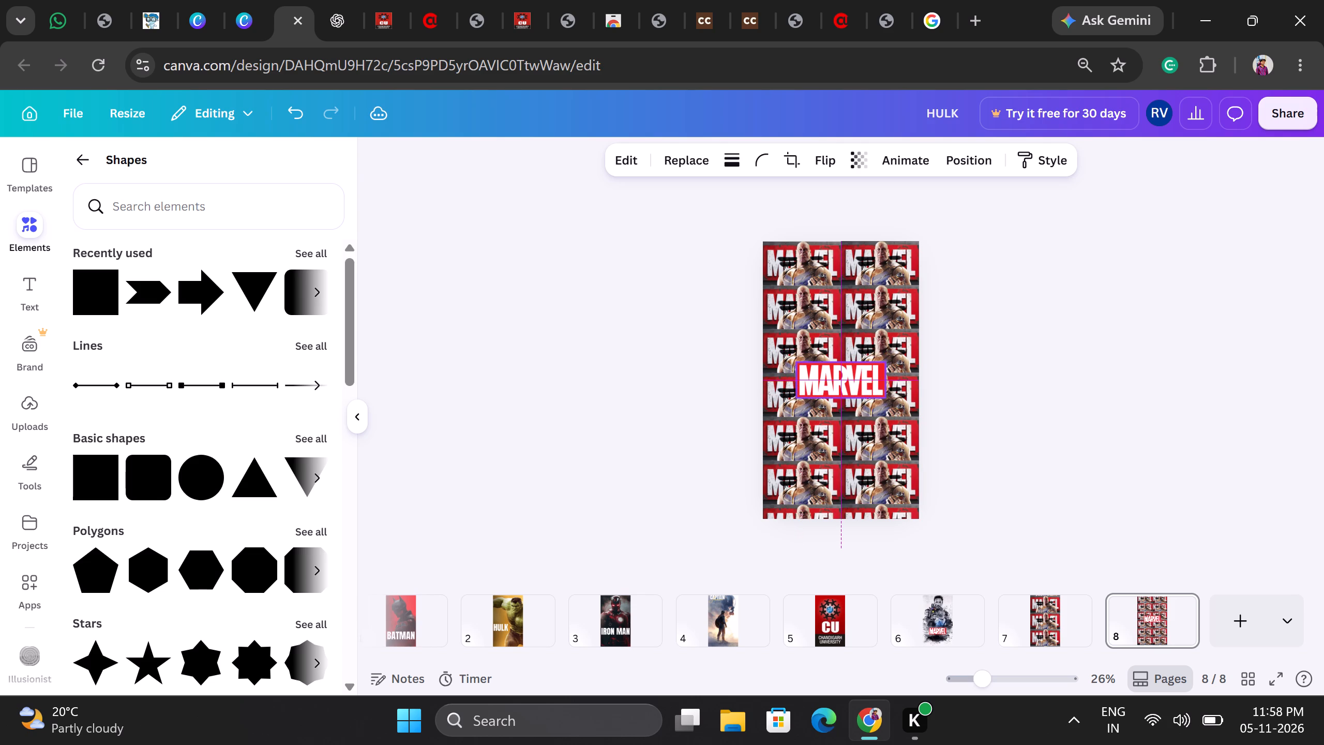
pyautogui.moveTo(841, 378); pyautogui.dragTo(844, 380)
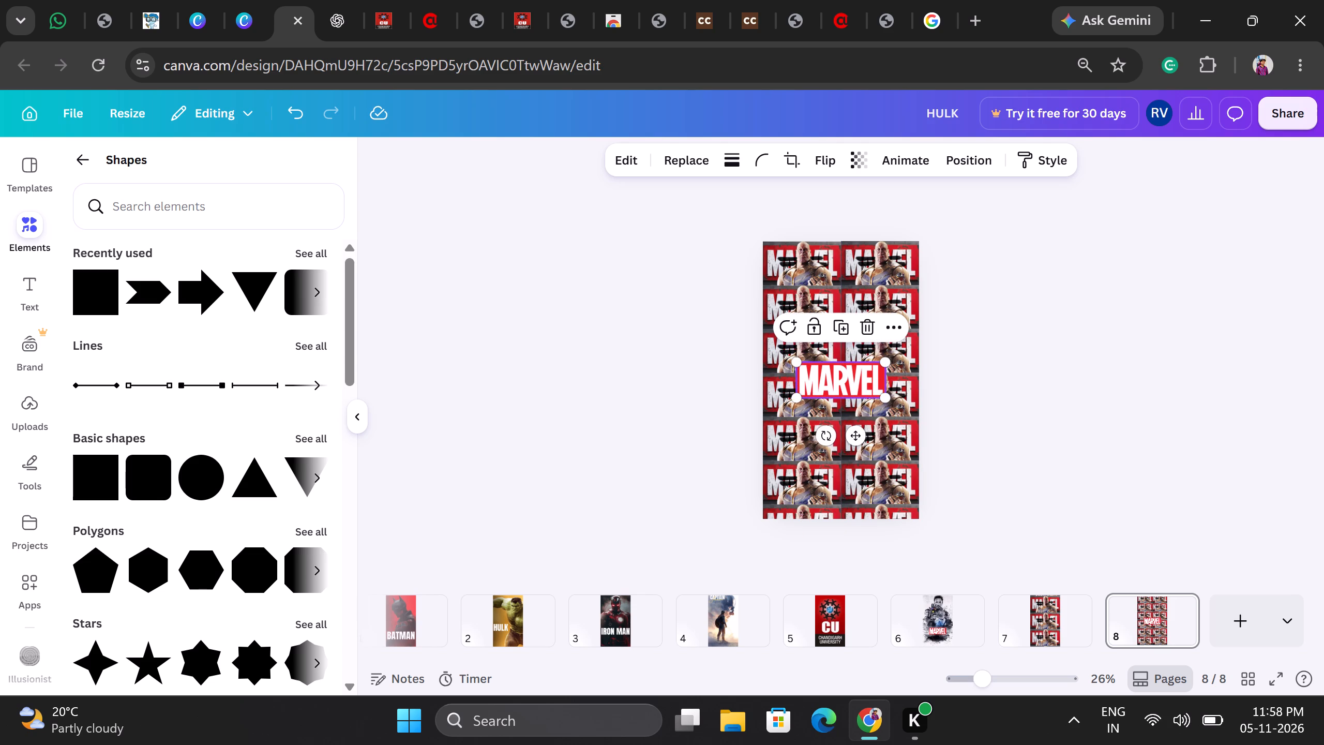
# Copy the Avengers background picture from page 6 onto page 8 and align it to cover the whole page.
pyautogui.click(945, 626)
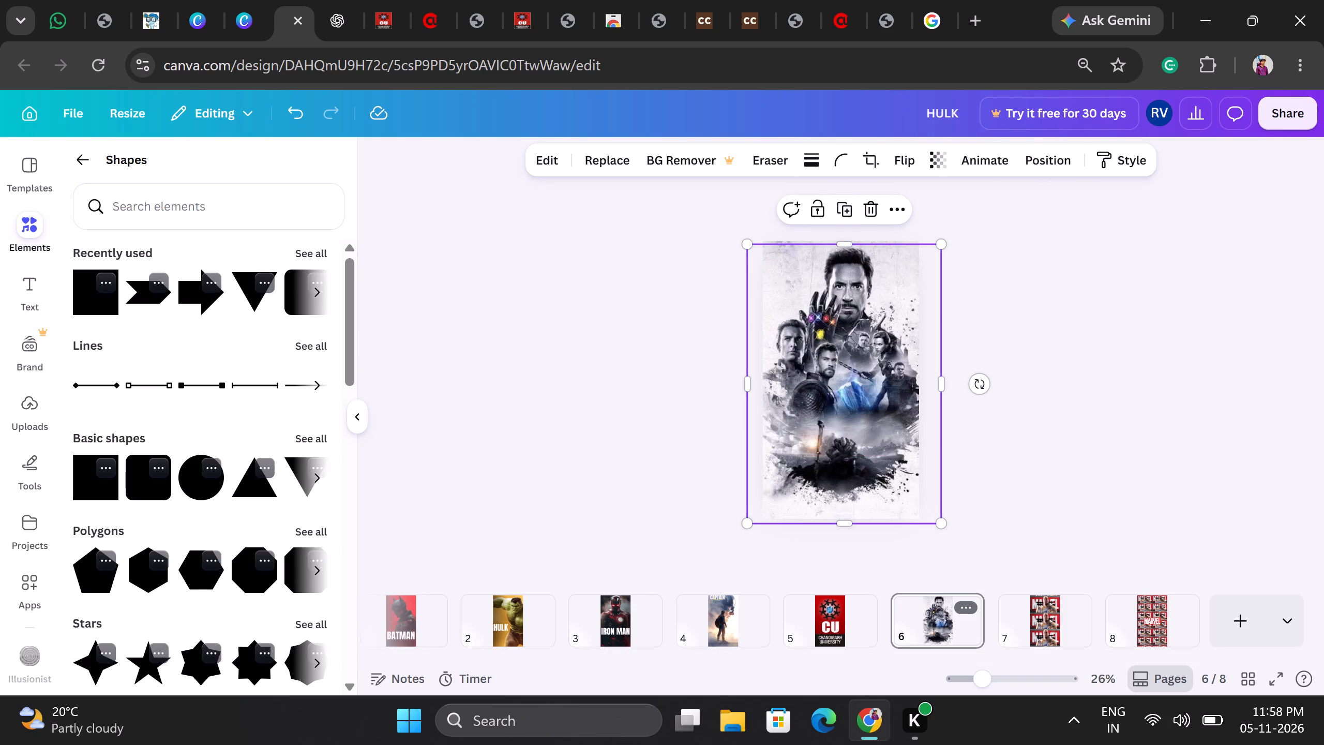
pyautogui.moveTo(895, 385); pyautogui.dragTo(1158, 616)
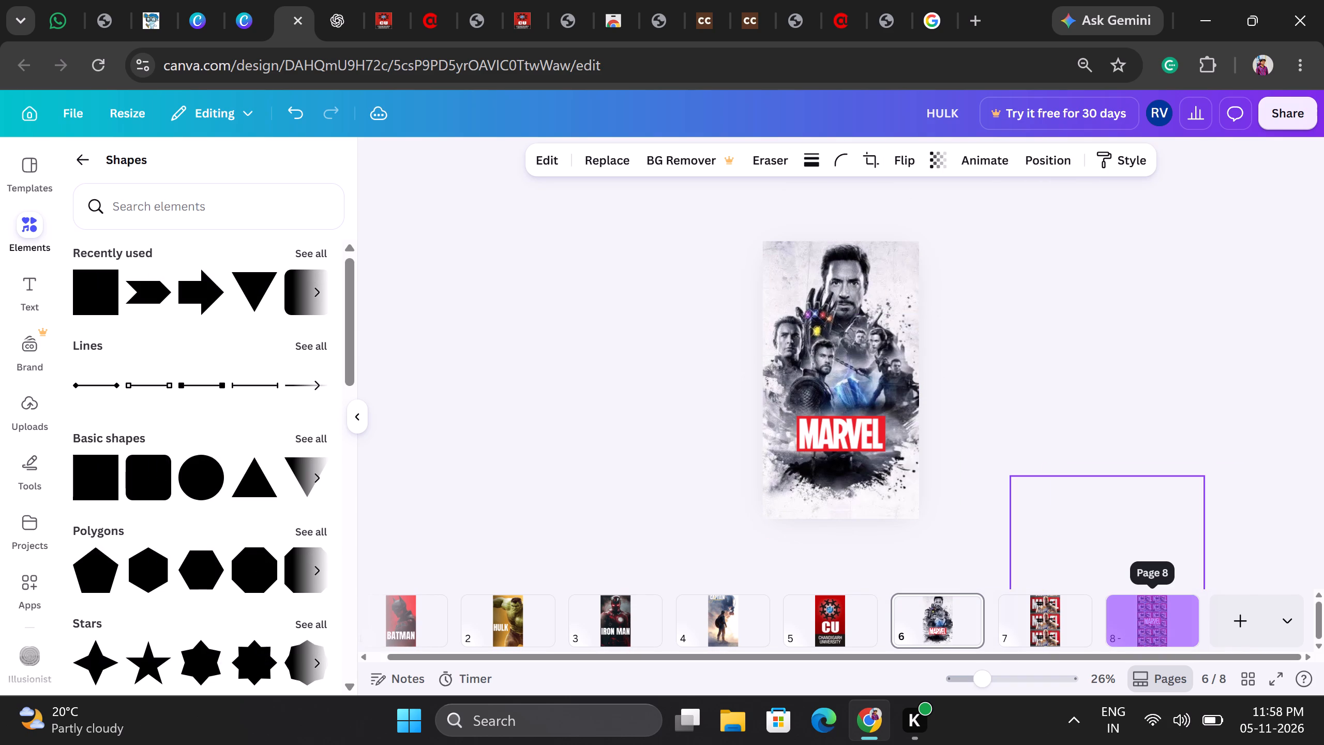
pyautogui.moveTo(1158, 616); pyautogui.dragTo(1158, 615)
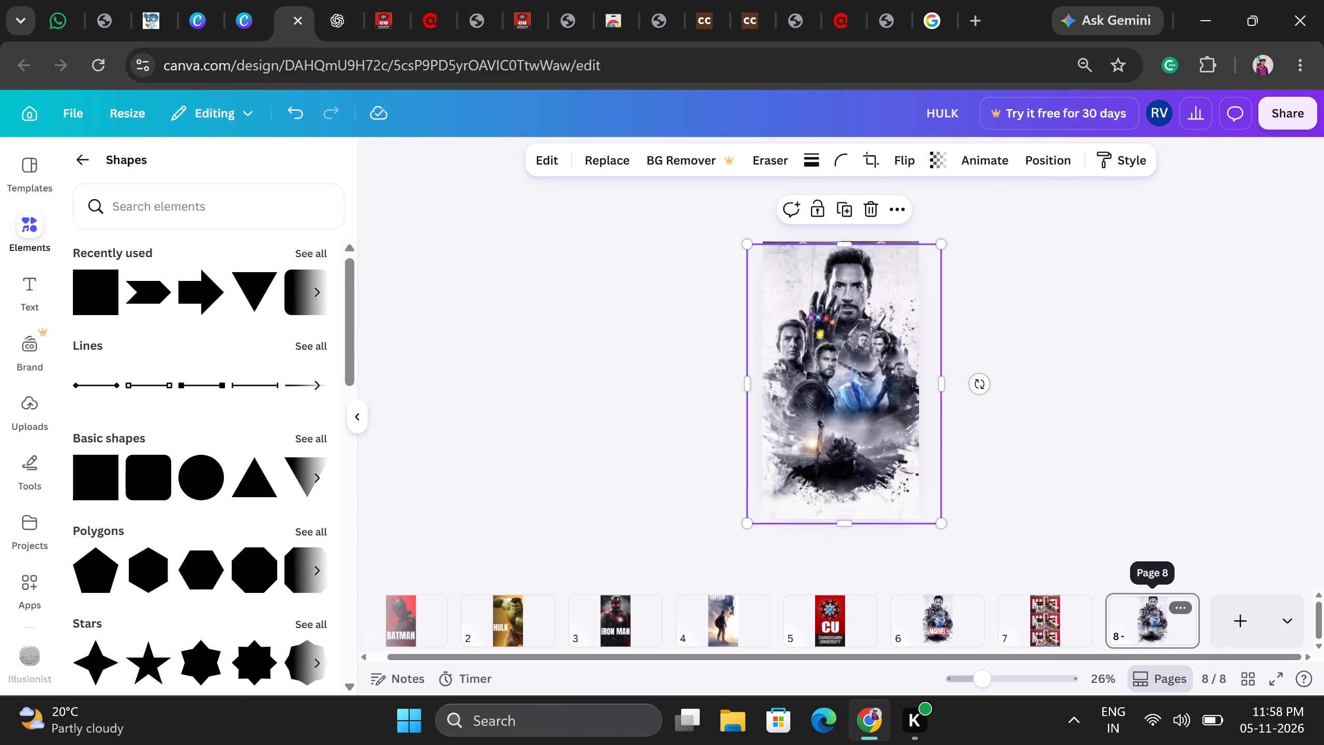
pyautogui.moveTo(863, 361); pyautogui.dragTo(863, 360)
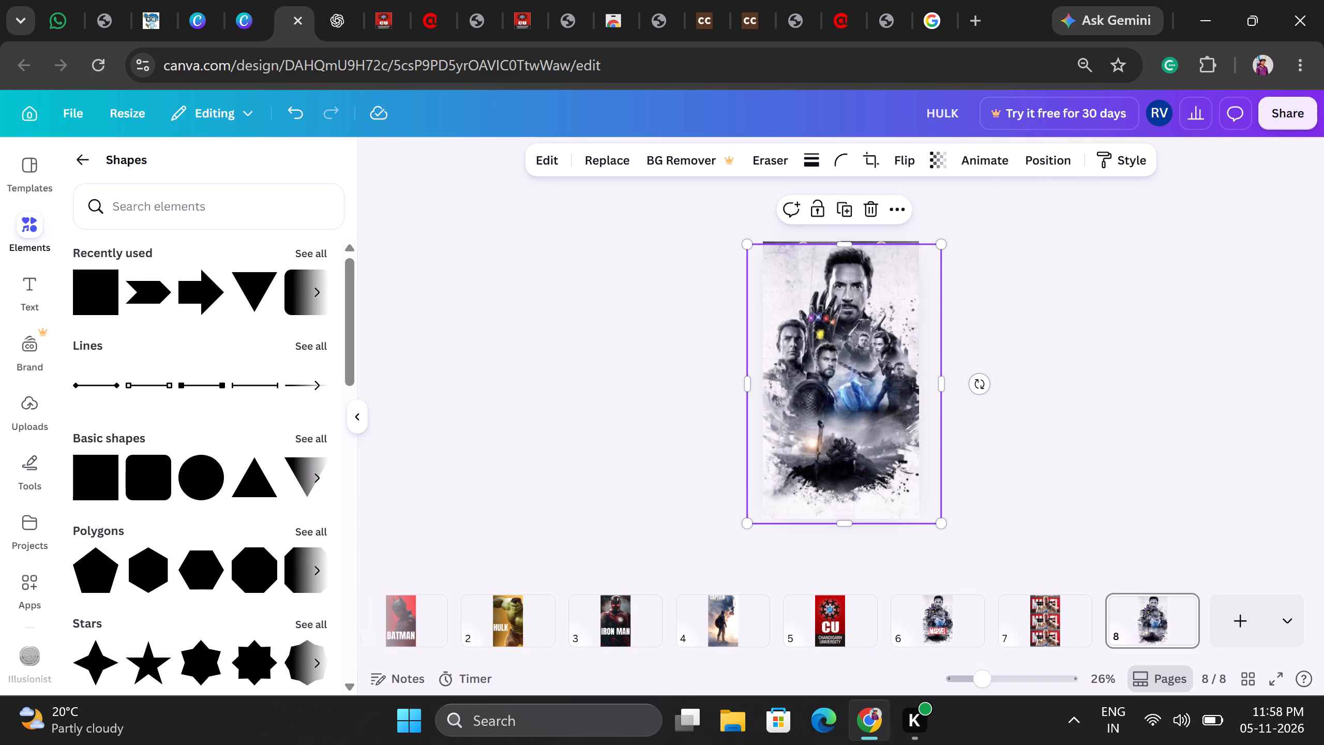
pyautogui.moveTo(863, 360); pyautogui.dragTo(864, 353)
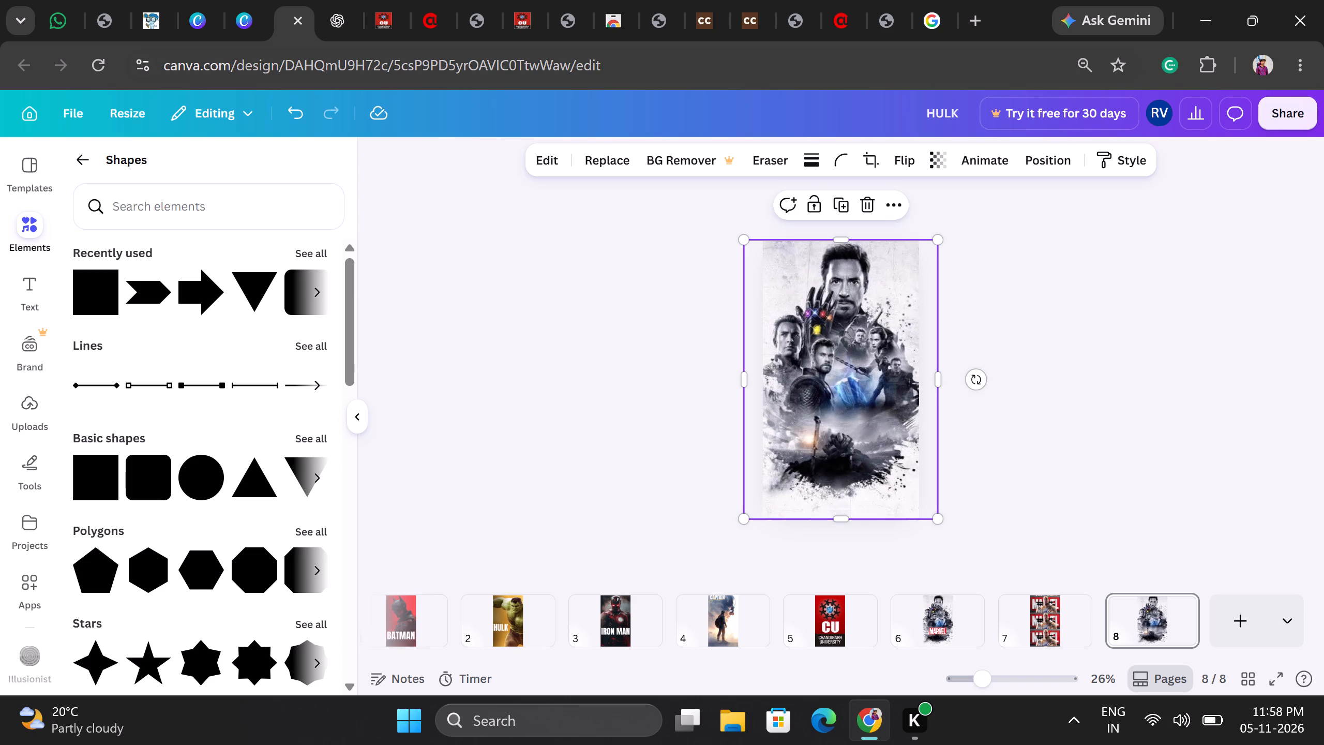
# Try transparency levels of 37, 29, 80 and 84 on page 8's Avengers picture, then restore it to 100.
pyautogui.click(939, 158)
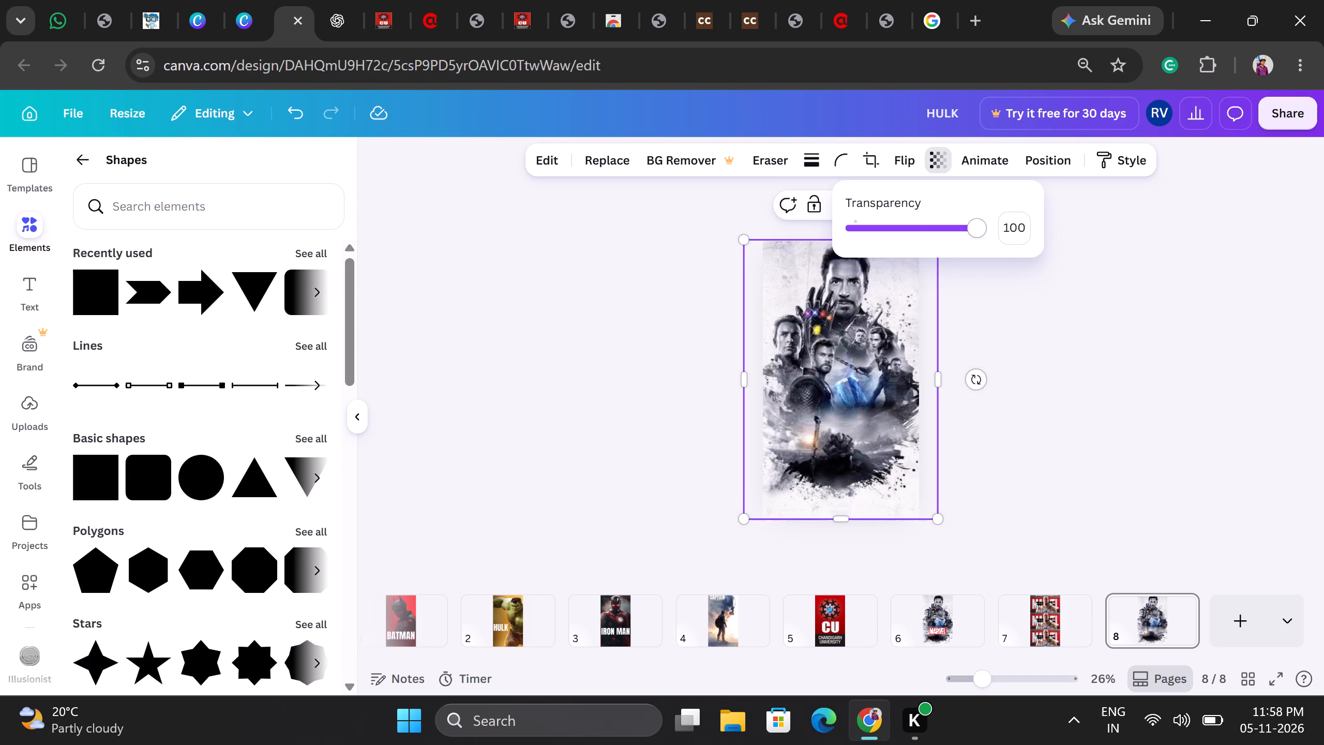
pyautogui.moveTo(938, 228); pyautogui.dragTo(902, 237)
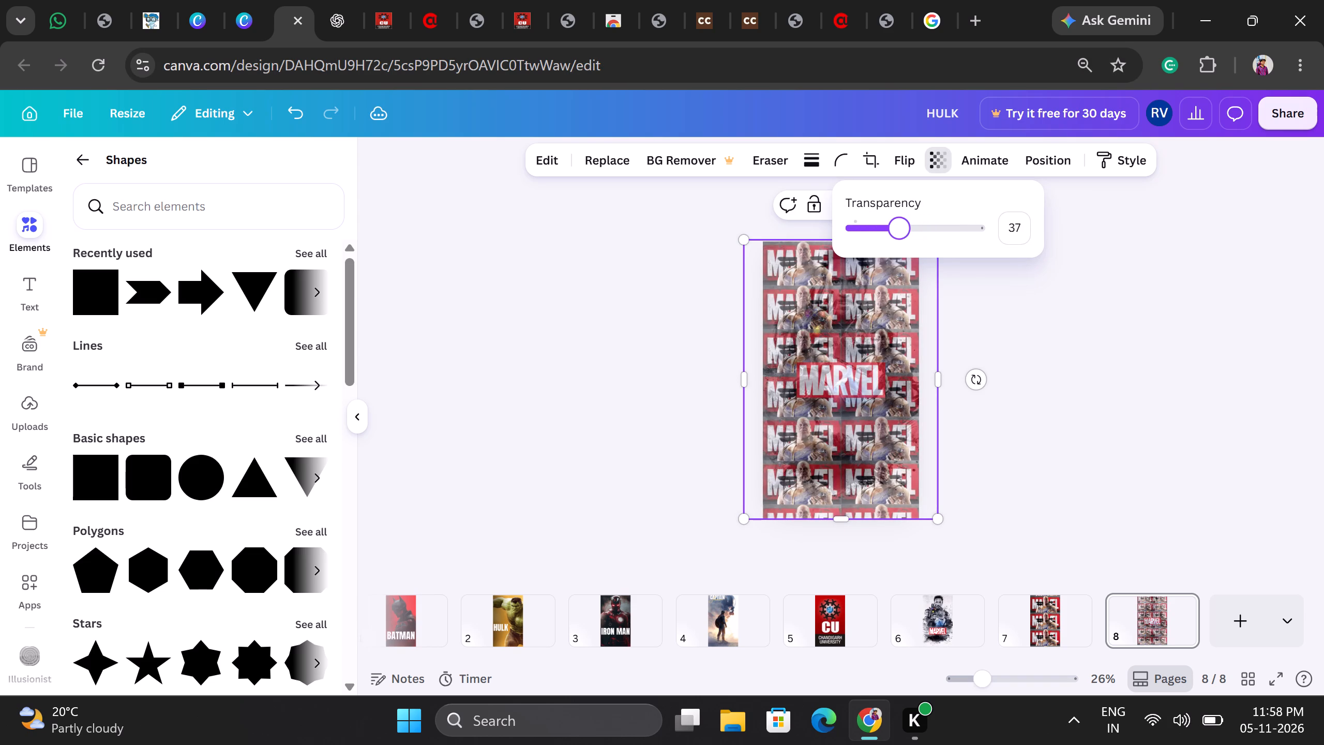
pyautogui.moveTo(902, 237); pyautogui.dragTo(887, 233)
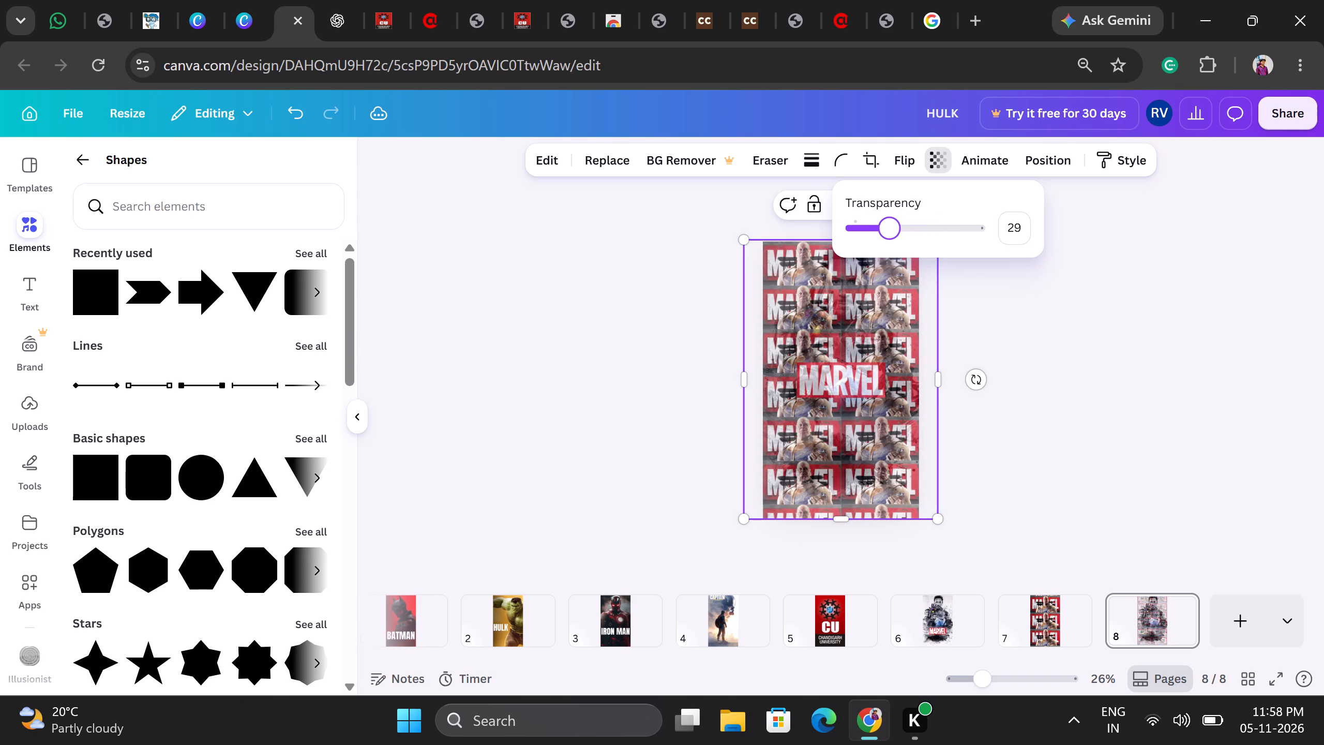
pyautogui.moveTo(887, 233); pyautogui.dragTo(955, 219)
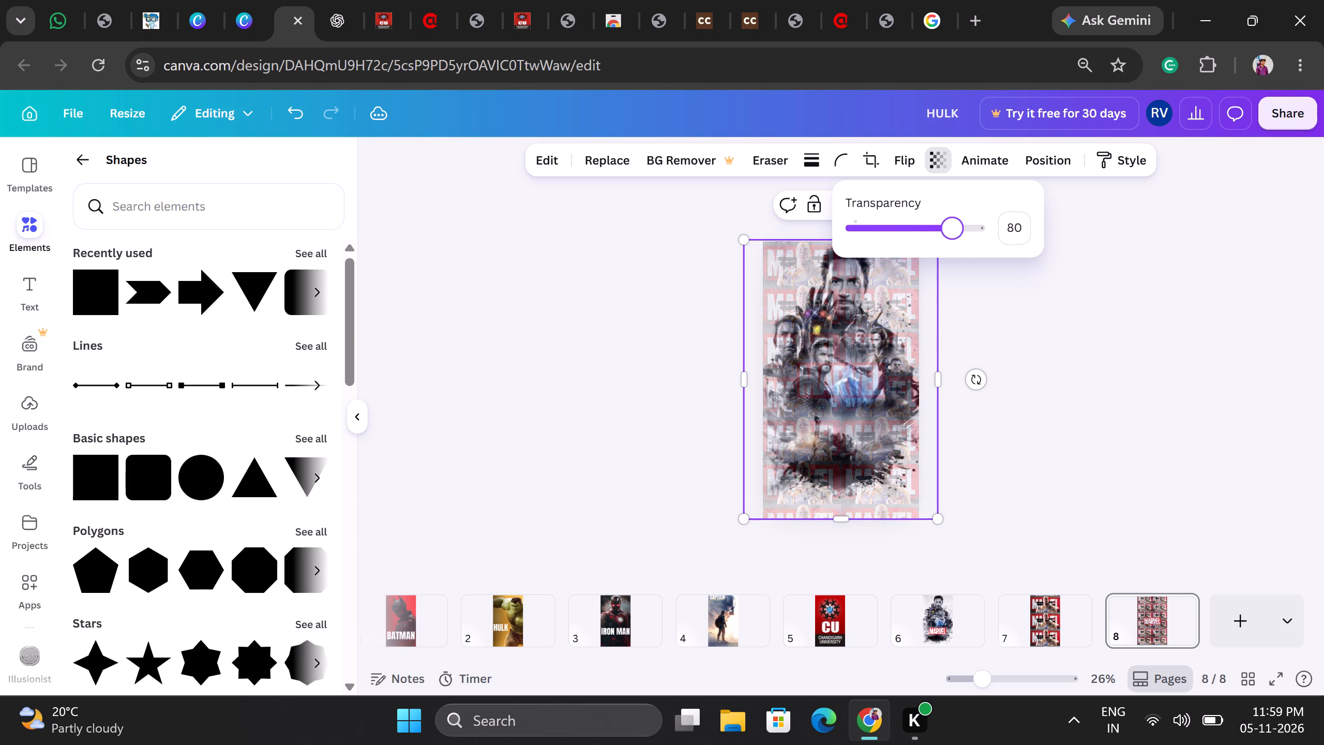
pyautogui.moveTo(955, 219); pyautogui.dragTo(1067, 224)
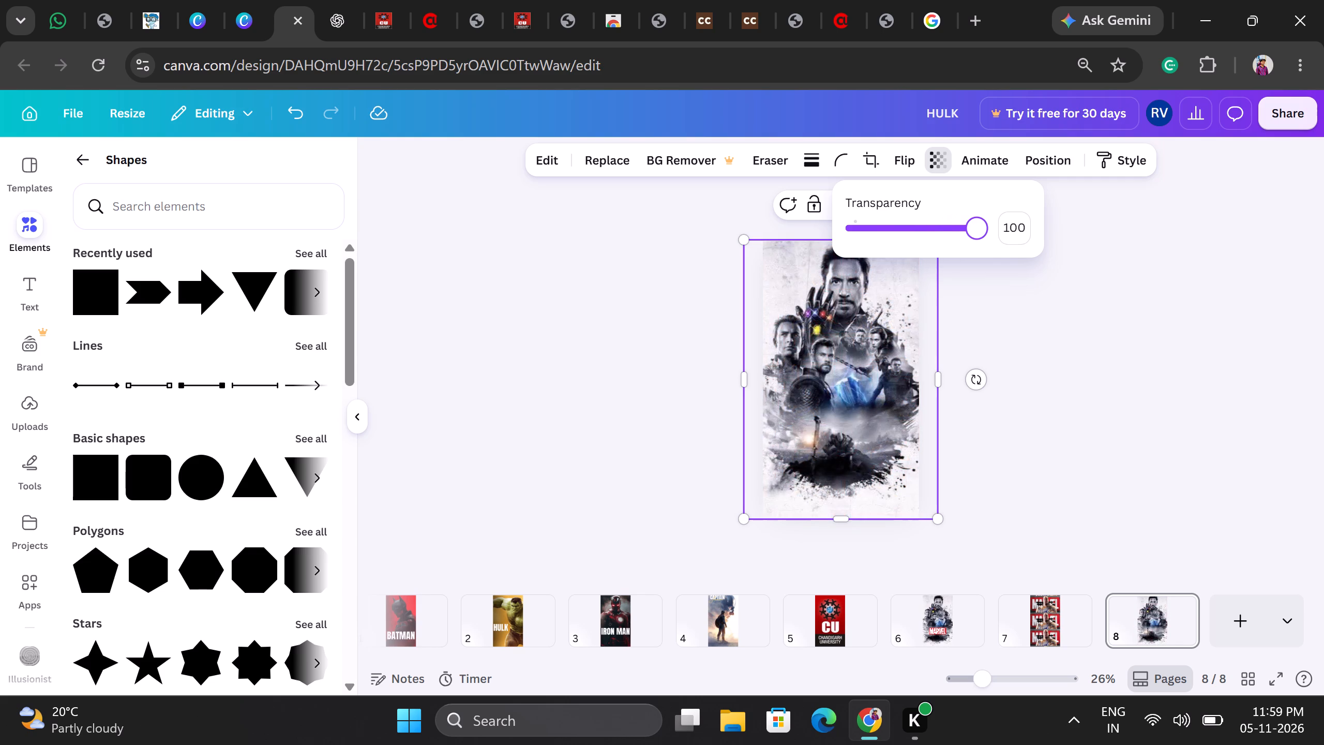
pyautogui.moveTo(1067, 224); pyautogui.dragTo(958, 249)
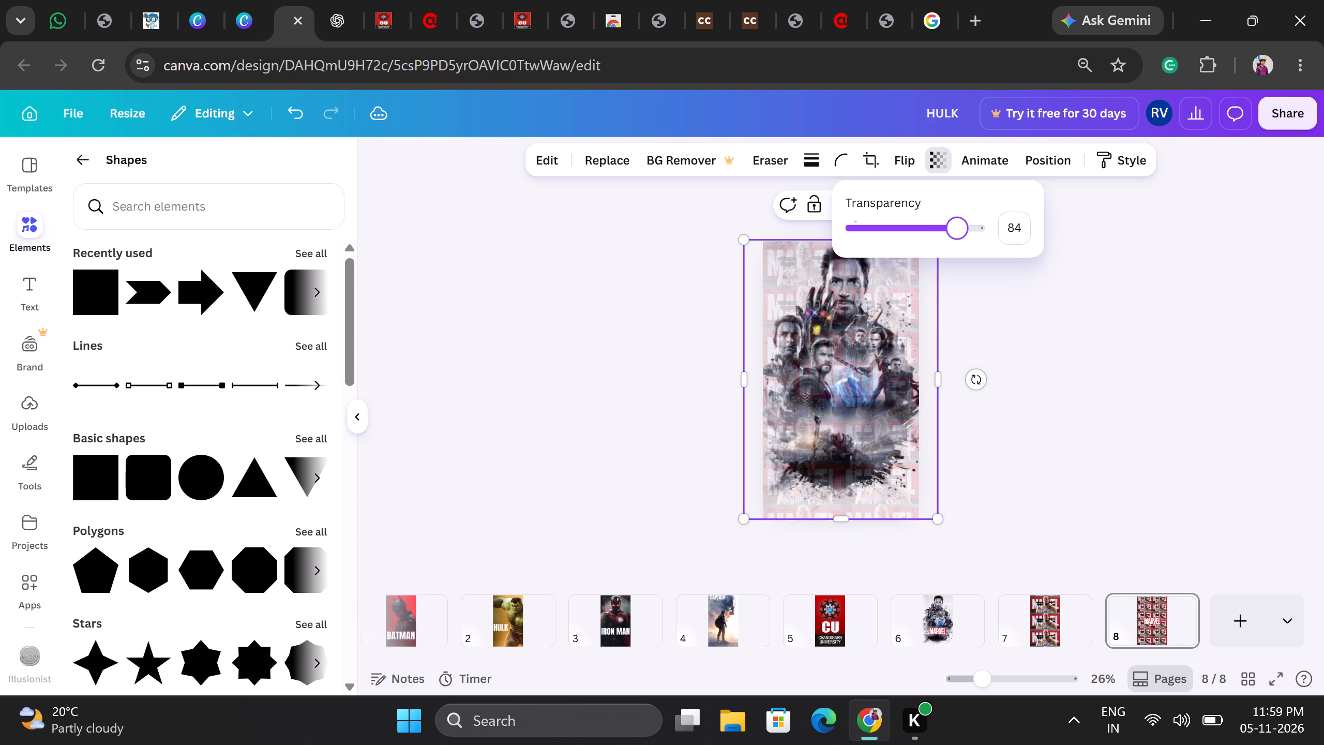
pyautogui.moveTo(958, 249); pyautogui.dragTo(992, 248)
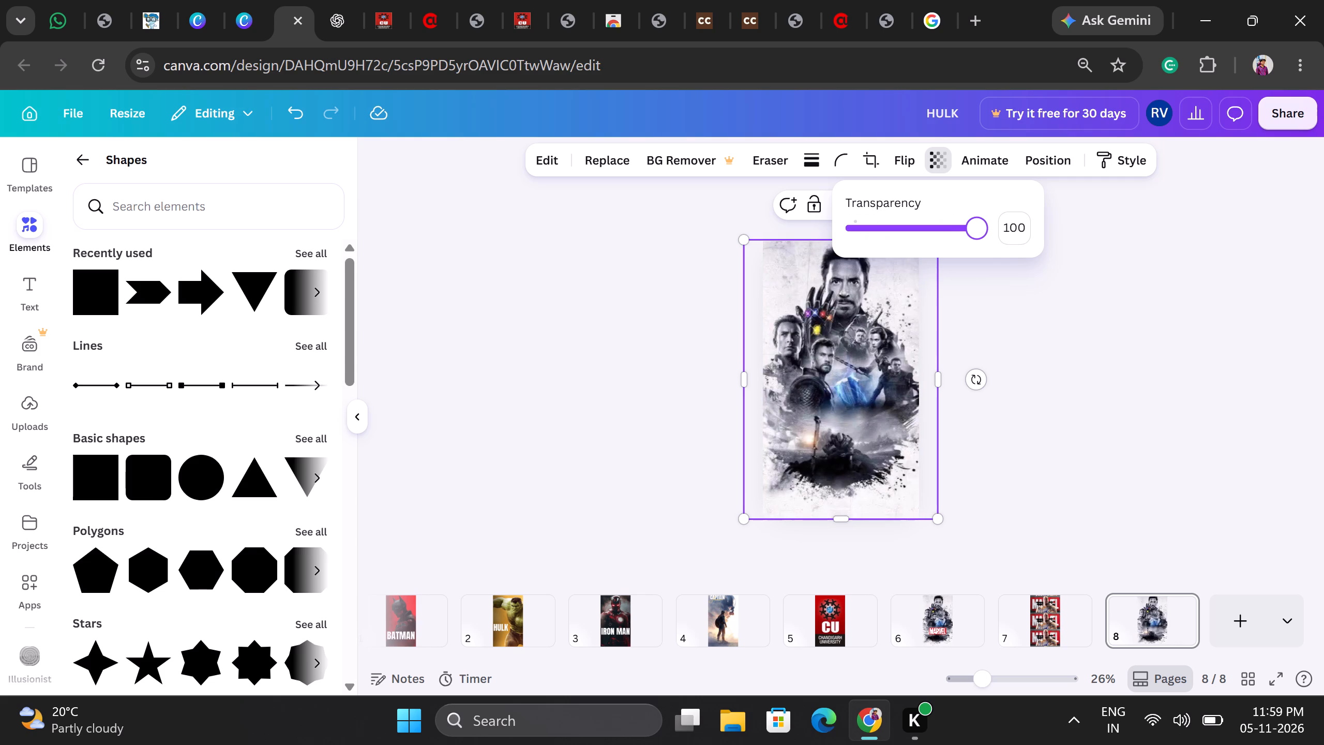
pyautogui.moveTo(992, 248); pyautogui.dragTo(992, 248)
# Delete the Avengers picture and the MARVEL logo overlaid on page 8's Thanos tiles.
pyautogui.press('Delete')
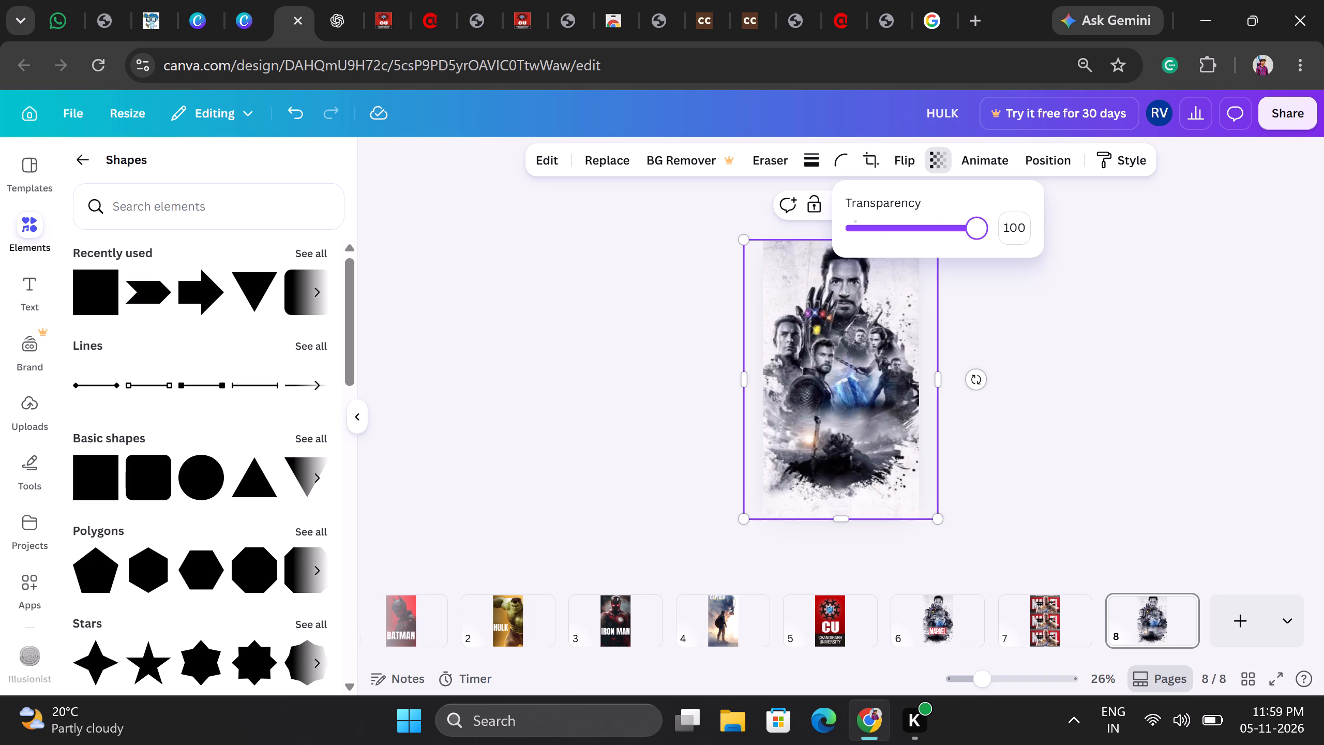
pyautogui.click(861, 356)
pyautogui.press('Delete')
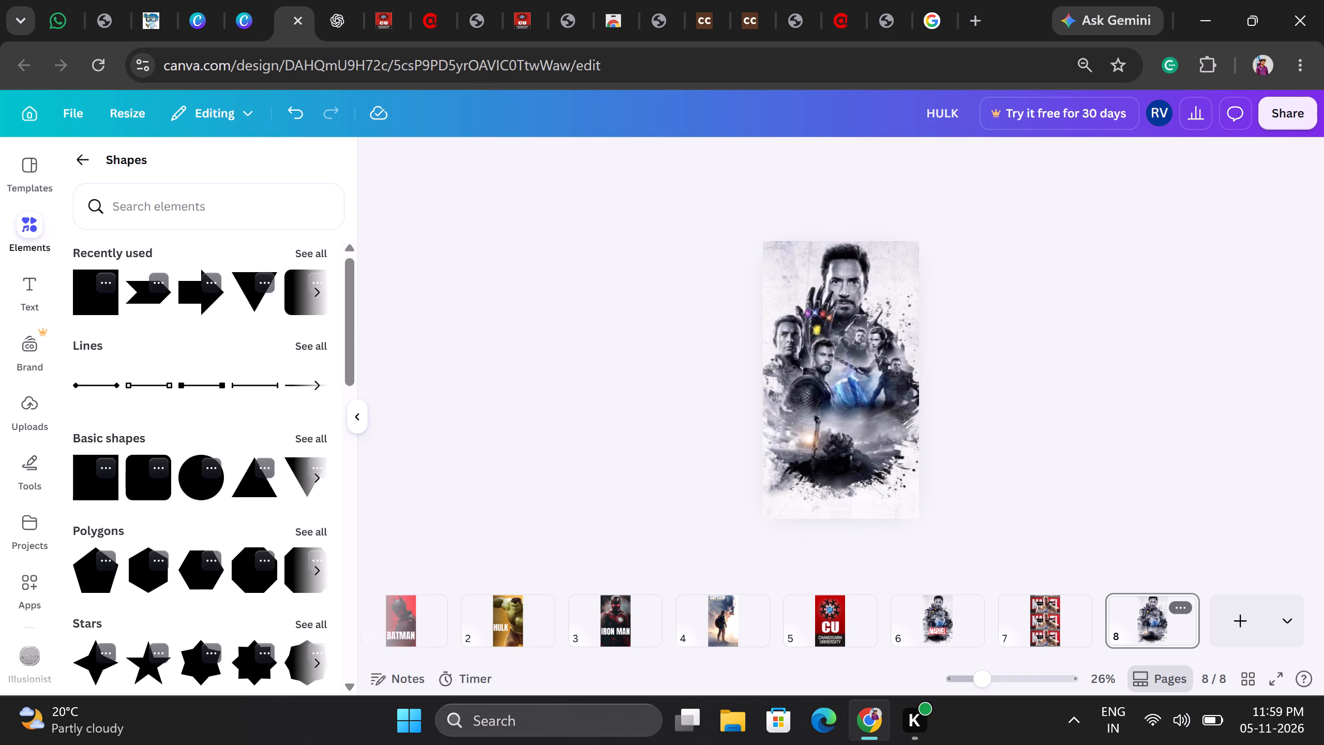
pyautogui.press('Delete')
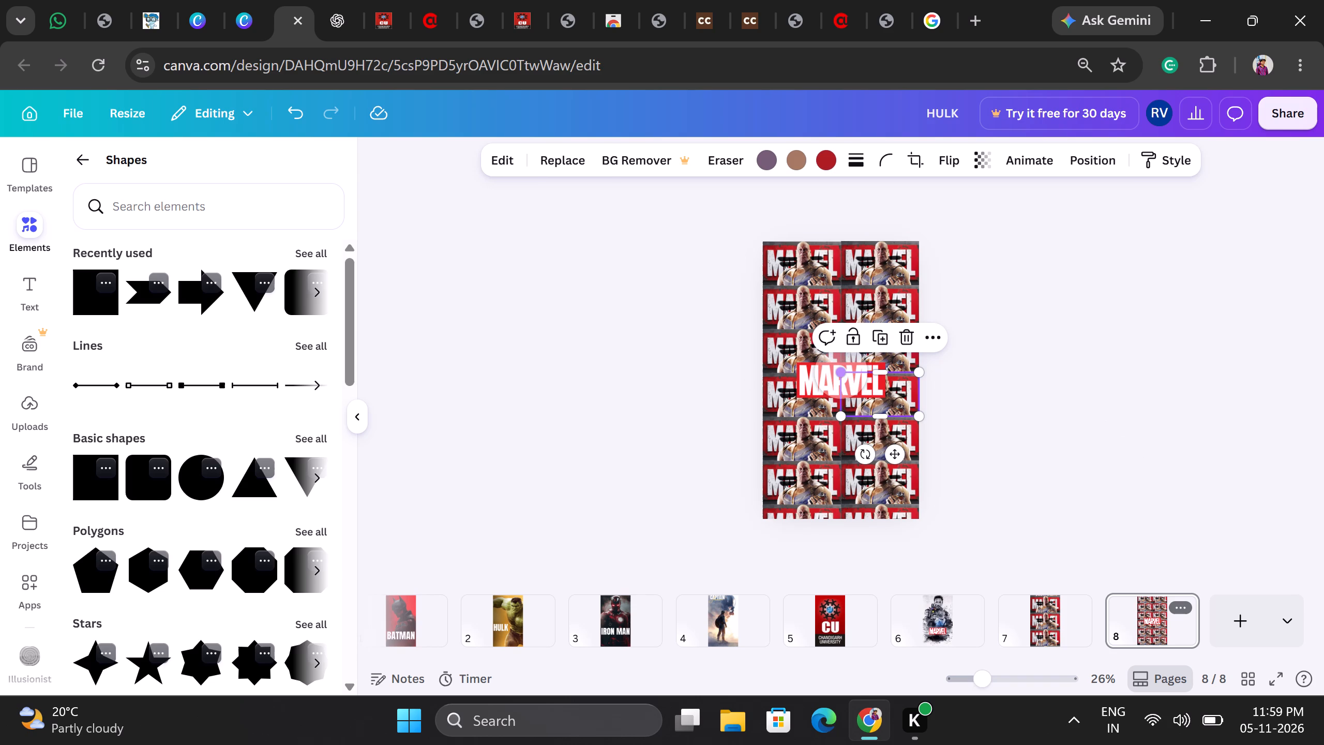
pyautogui.press('Delete')
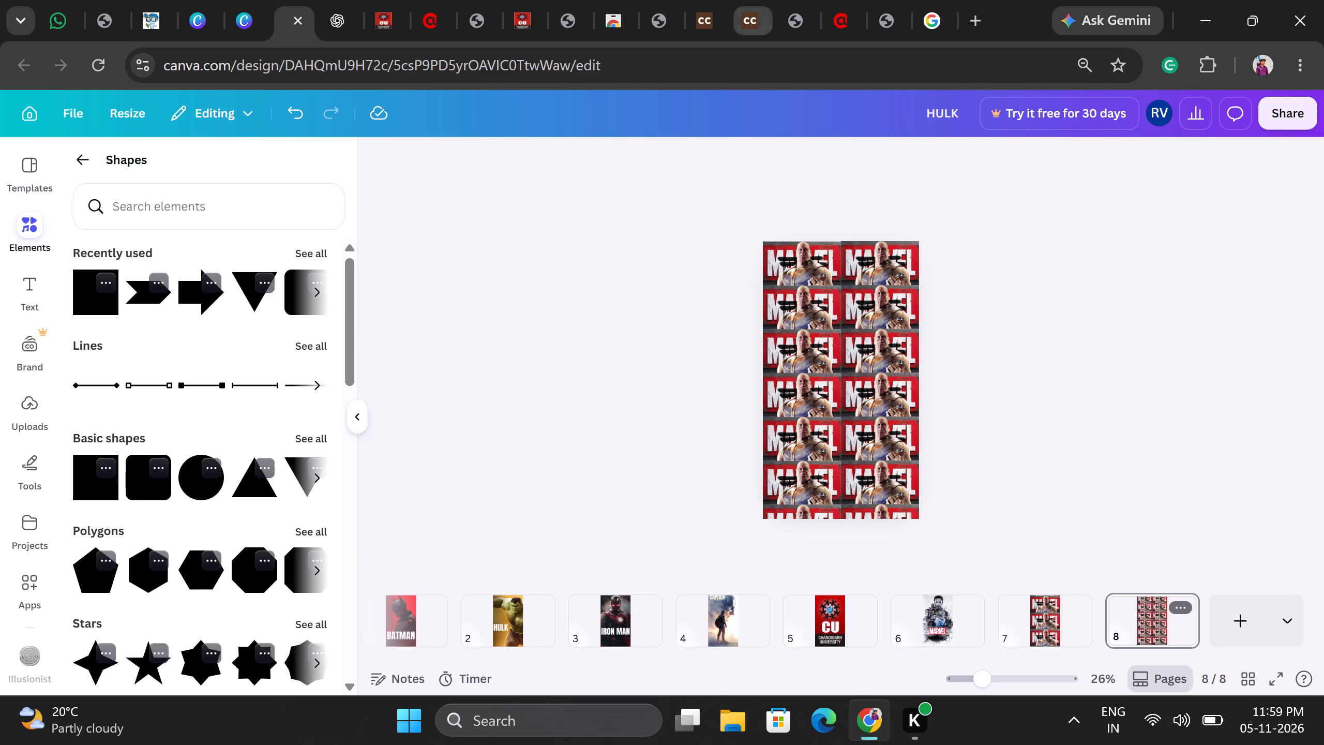
# Close the Google, CodeChef assessment, firewall keepalive, CUIMS login and duty leave browser tabs.
pyautogui.click(845, 6)
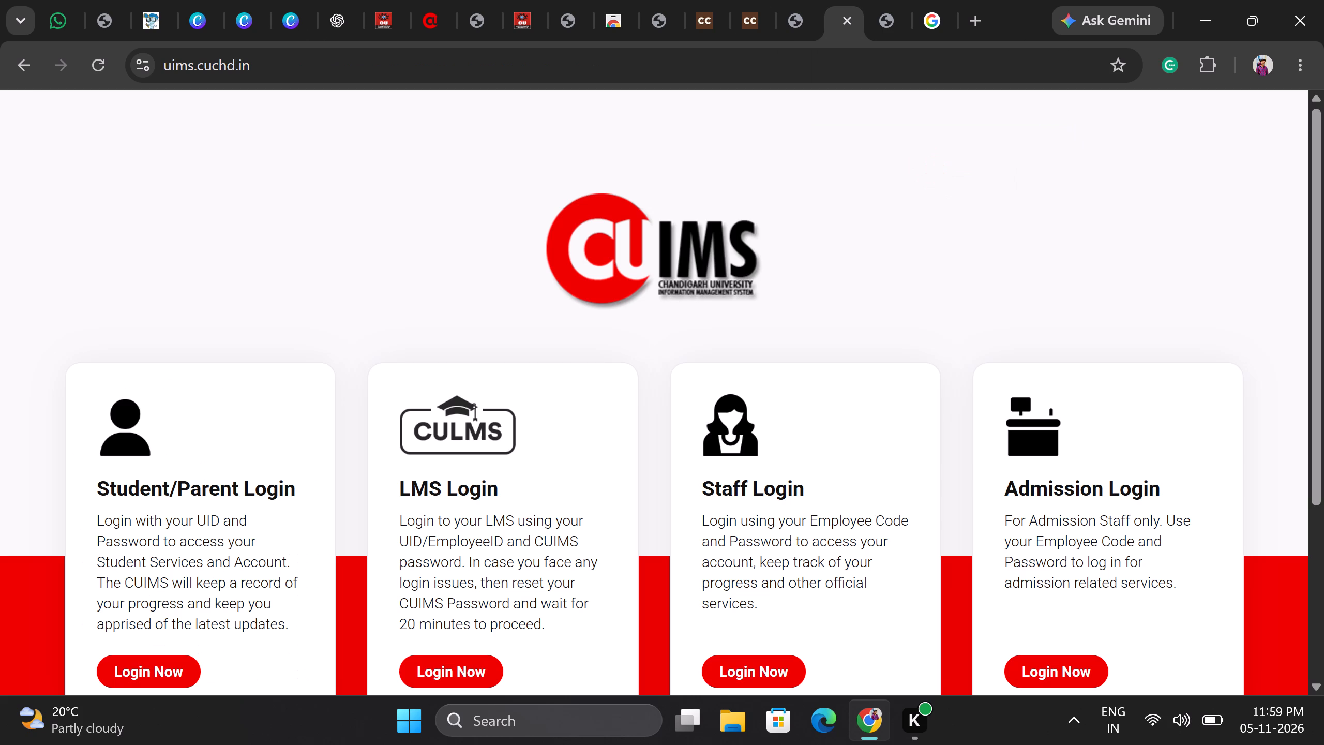
pyautogui.click(903, 29)
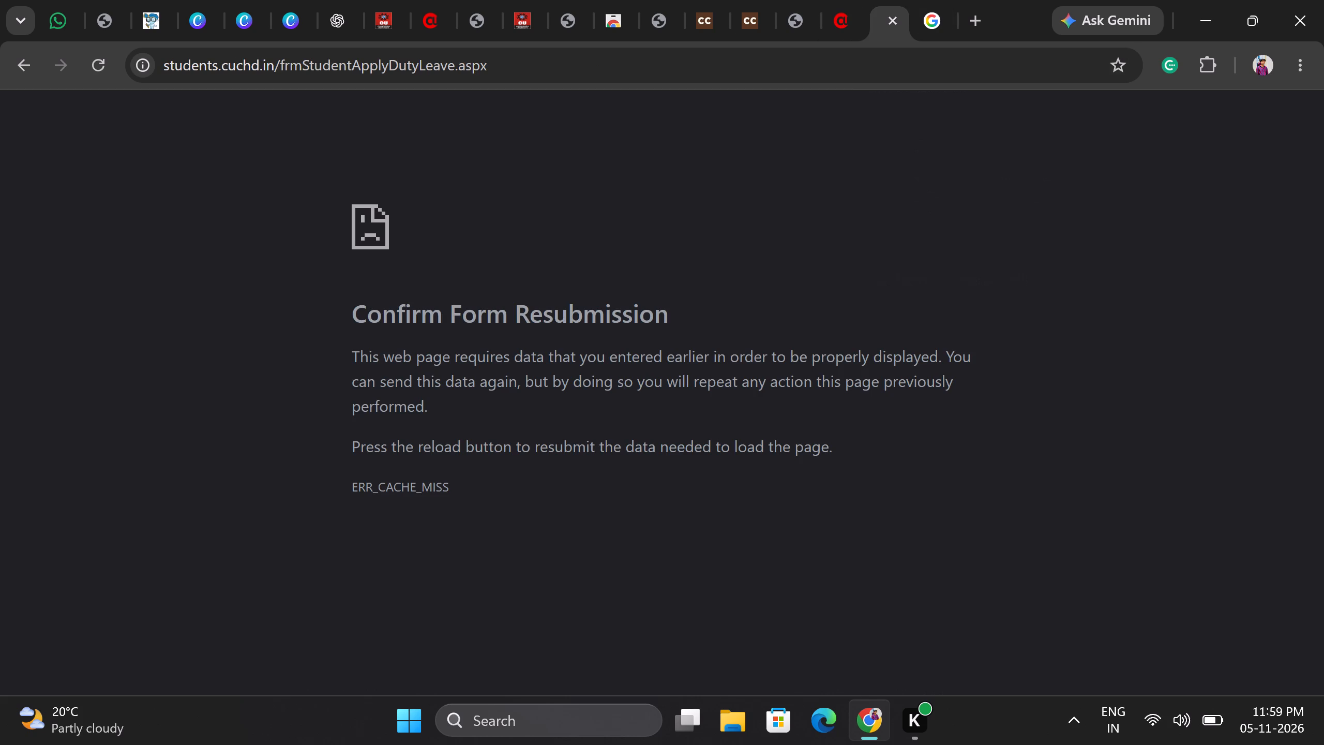
pyautogui.click(922, 17)
pyautogui.click(942, 24)
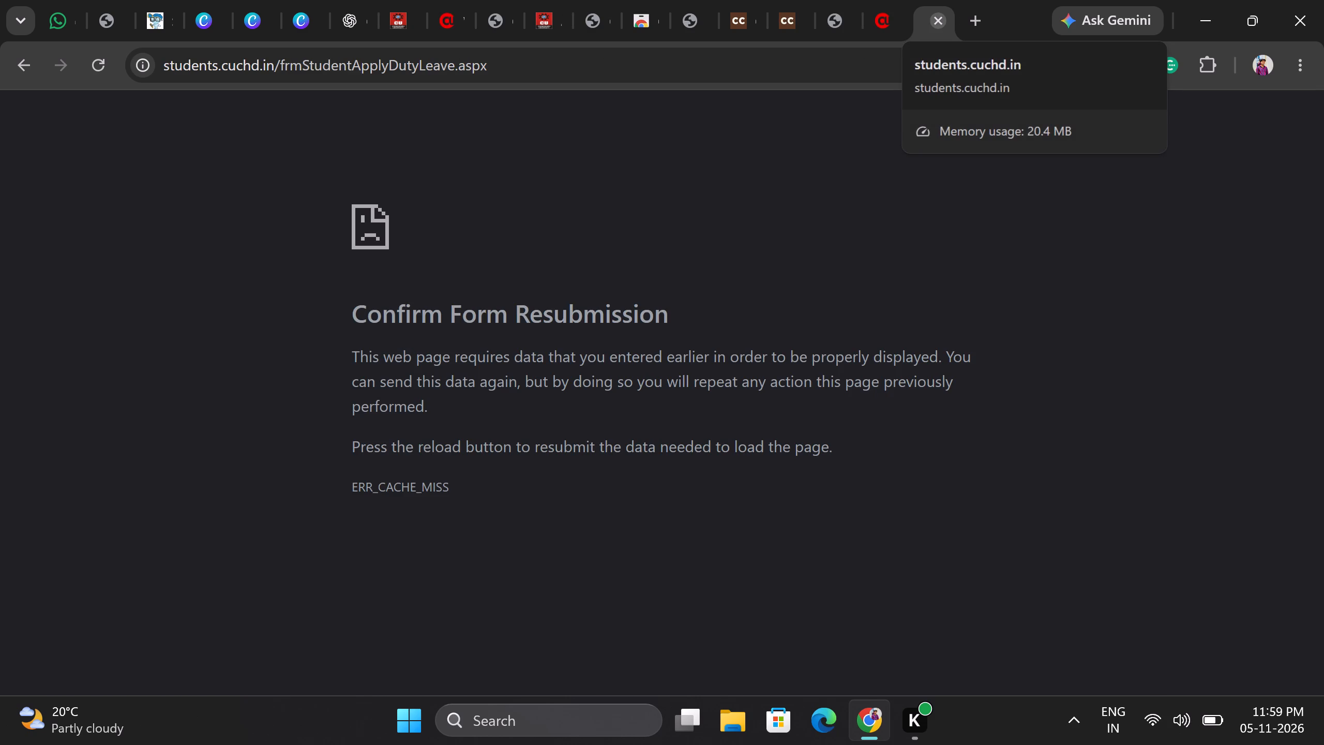
pyautogui.click(889, 0)
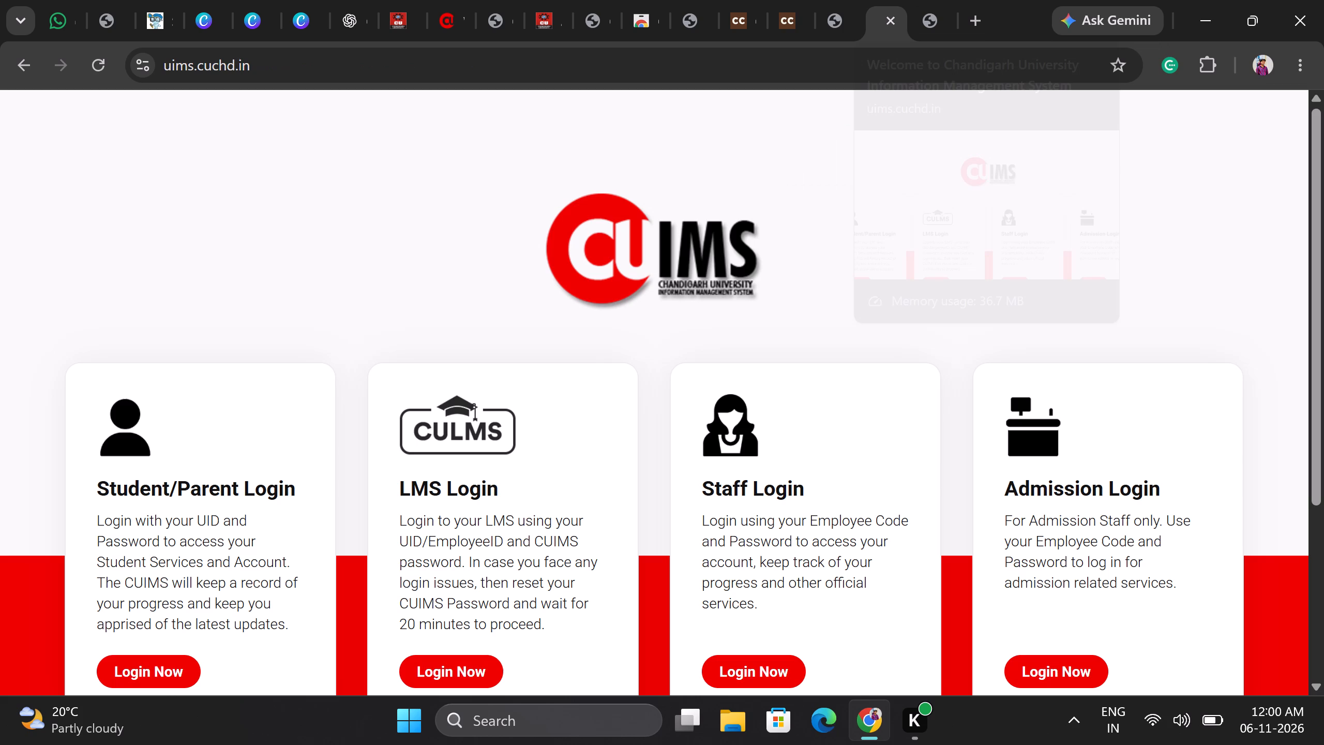
pyautogui.click(805, 0)
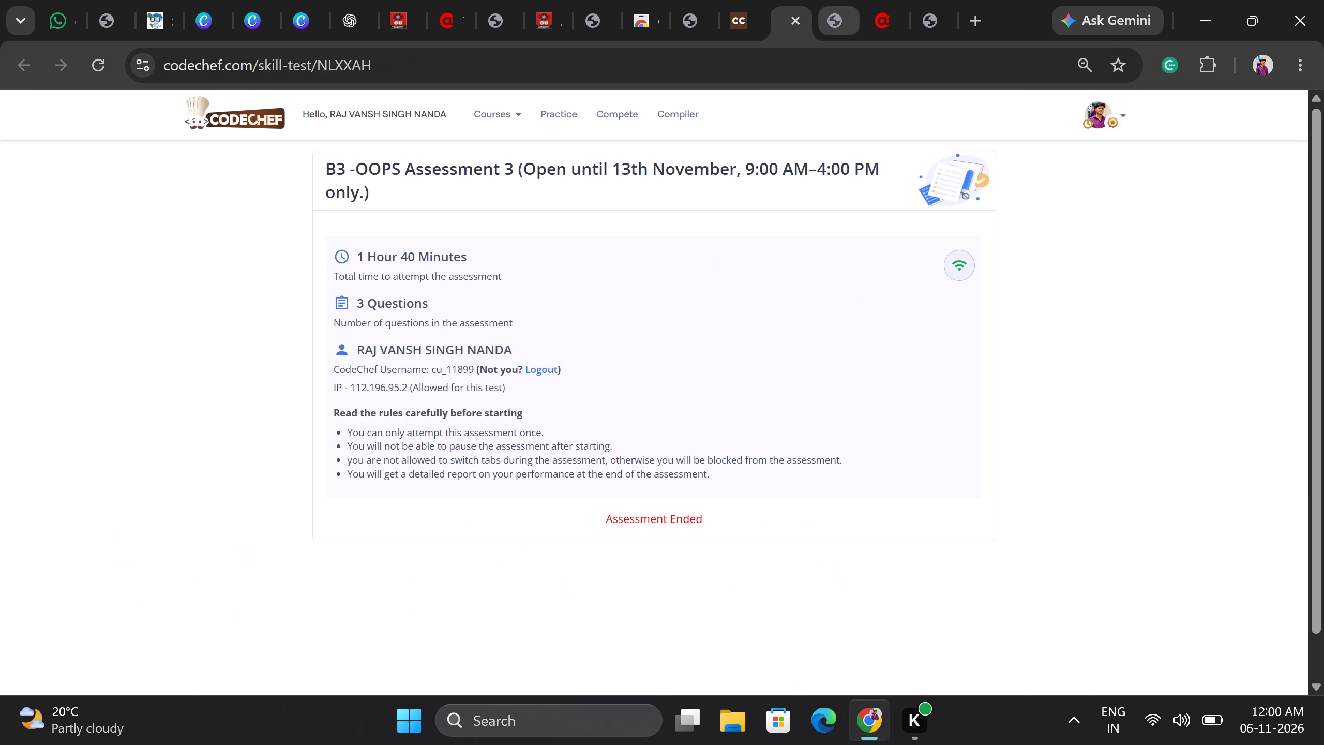
pyautogui.click(795, 24)
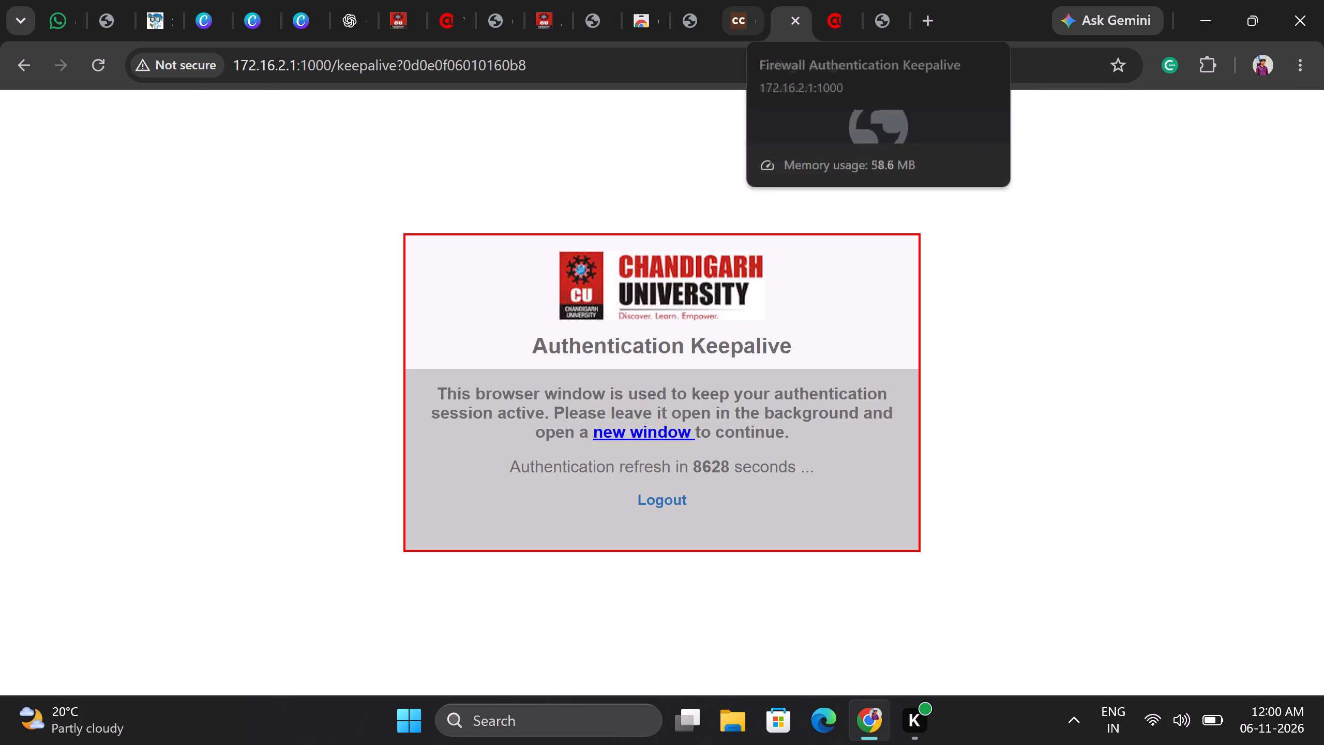
pyautogui.click(798, 25)
pyautogui.click(798, 25)
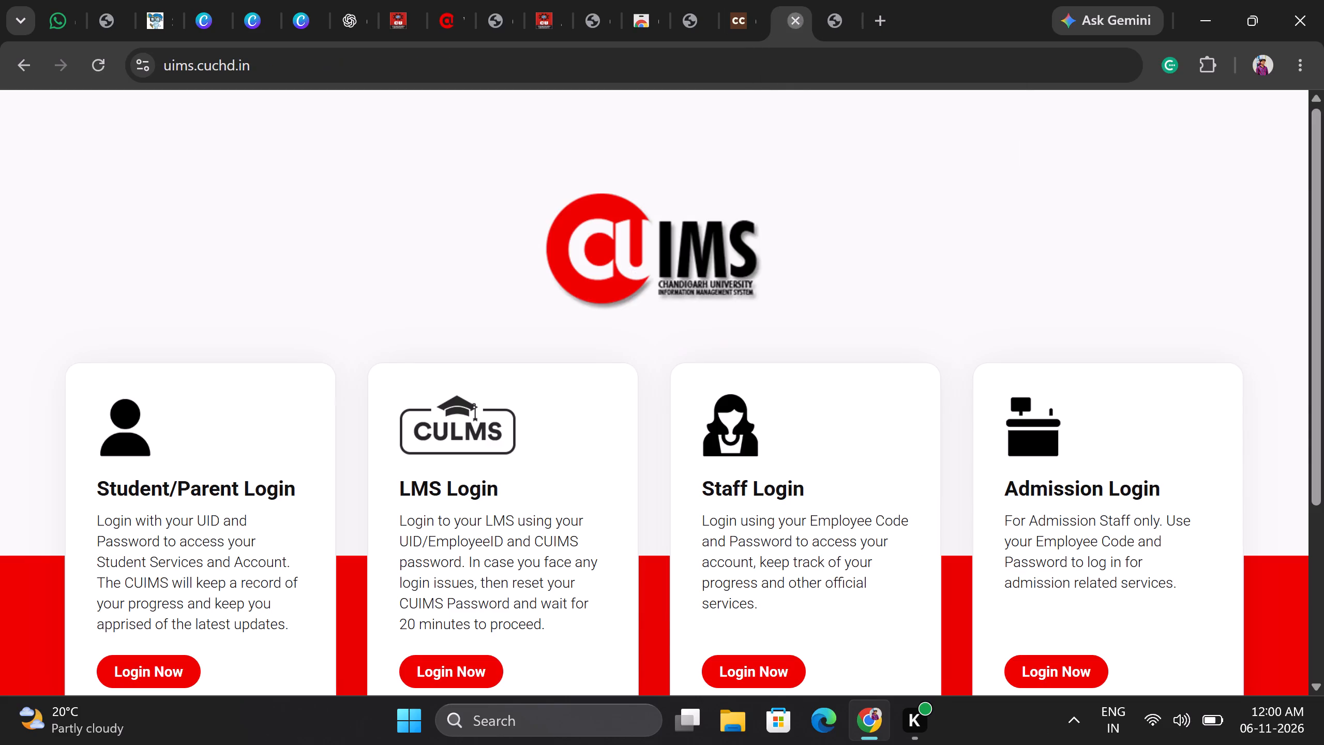
pyautogui.click(798, 25)
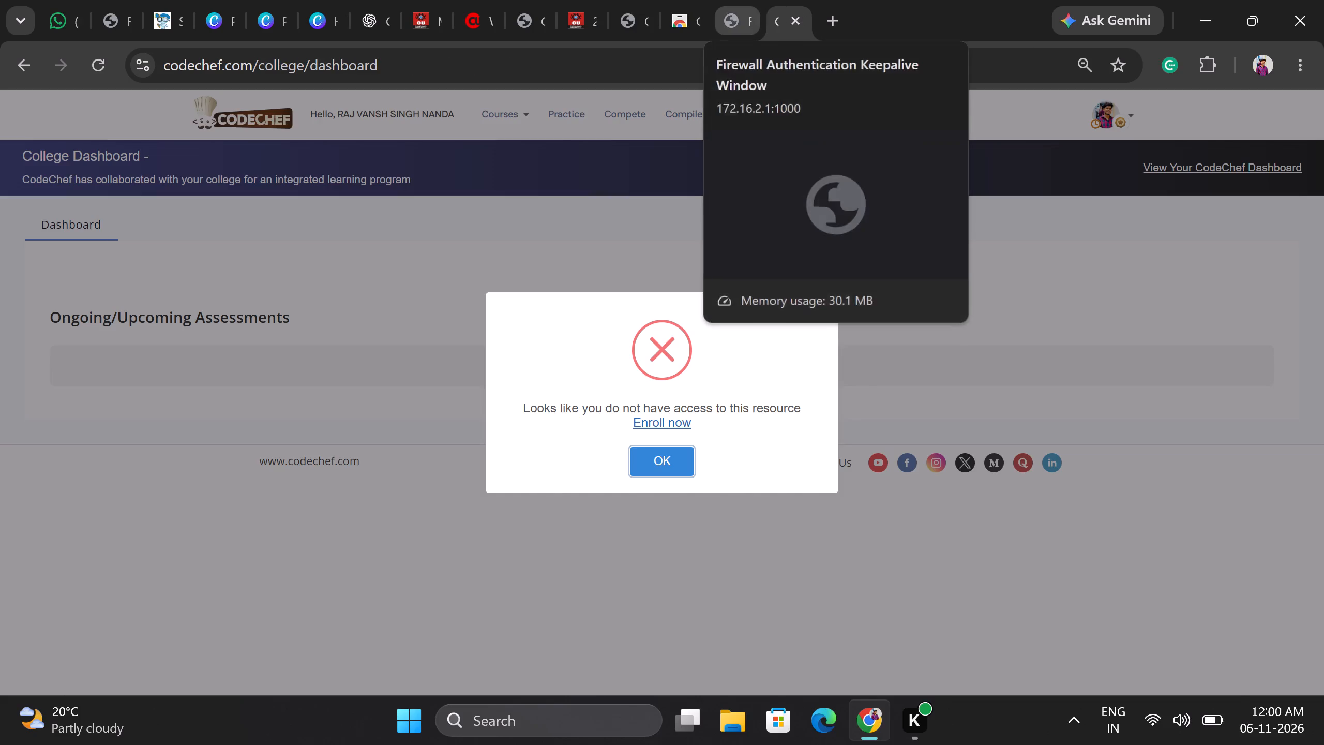
# Close the remaining tabs beyond ChatGPT, including the CodeChef dashboard, Chrome Web Store, CUIMS and CU-LMS, and return to the HULK design.
pyautogui.click(738, 21)
pyautogui.click(738, 21)
pyautogui.click(738, 21)
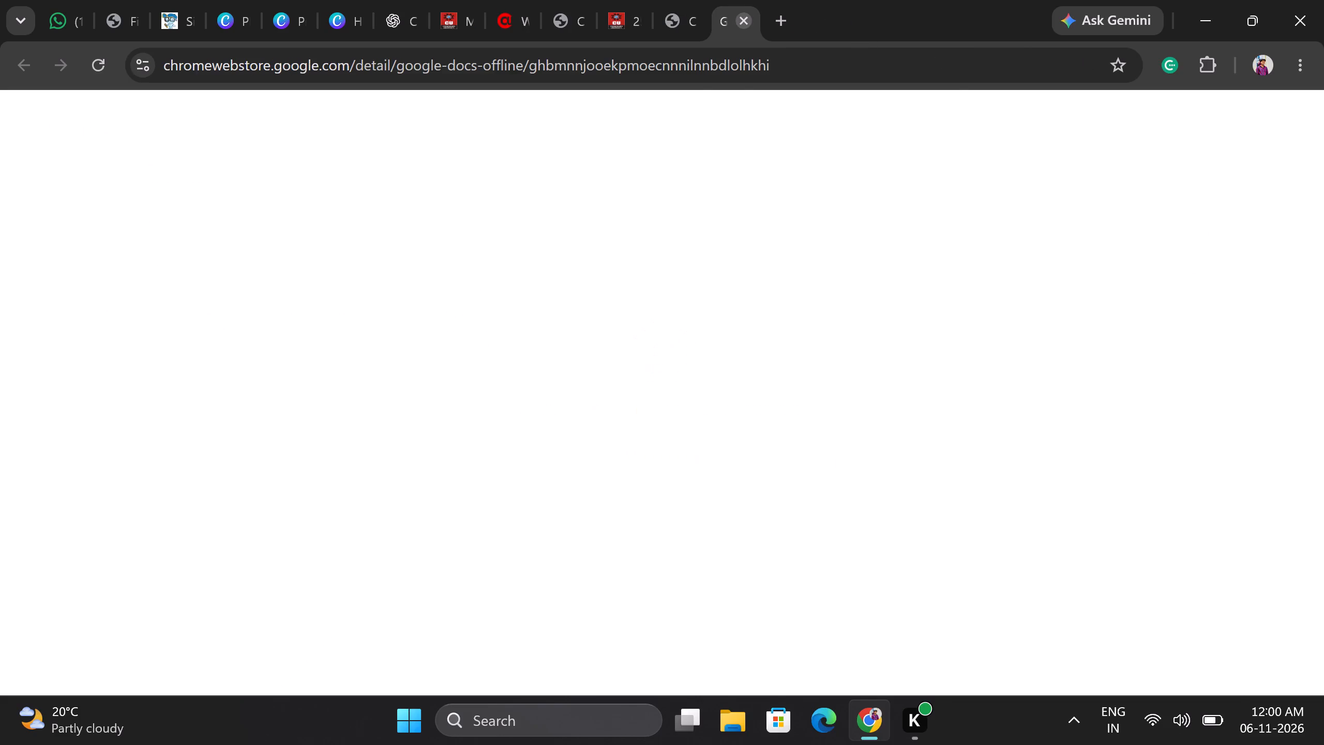
pyautogui.click(738, 21)
pyautogui.click(738, 21)
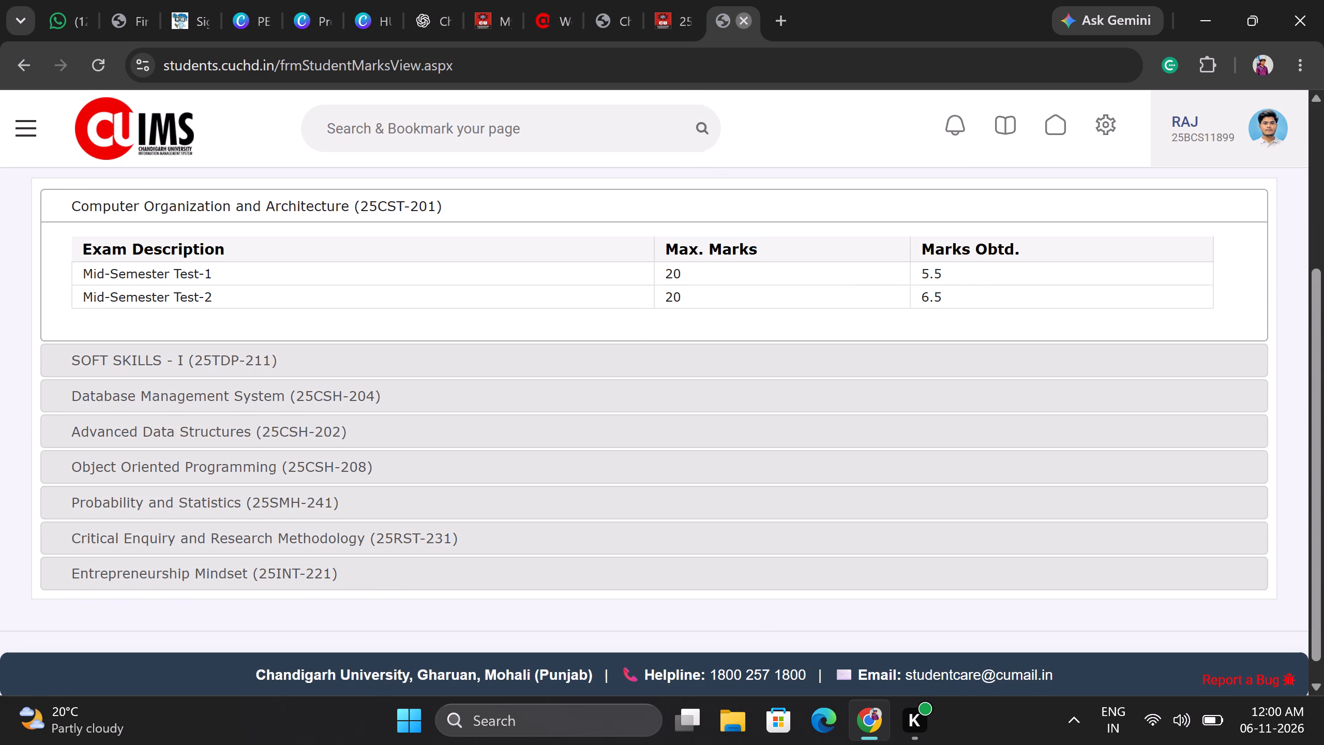
pyautogui.click(738, 21)
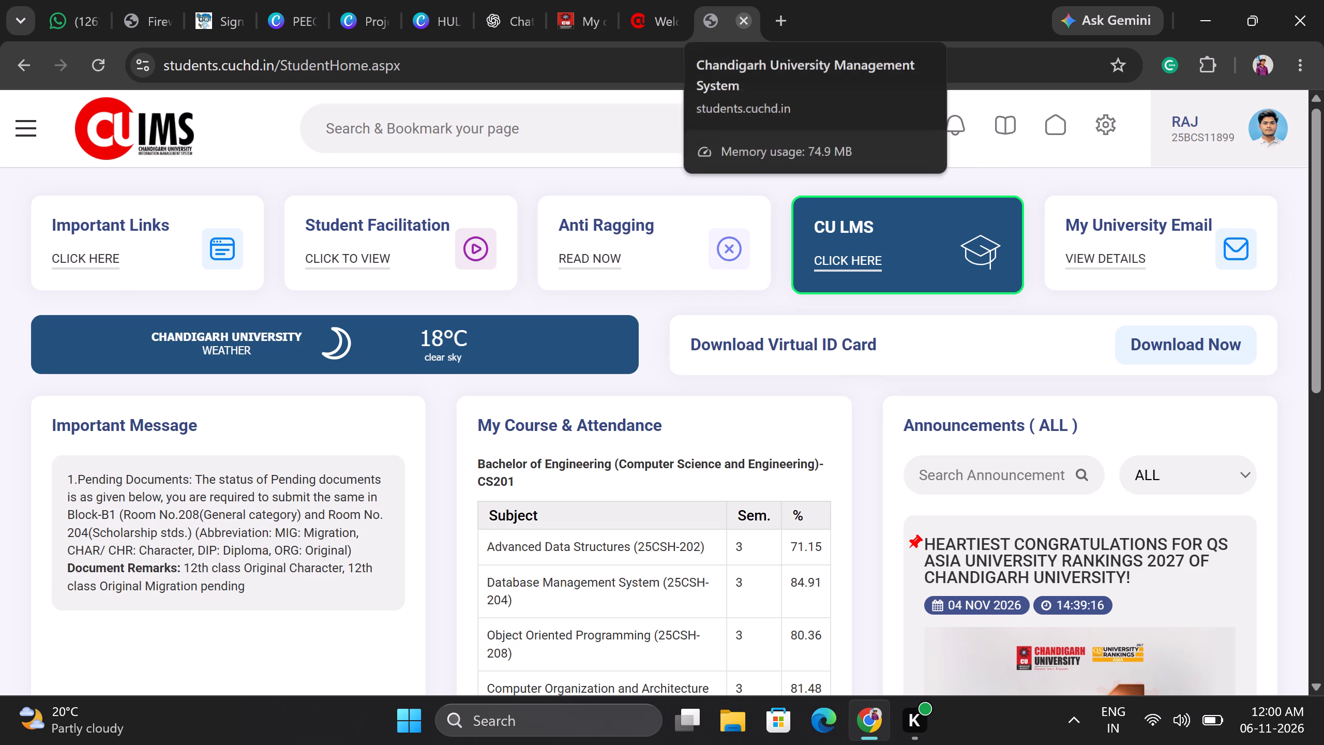
pyautogui.click(738, 21)
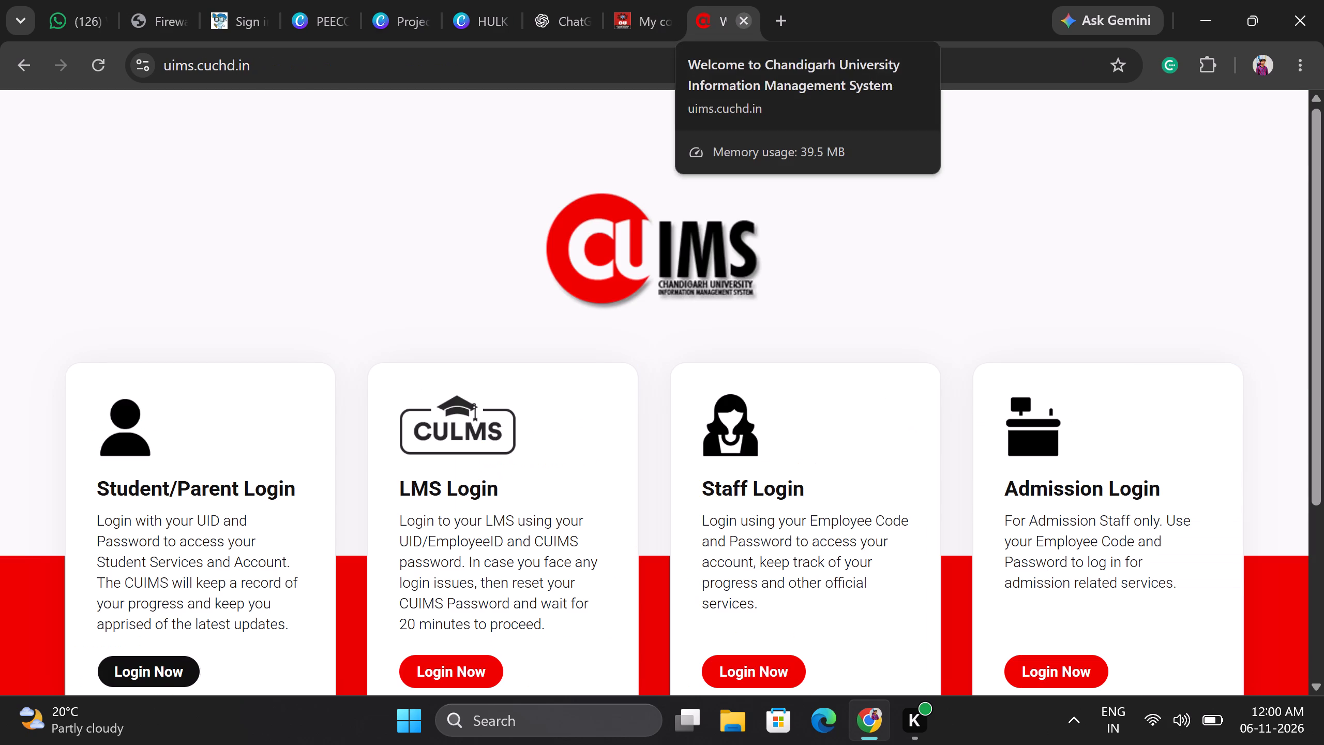
pyautogui.click(738, 21)
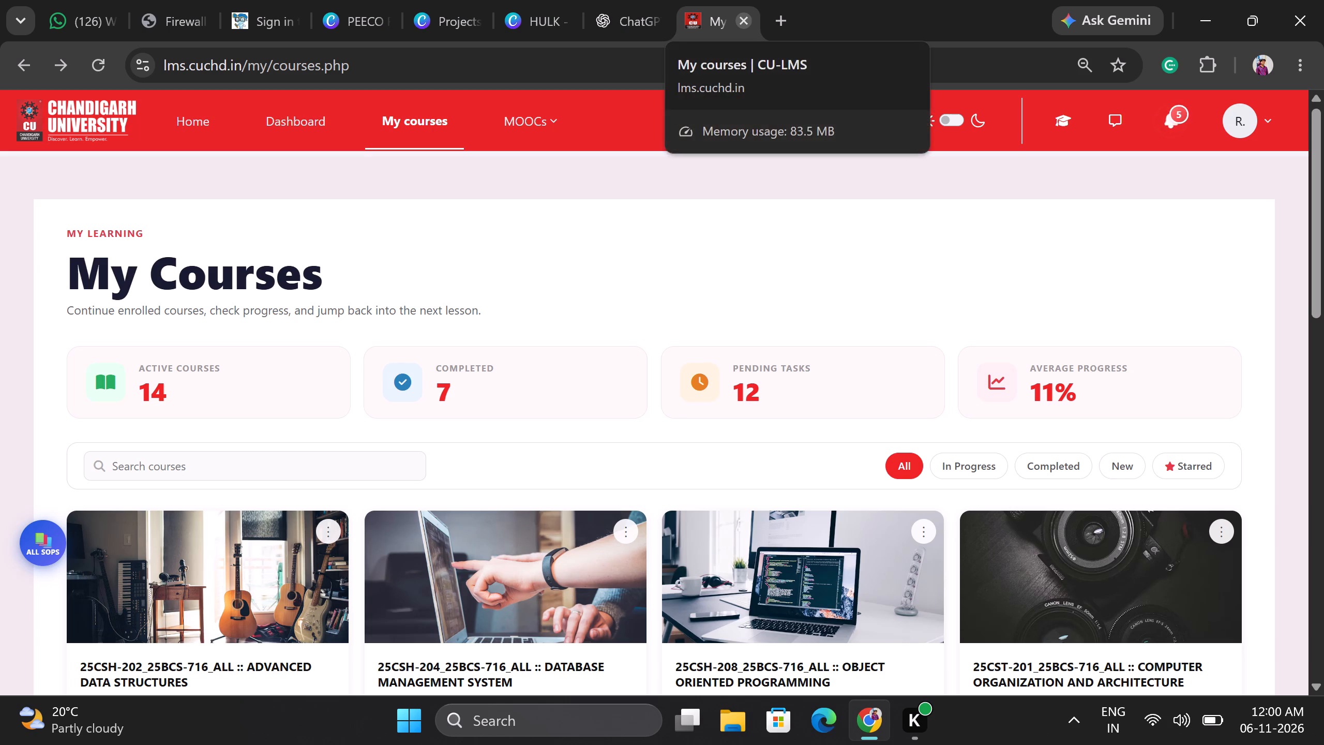
pyautogui.click(738, 21)
pyautogui.click(624, 0)
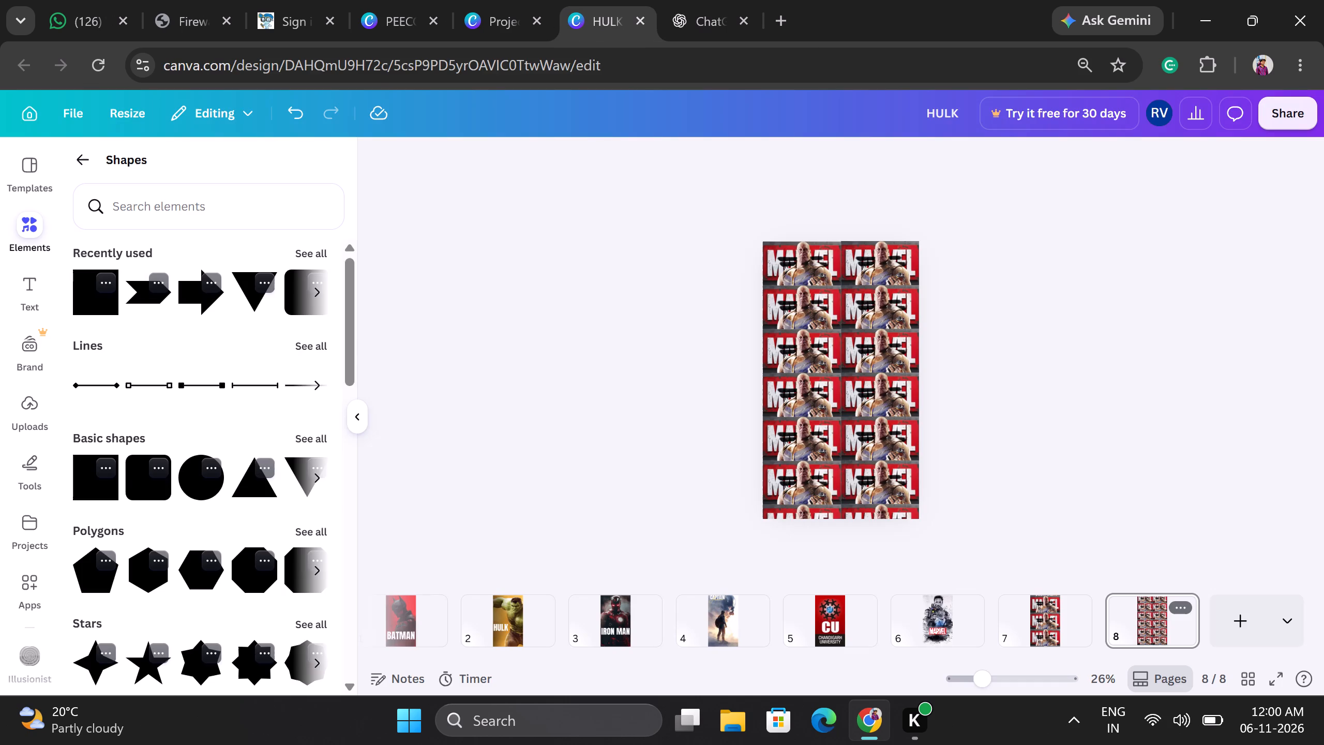
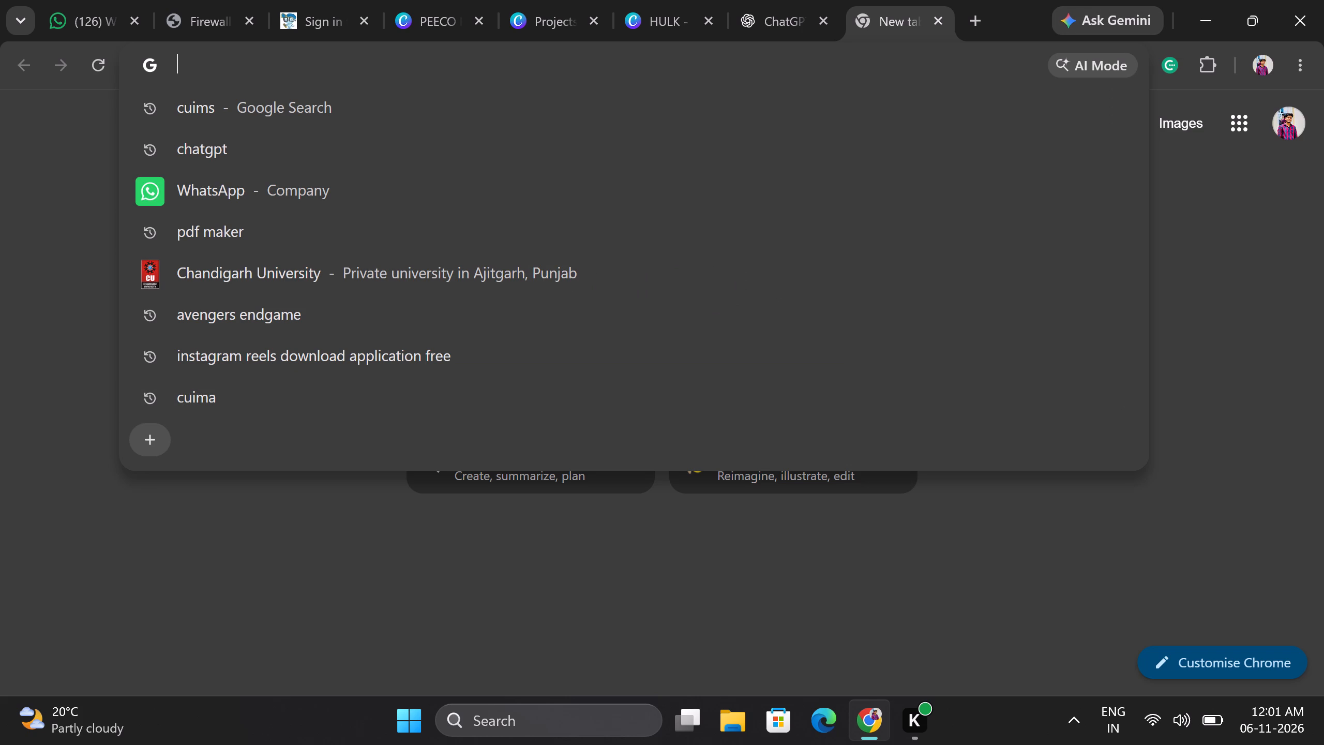
# Leave the new tab's search suggestions and return to the HULK design in Canva.
pyautogui.click(1213, 406)
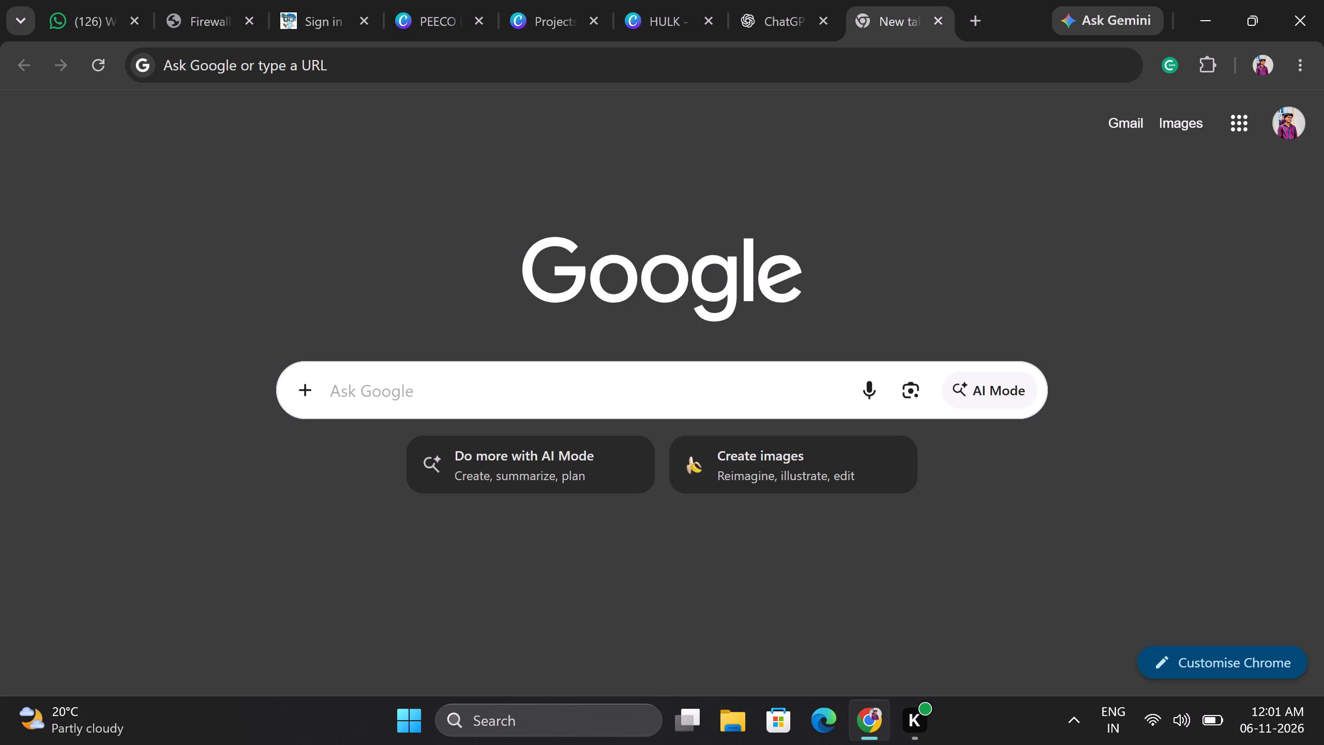
pyautogui.click(669, 2)
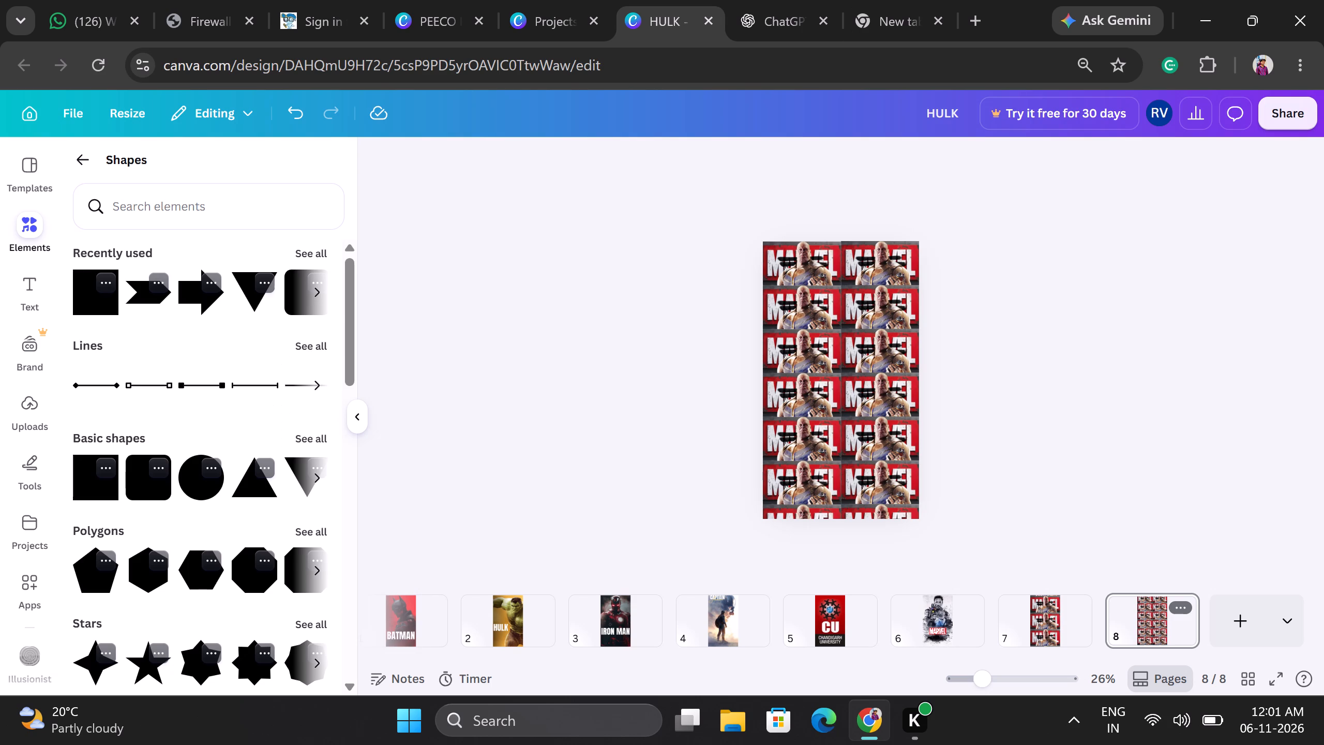